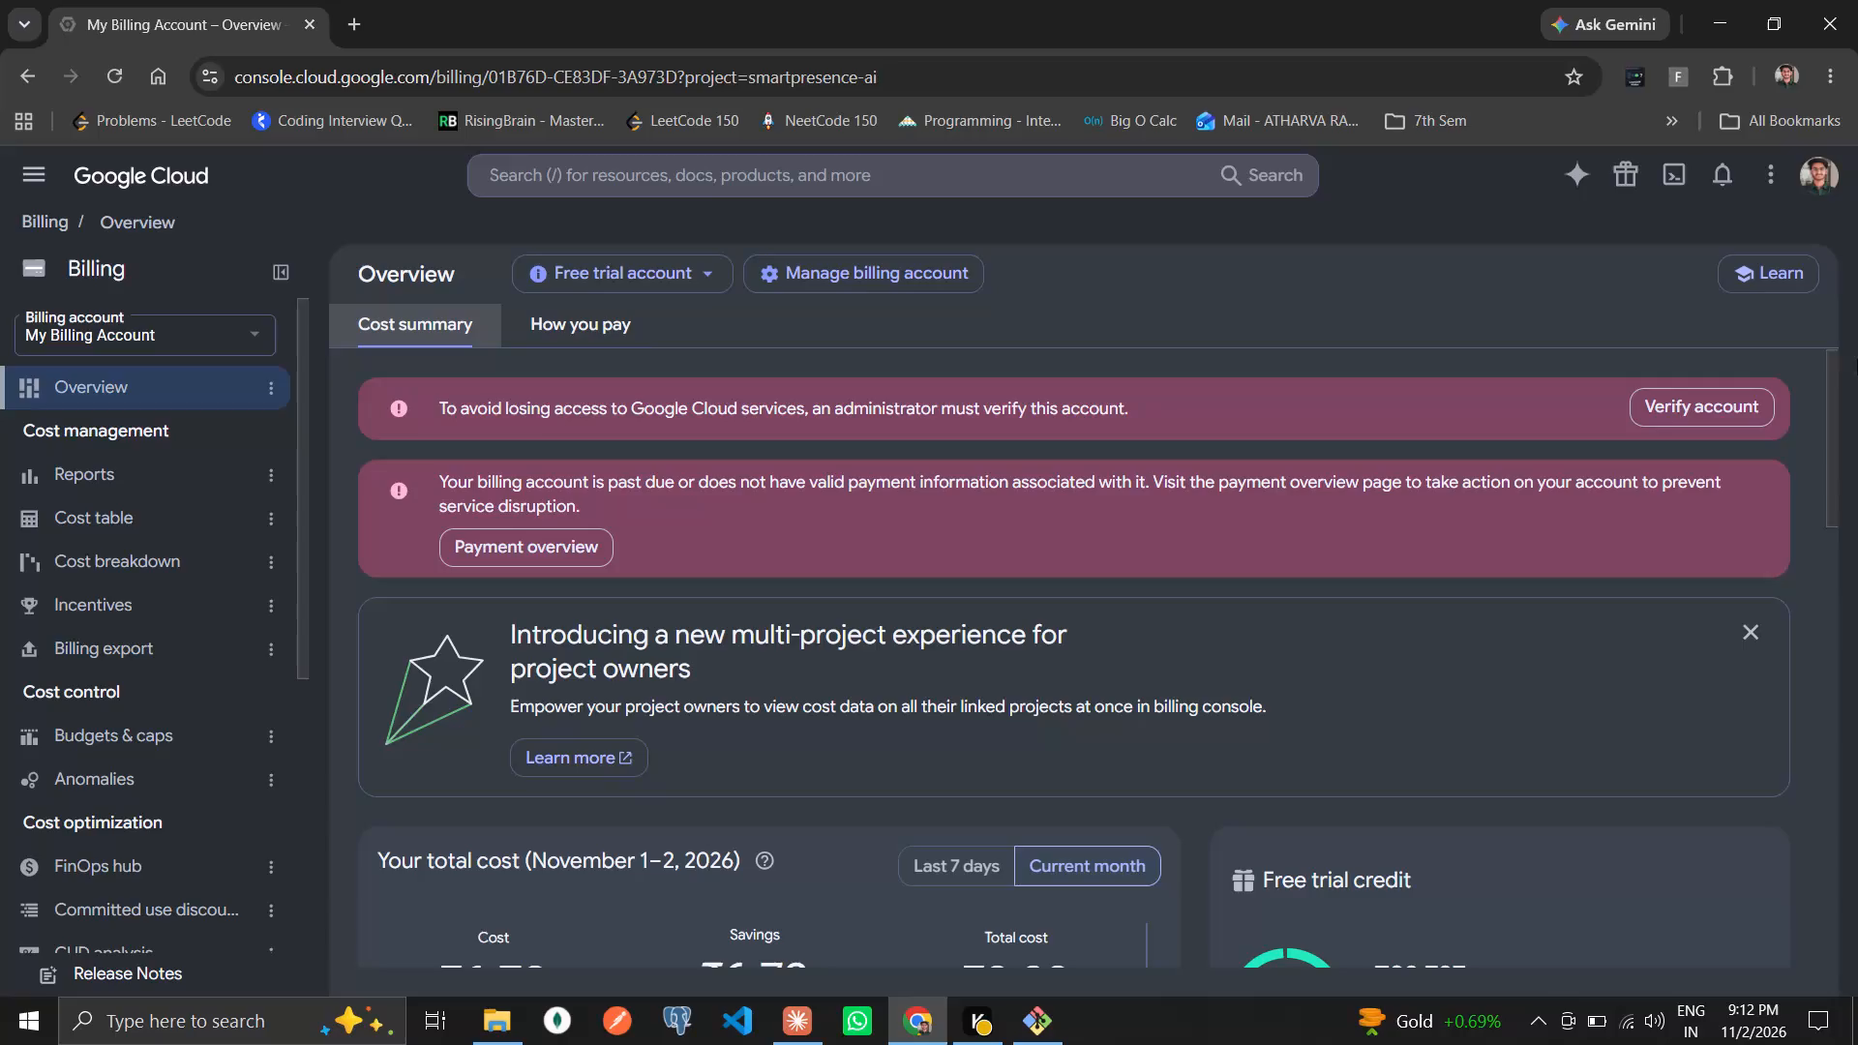
# Review the total cost and free trial credit sections on the billing overview page.
pyautogui.moveTo(1833, 377); pyautogui.dragTo(1835, 492)
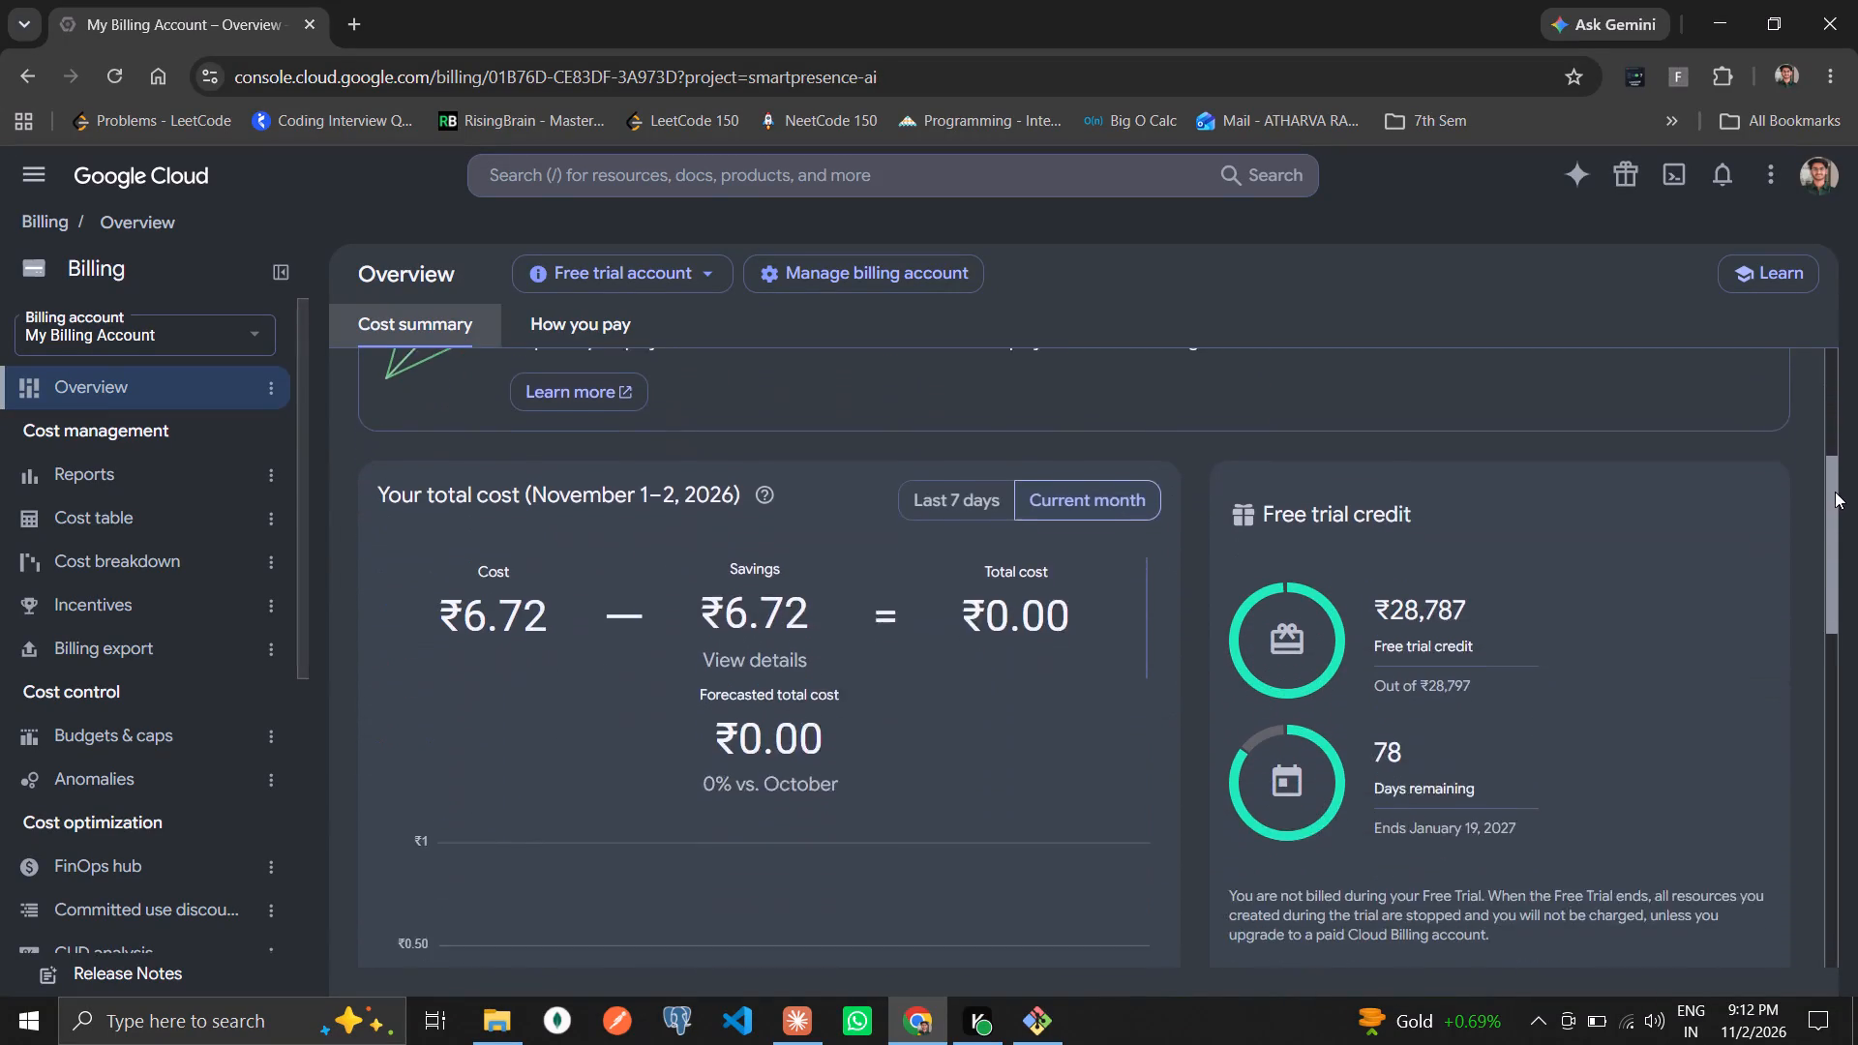
pyautogui.moveTo(1835, 492); pyautogui.dragTo(1835, 508)
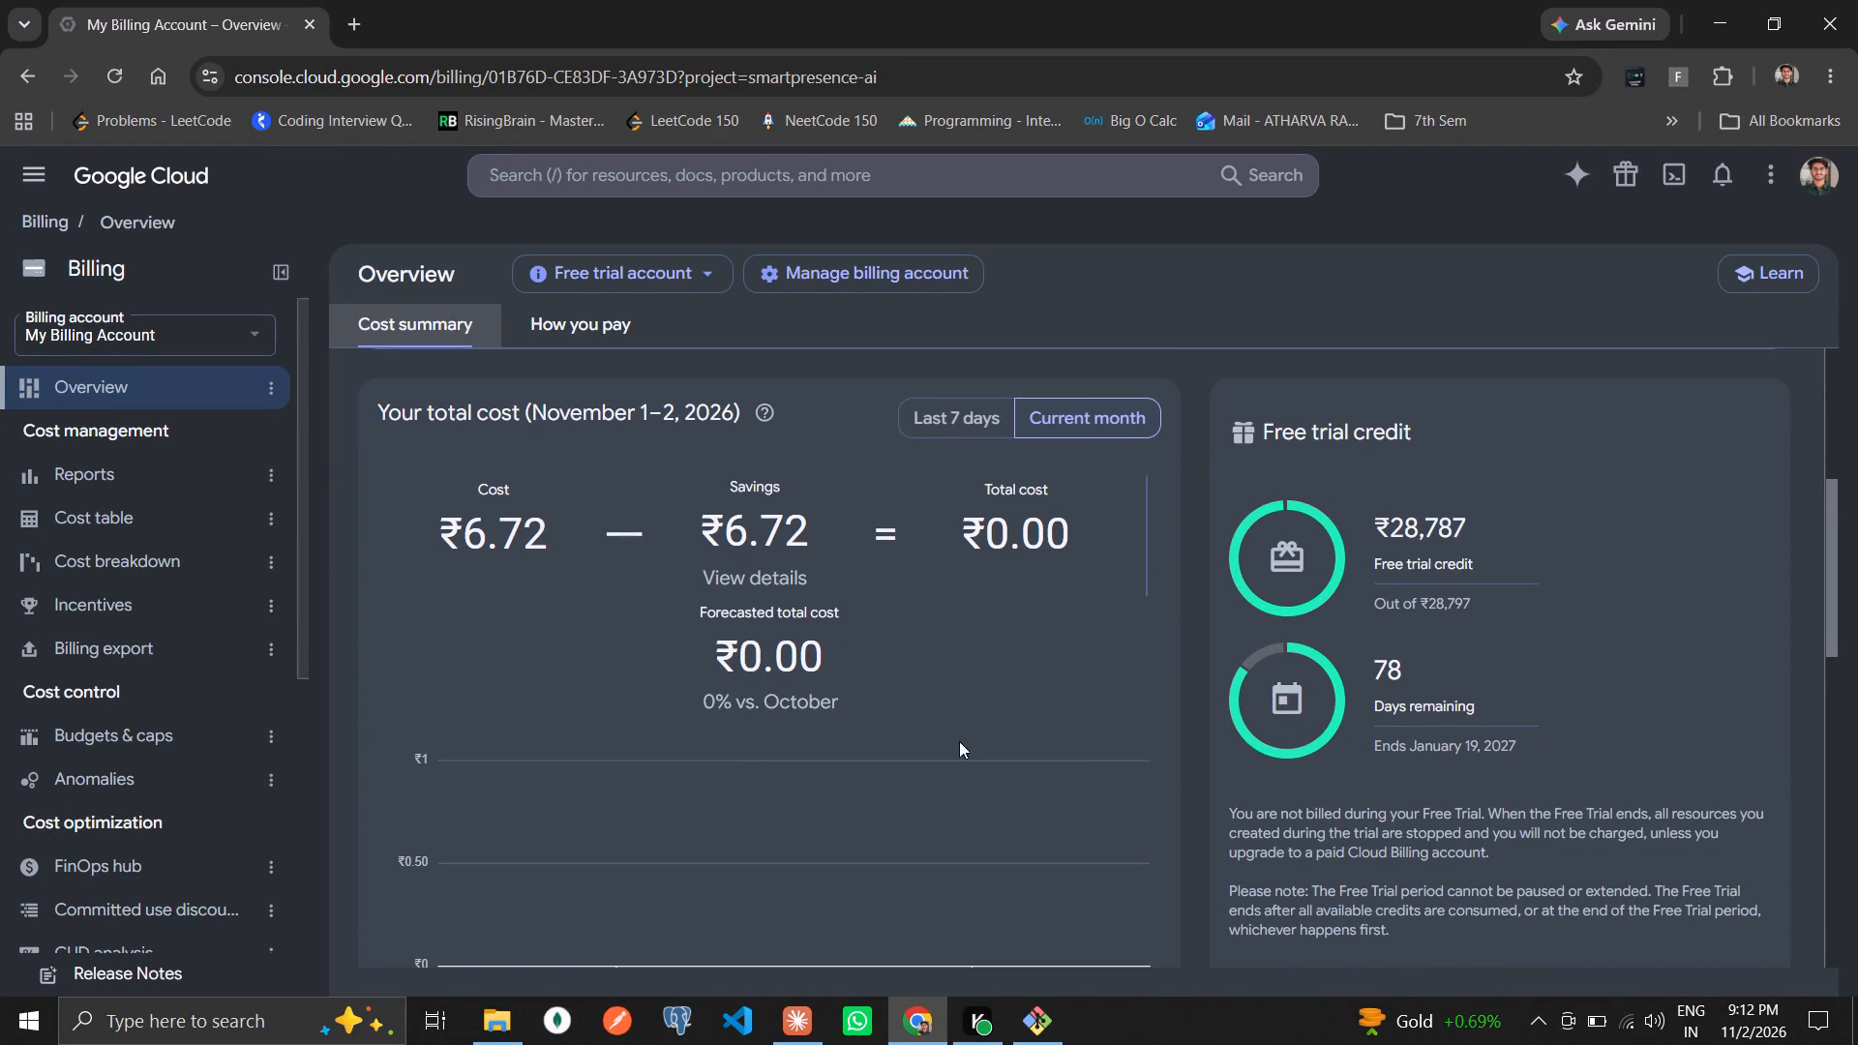
# Open the ATHARVA HISAAB spreadsheet in a new browser tab.
pyautogui.hotkey('ctrl', 't')
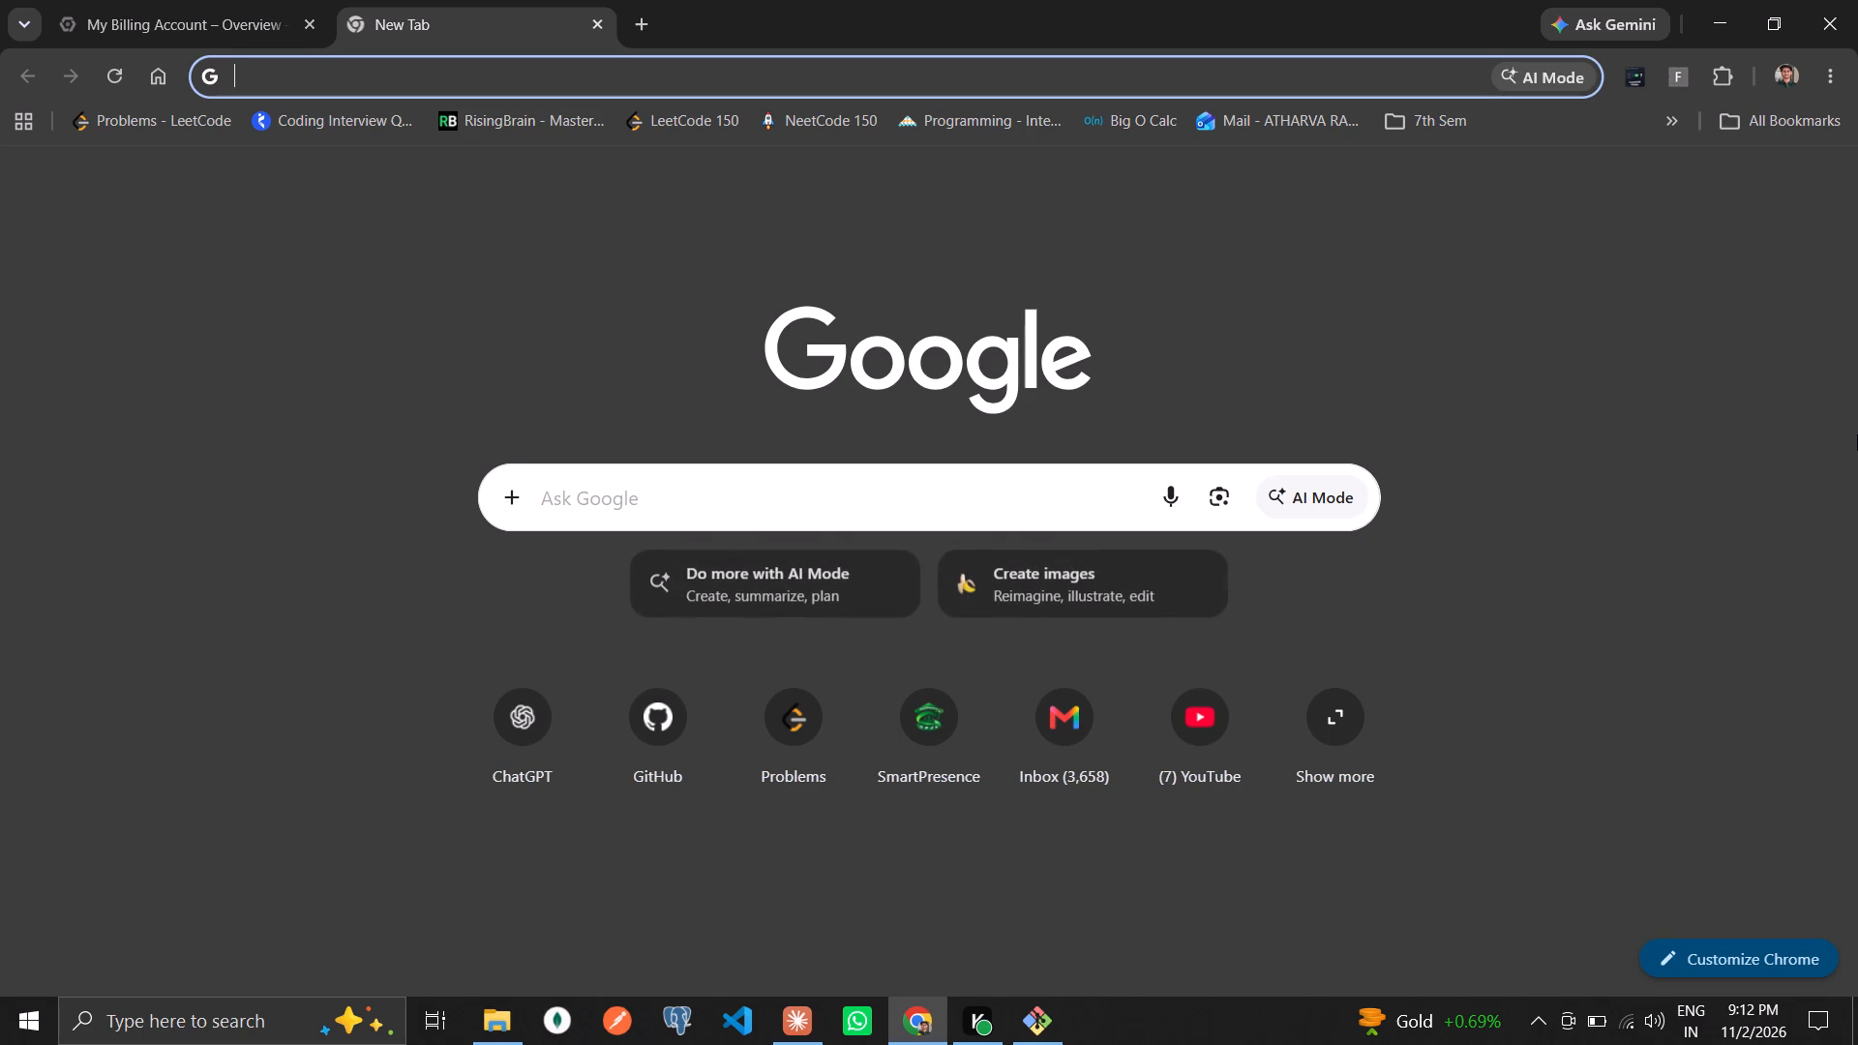
pyautogui.write('atha')
pyautogui.press('Down')
pyautogui.press('Down')
pyautogui.press('Down')
pyautogui.press('Down')
pyautogui.press('Down')
pyautogui.press('Return')
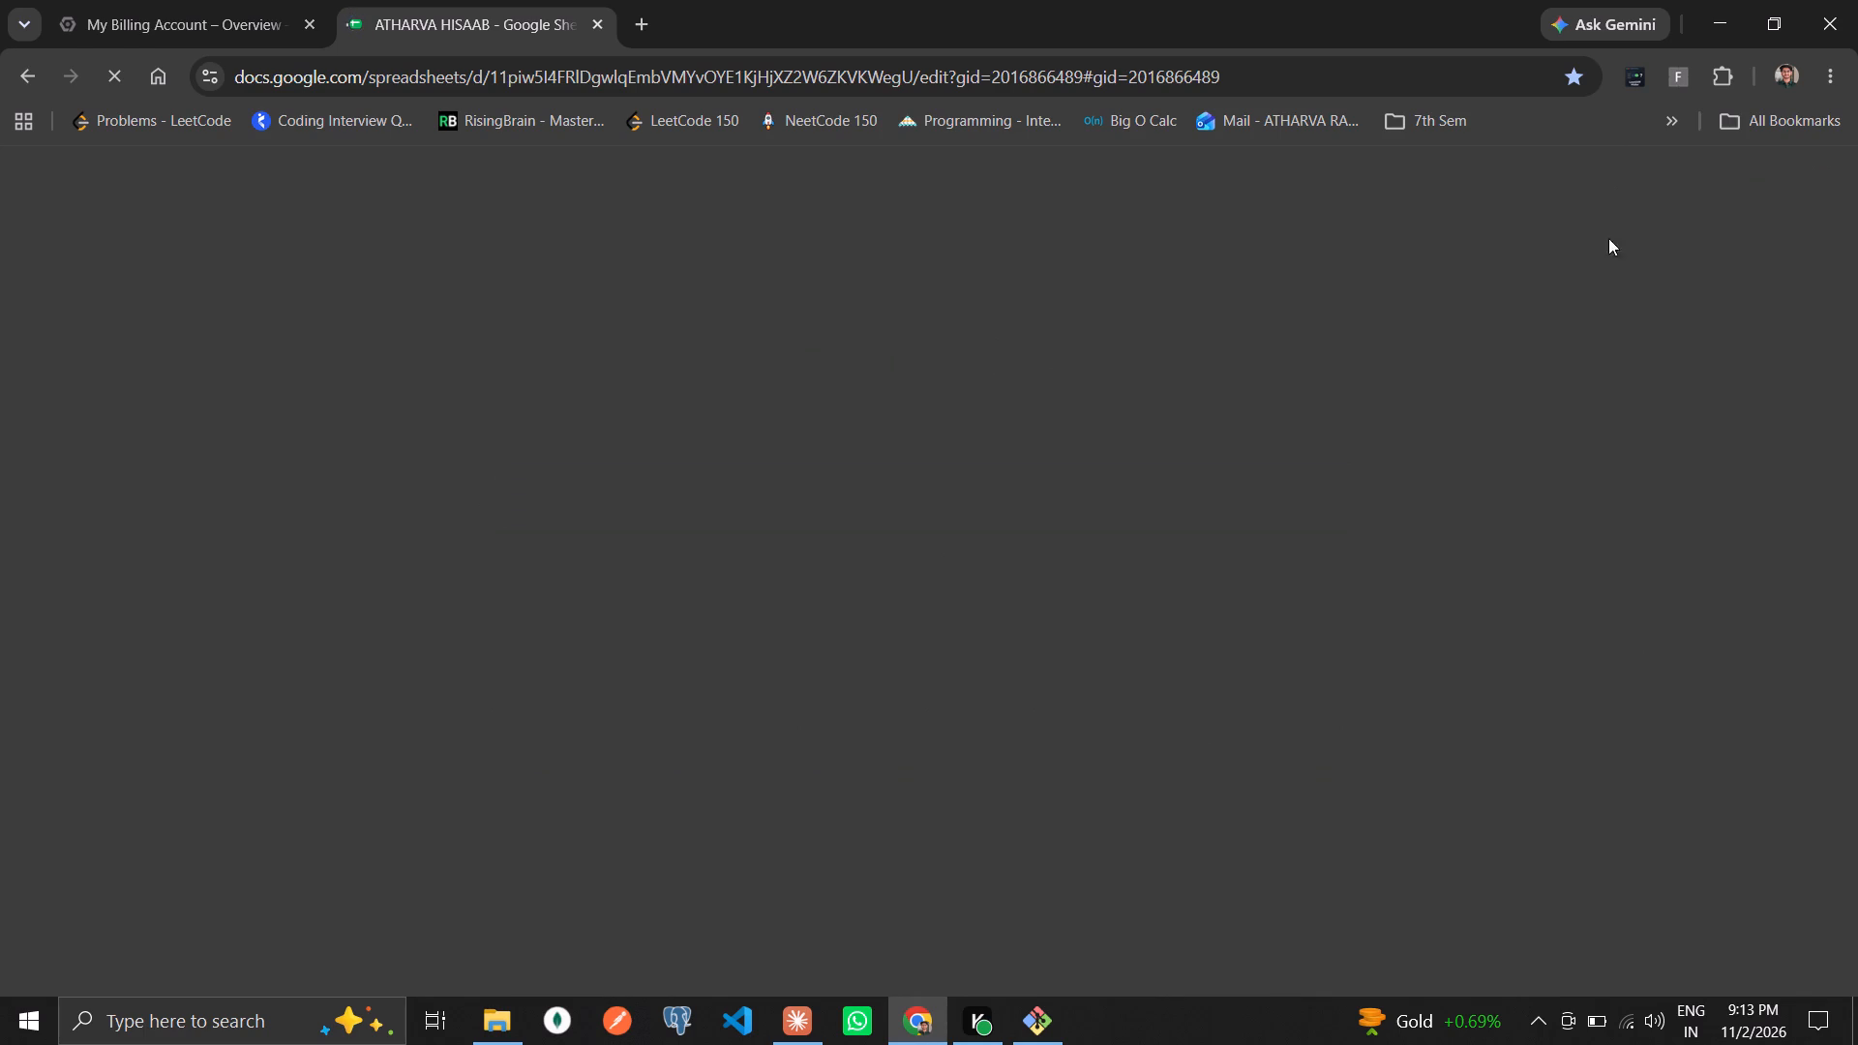
pyautogui.click(1675, 120)
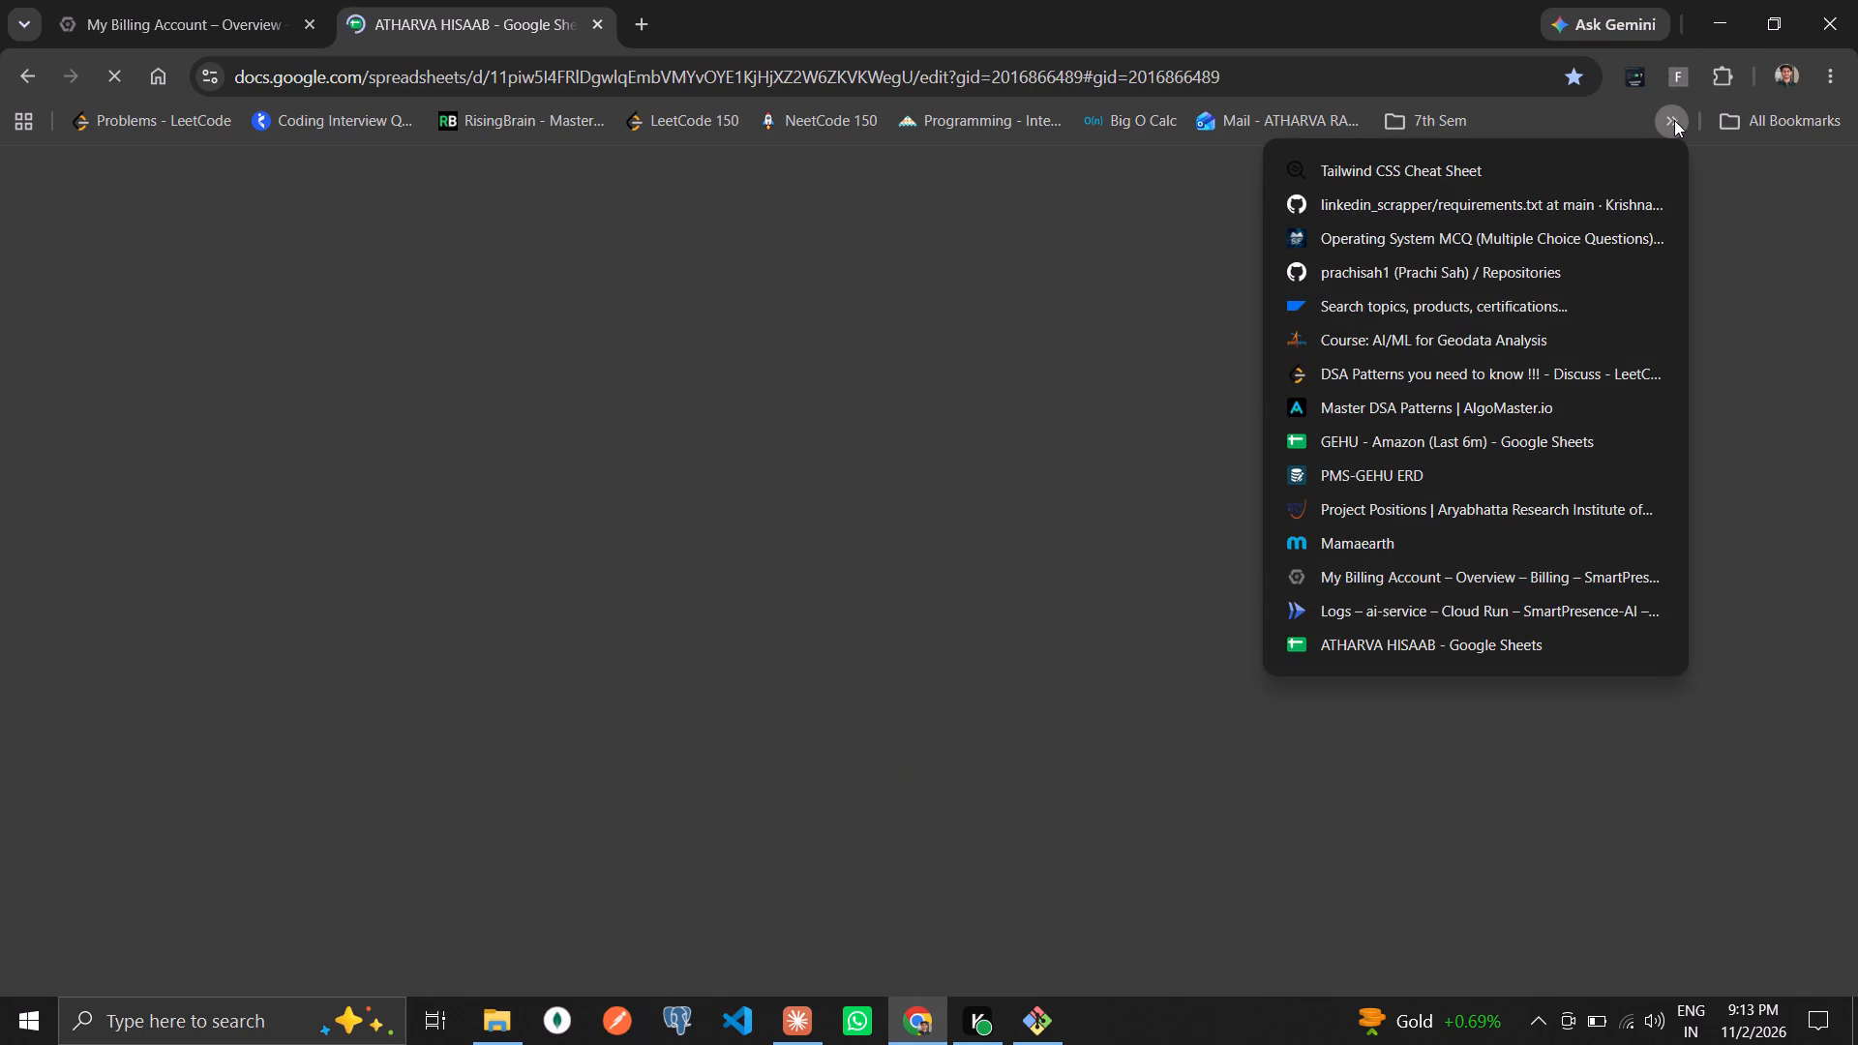
pyautogui.click(1674, 120)
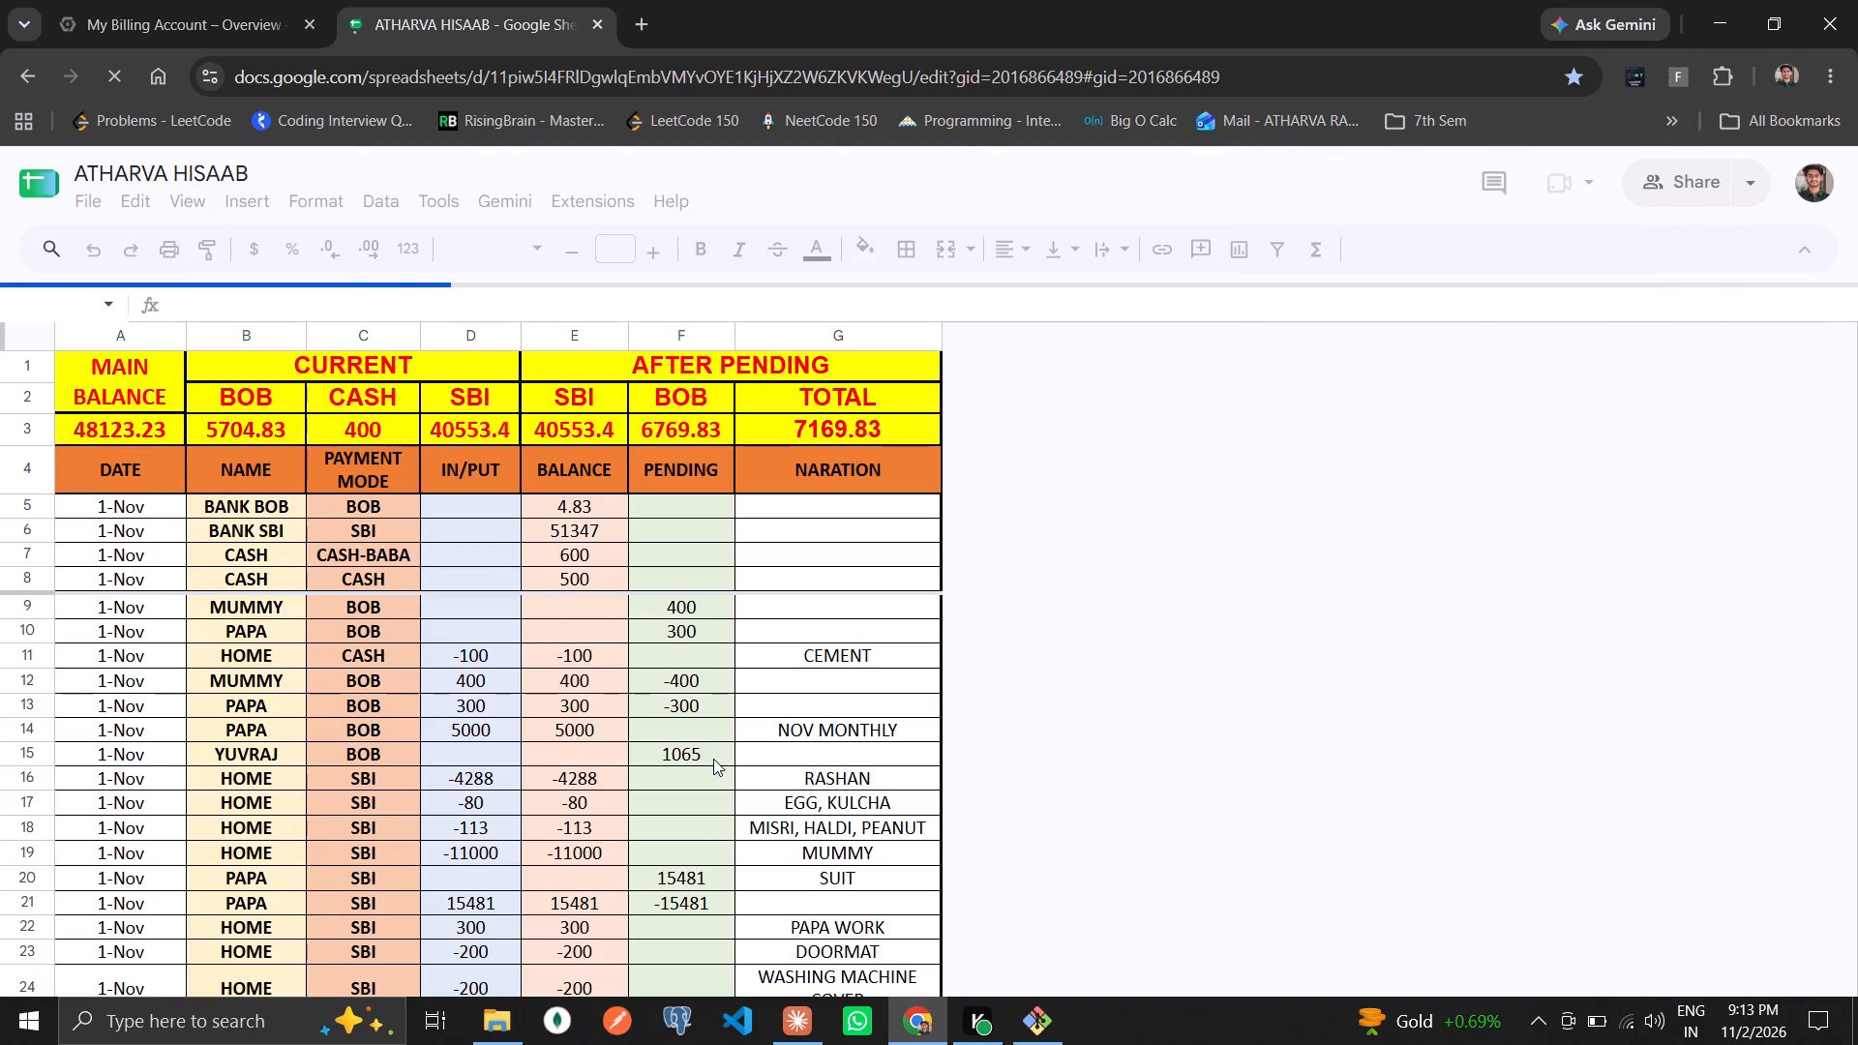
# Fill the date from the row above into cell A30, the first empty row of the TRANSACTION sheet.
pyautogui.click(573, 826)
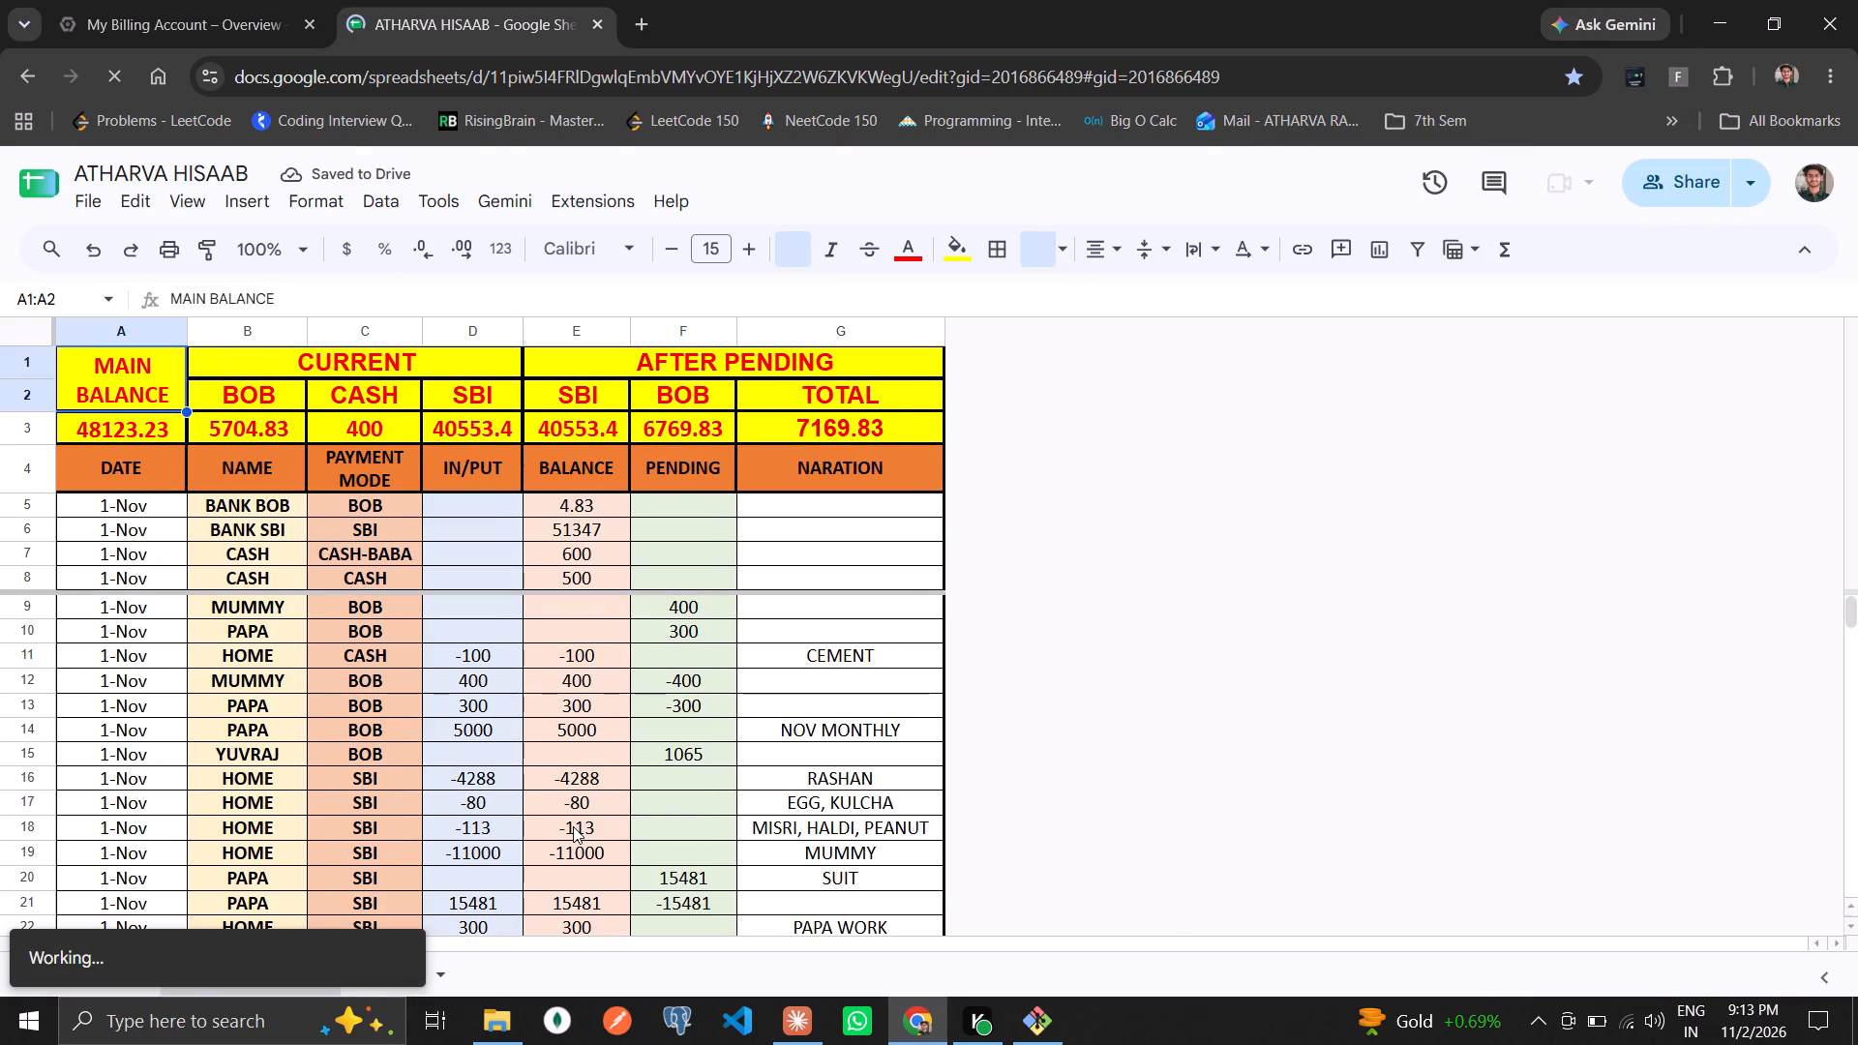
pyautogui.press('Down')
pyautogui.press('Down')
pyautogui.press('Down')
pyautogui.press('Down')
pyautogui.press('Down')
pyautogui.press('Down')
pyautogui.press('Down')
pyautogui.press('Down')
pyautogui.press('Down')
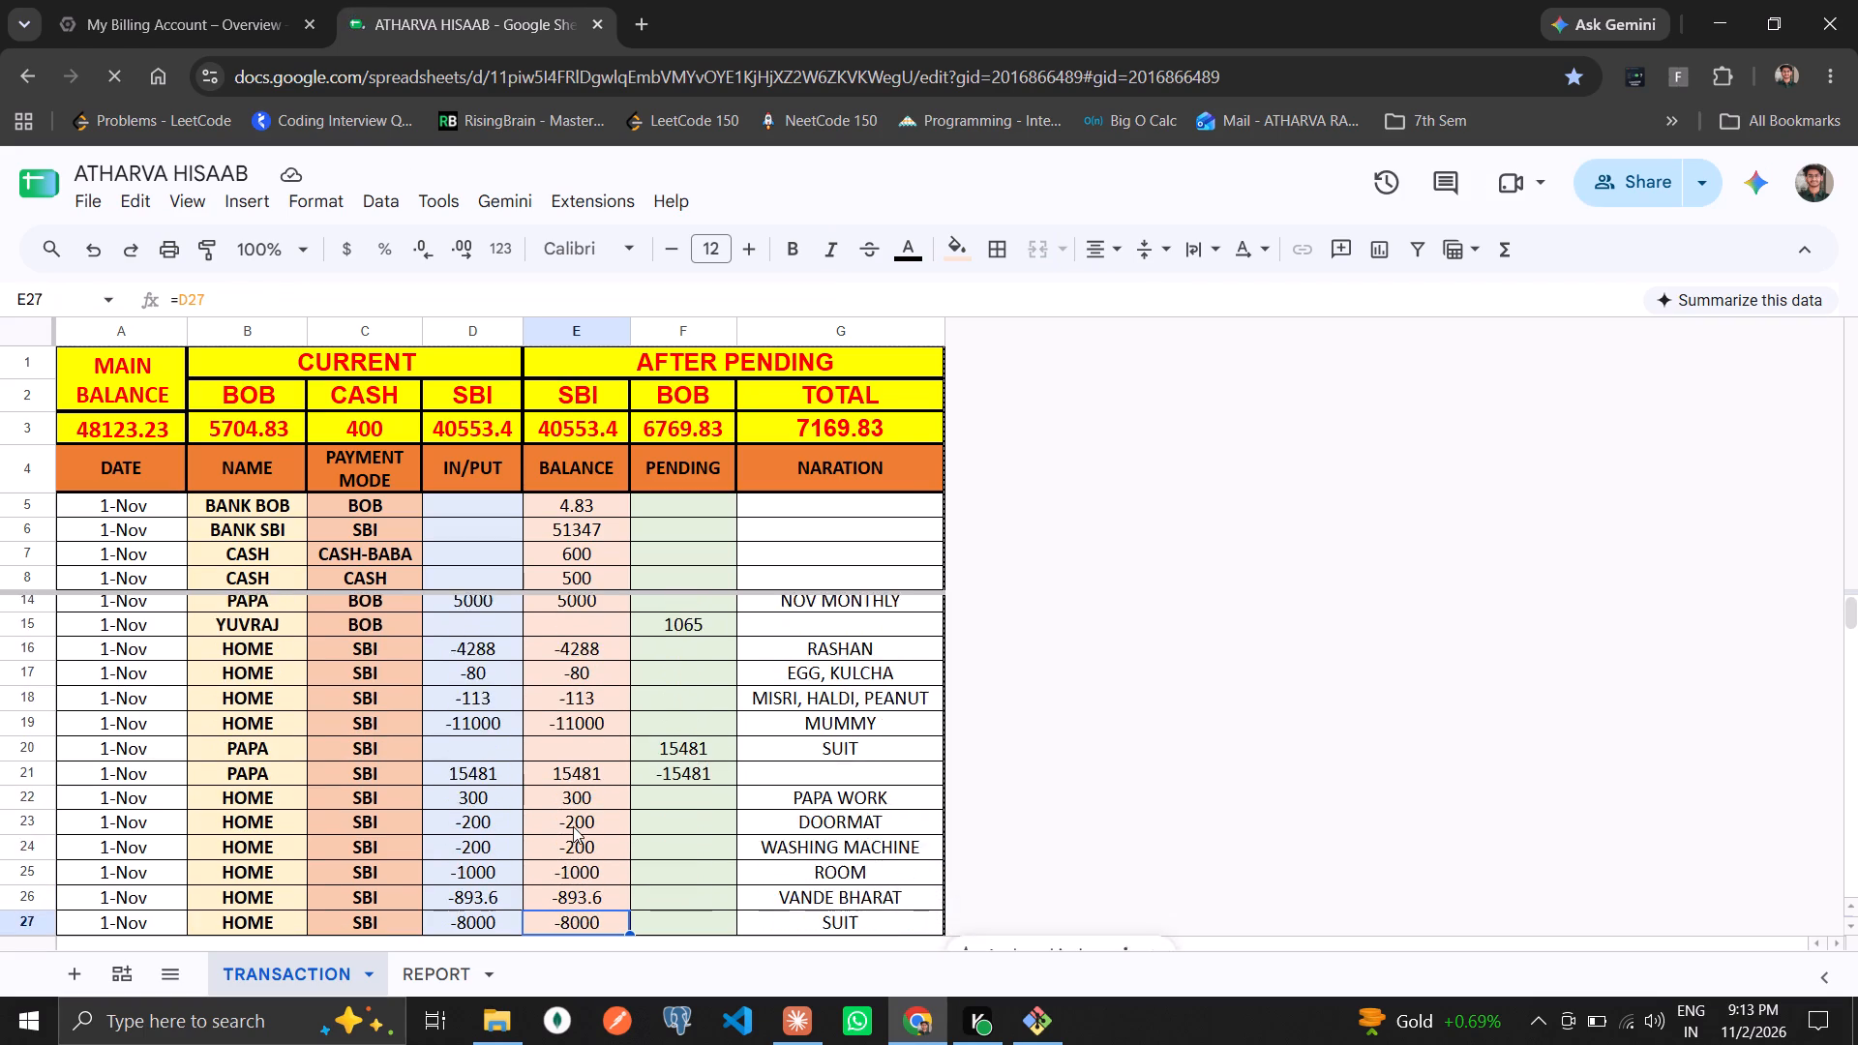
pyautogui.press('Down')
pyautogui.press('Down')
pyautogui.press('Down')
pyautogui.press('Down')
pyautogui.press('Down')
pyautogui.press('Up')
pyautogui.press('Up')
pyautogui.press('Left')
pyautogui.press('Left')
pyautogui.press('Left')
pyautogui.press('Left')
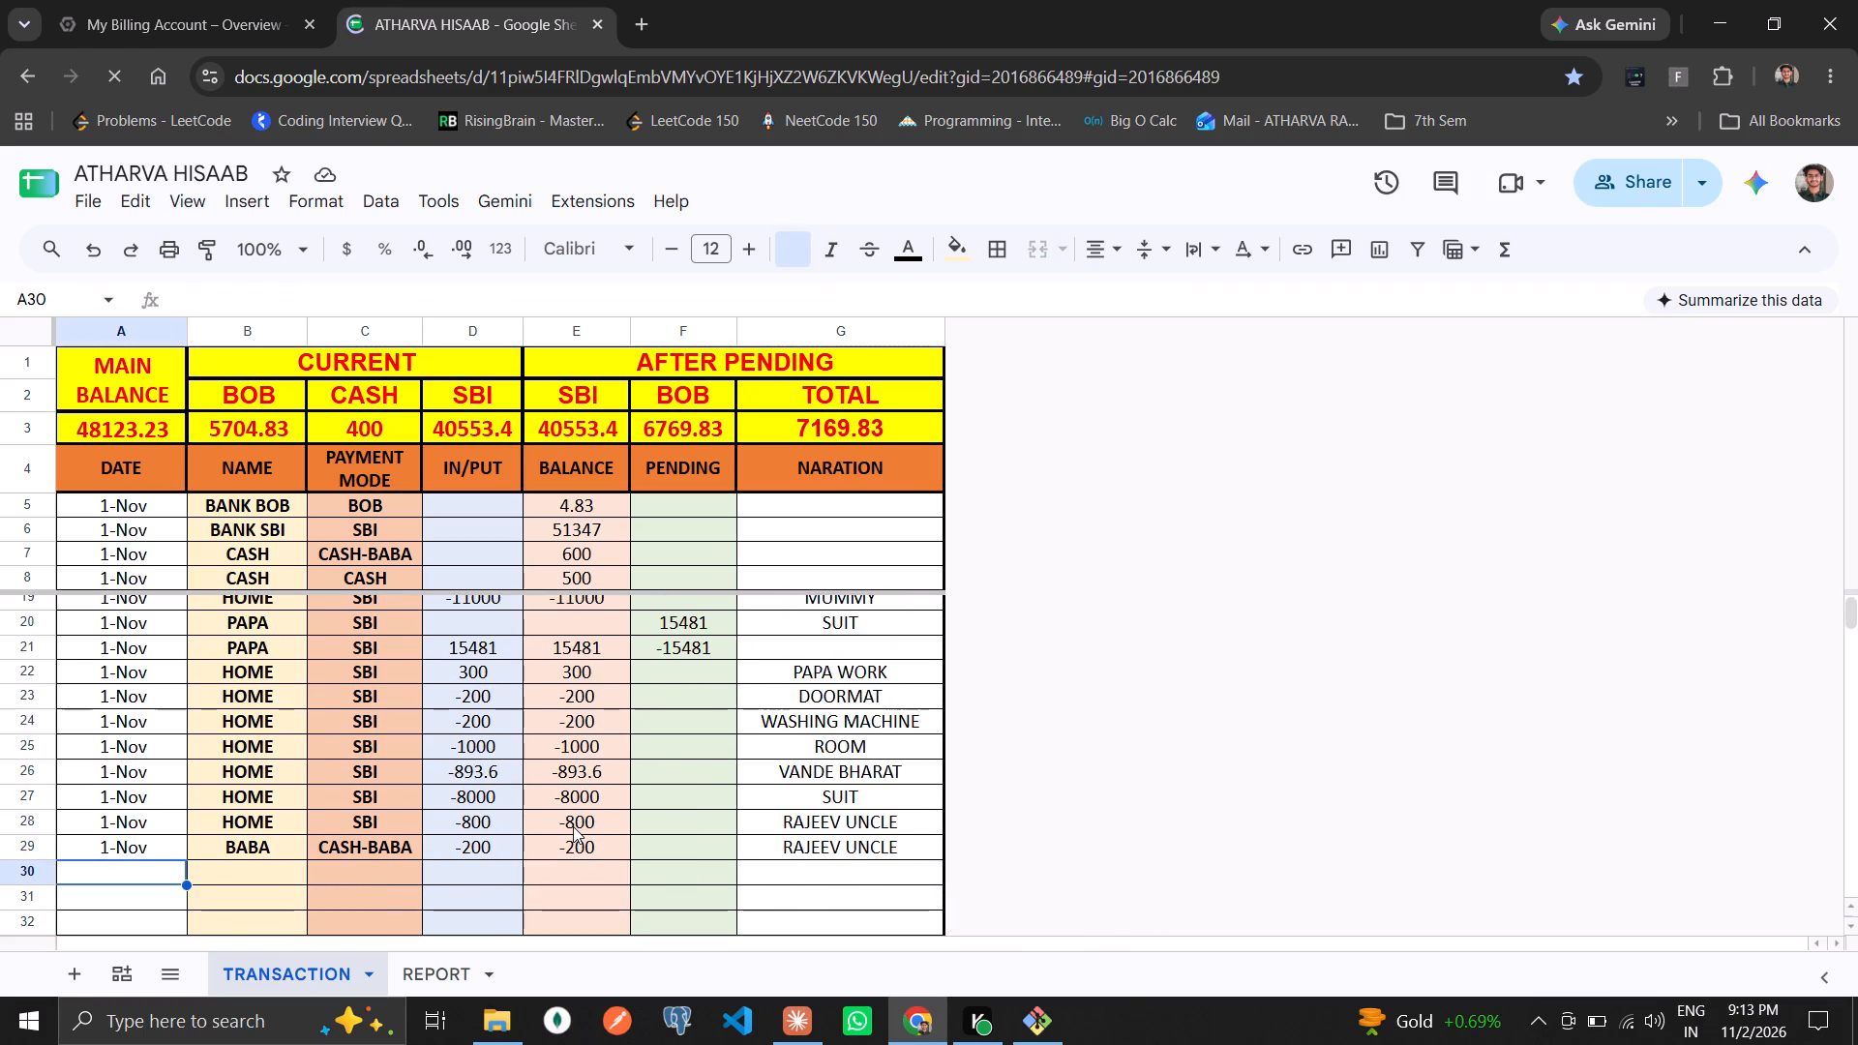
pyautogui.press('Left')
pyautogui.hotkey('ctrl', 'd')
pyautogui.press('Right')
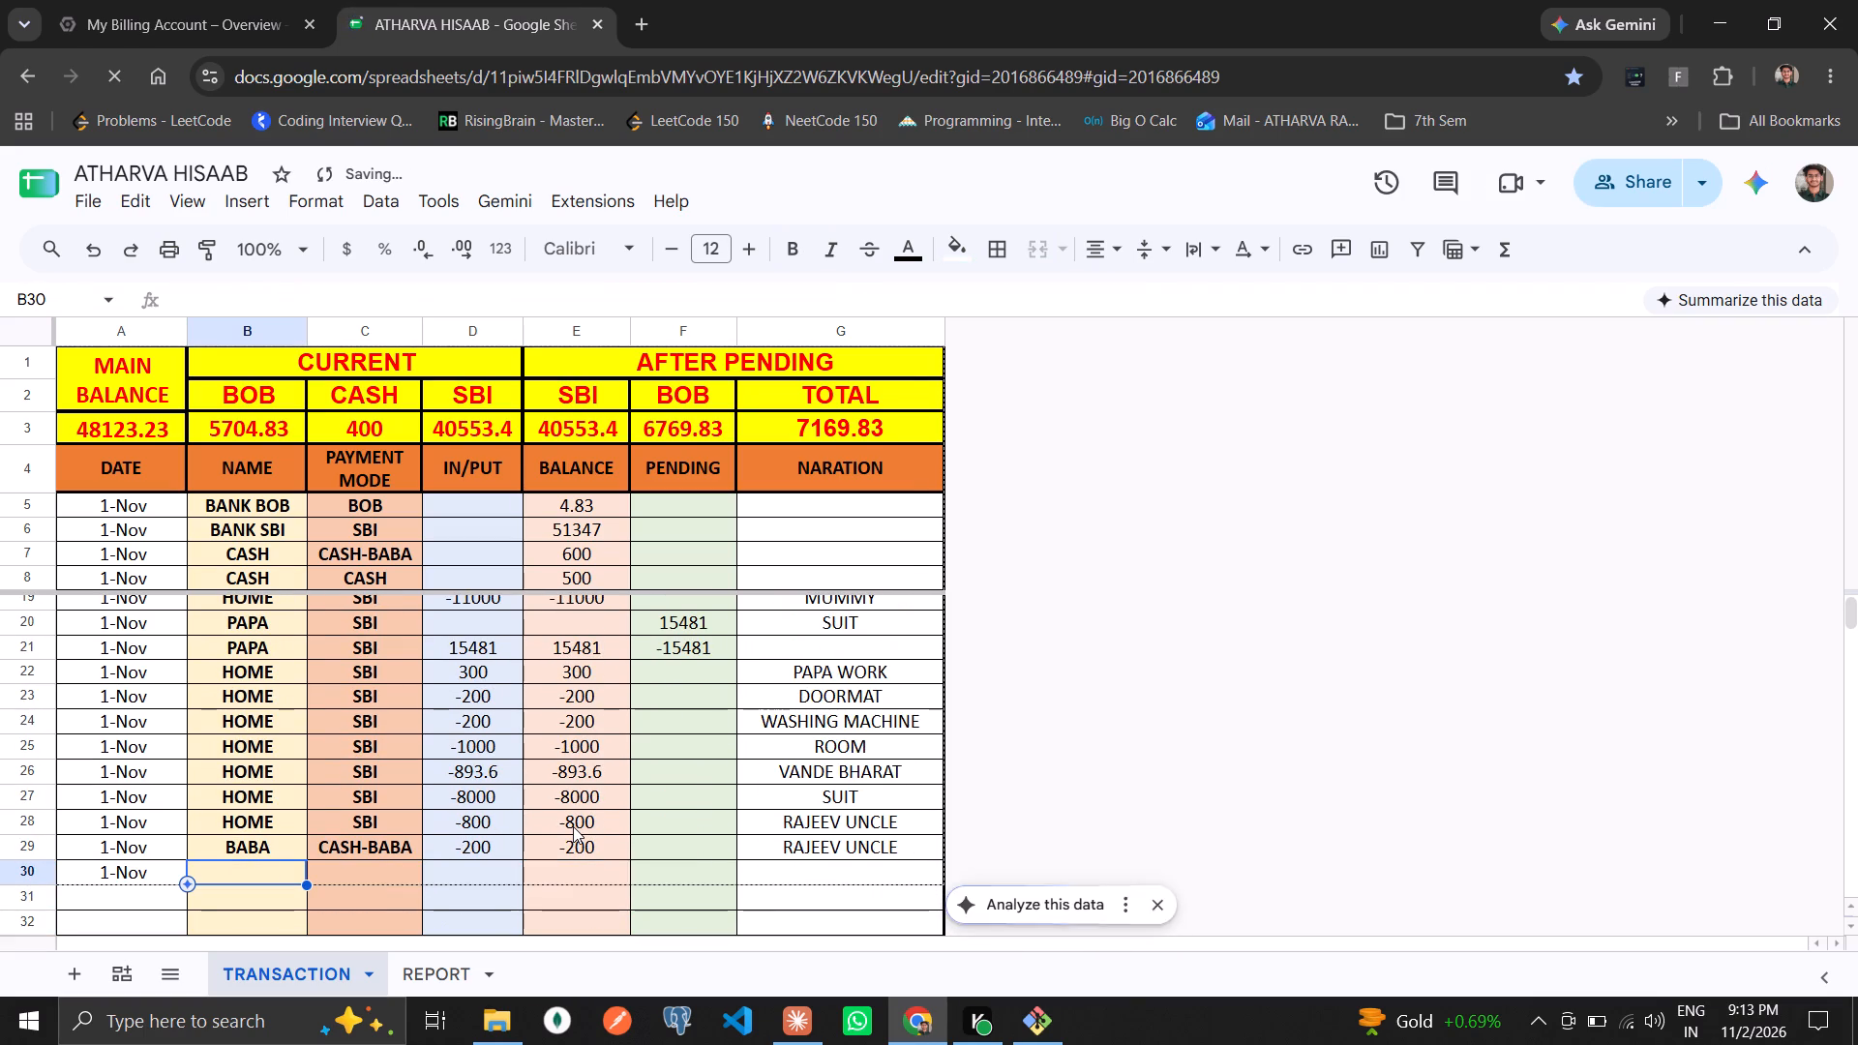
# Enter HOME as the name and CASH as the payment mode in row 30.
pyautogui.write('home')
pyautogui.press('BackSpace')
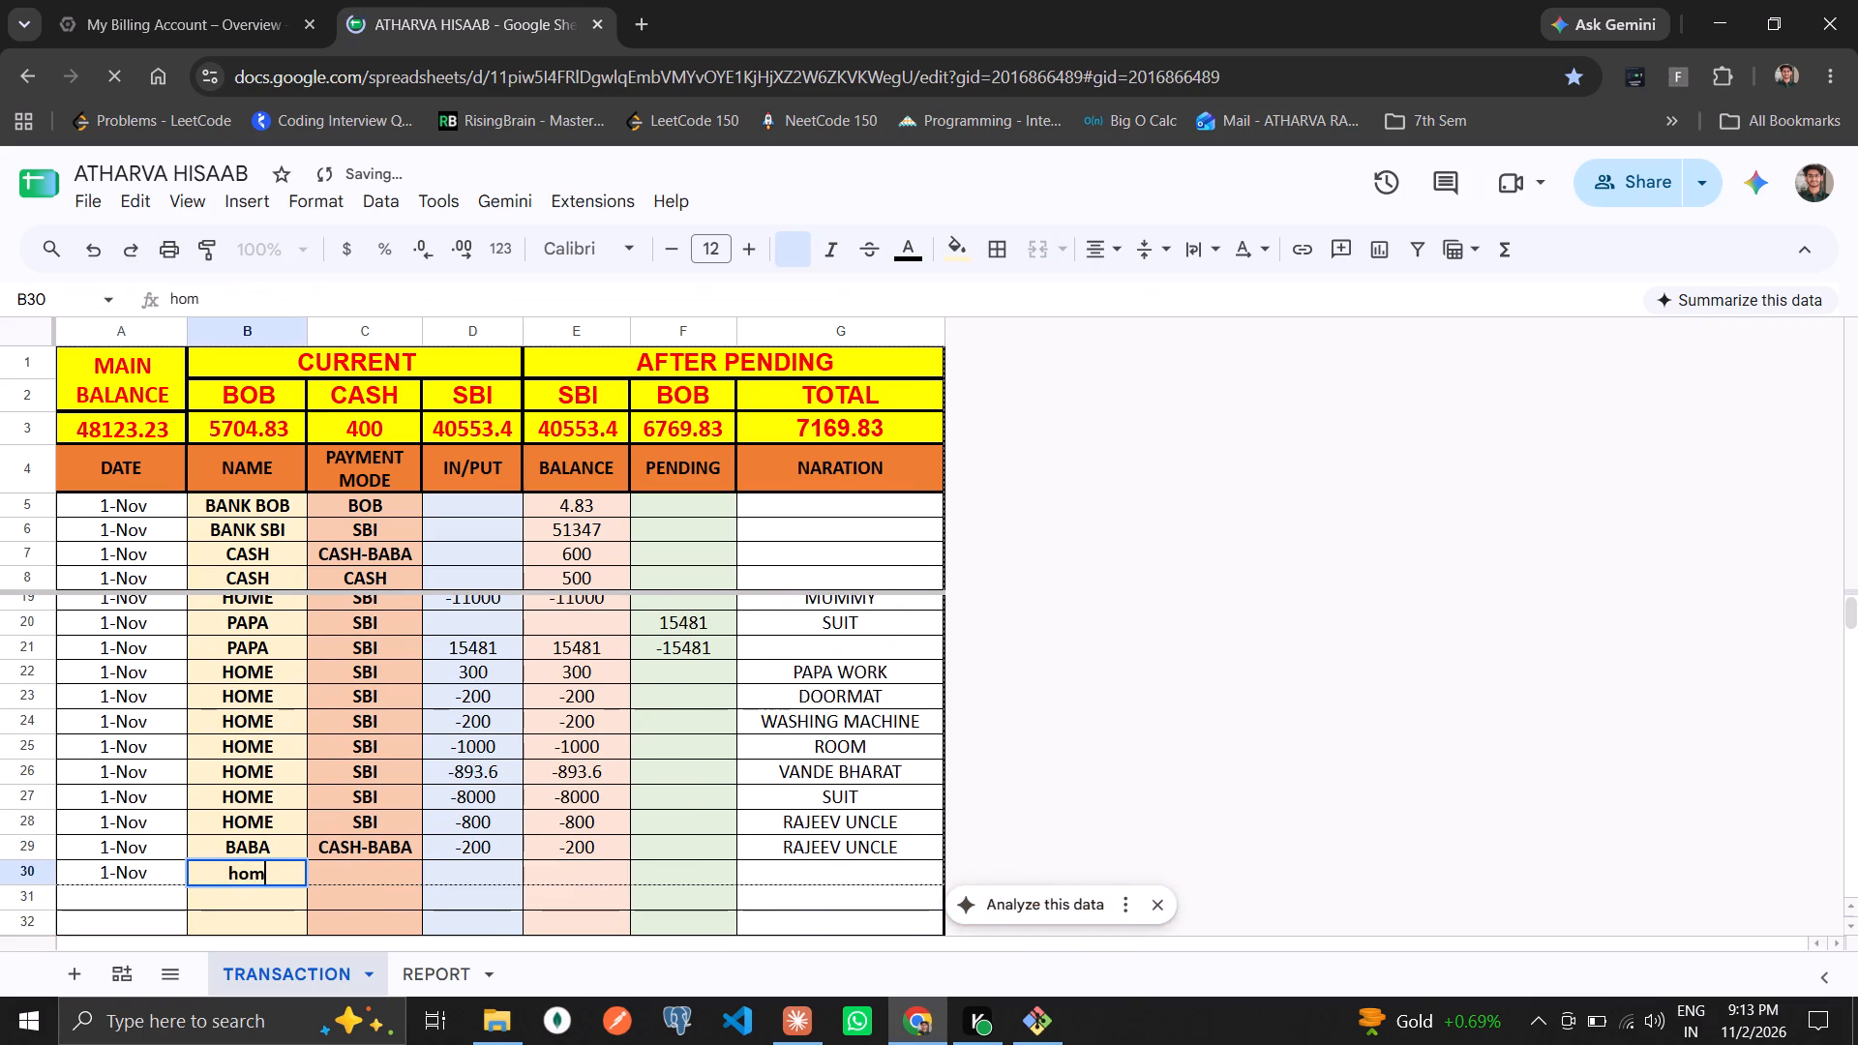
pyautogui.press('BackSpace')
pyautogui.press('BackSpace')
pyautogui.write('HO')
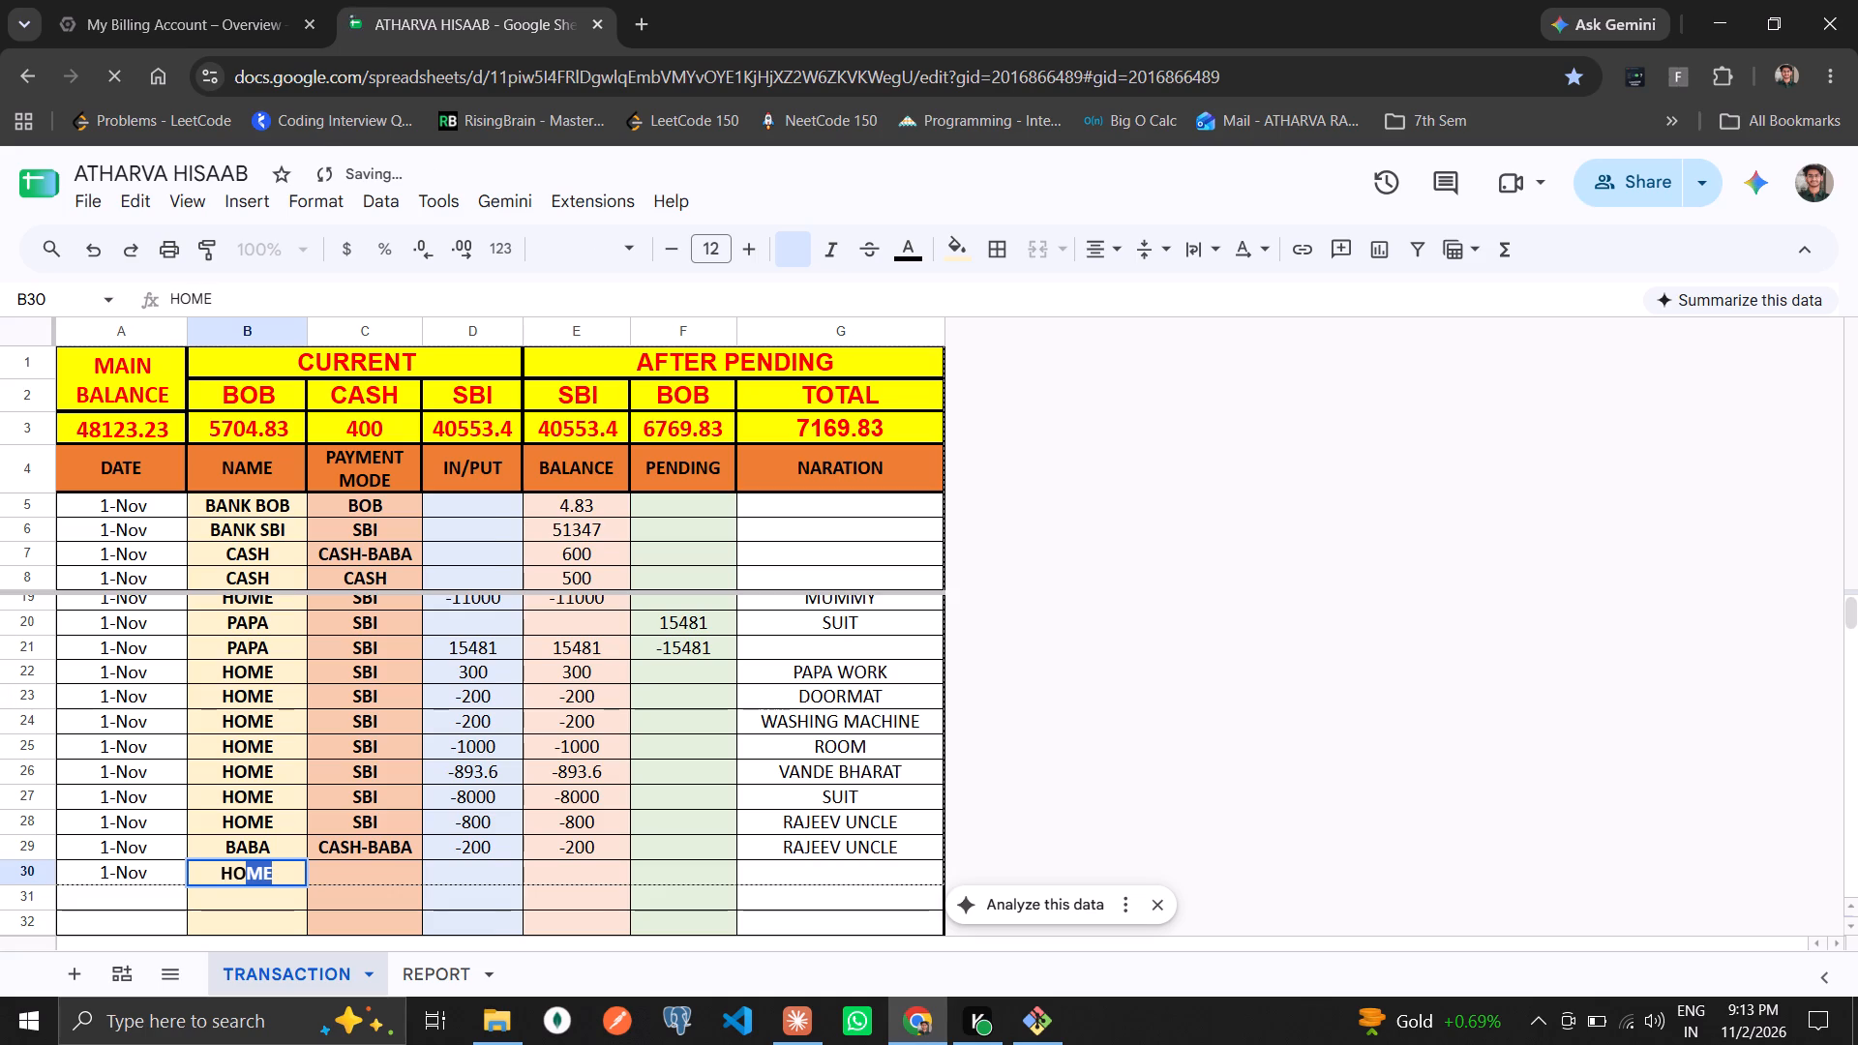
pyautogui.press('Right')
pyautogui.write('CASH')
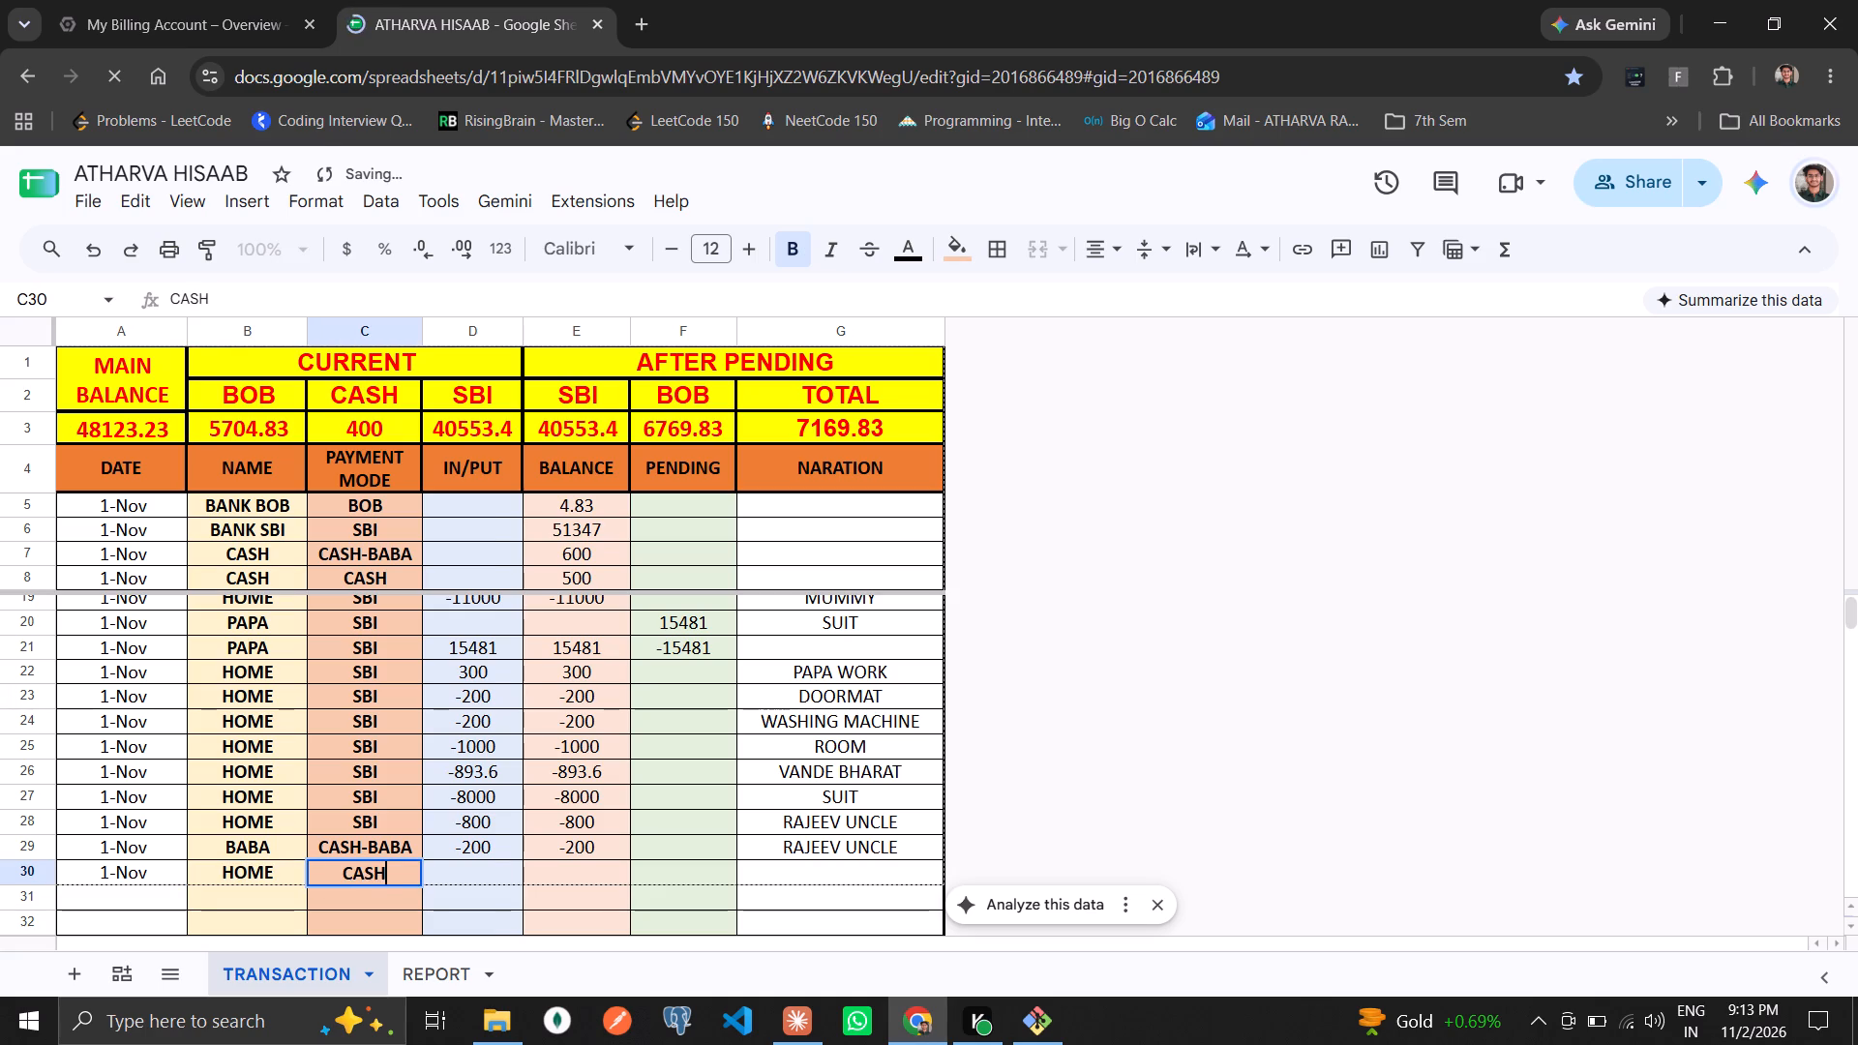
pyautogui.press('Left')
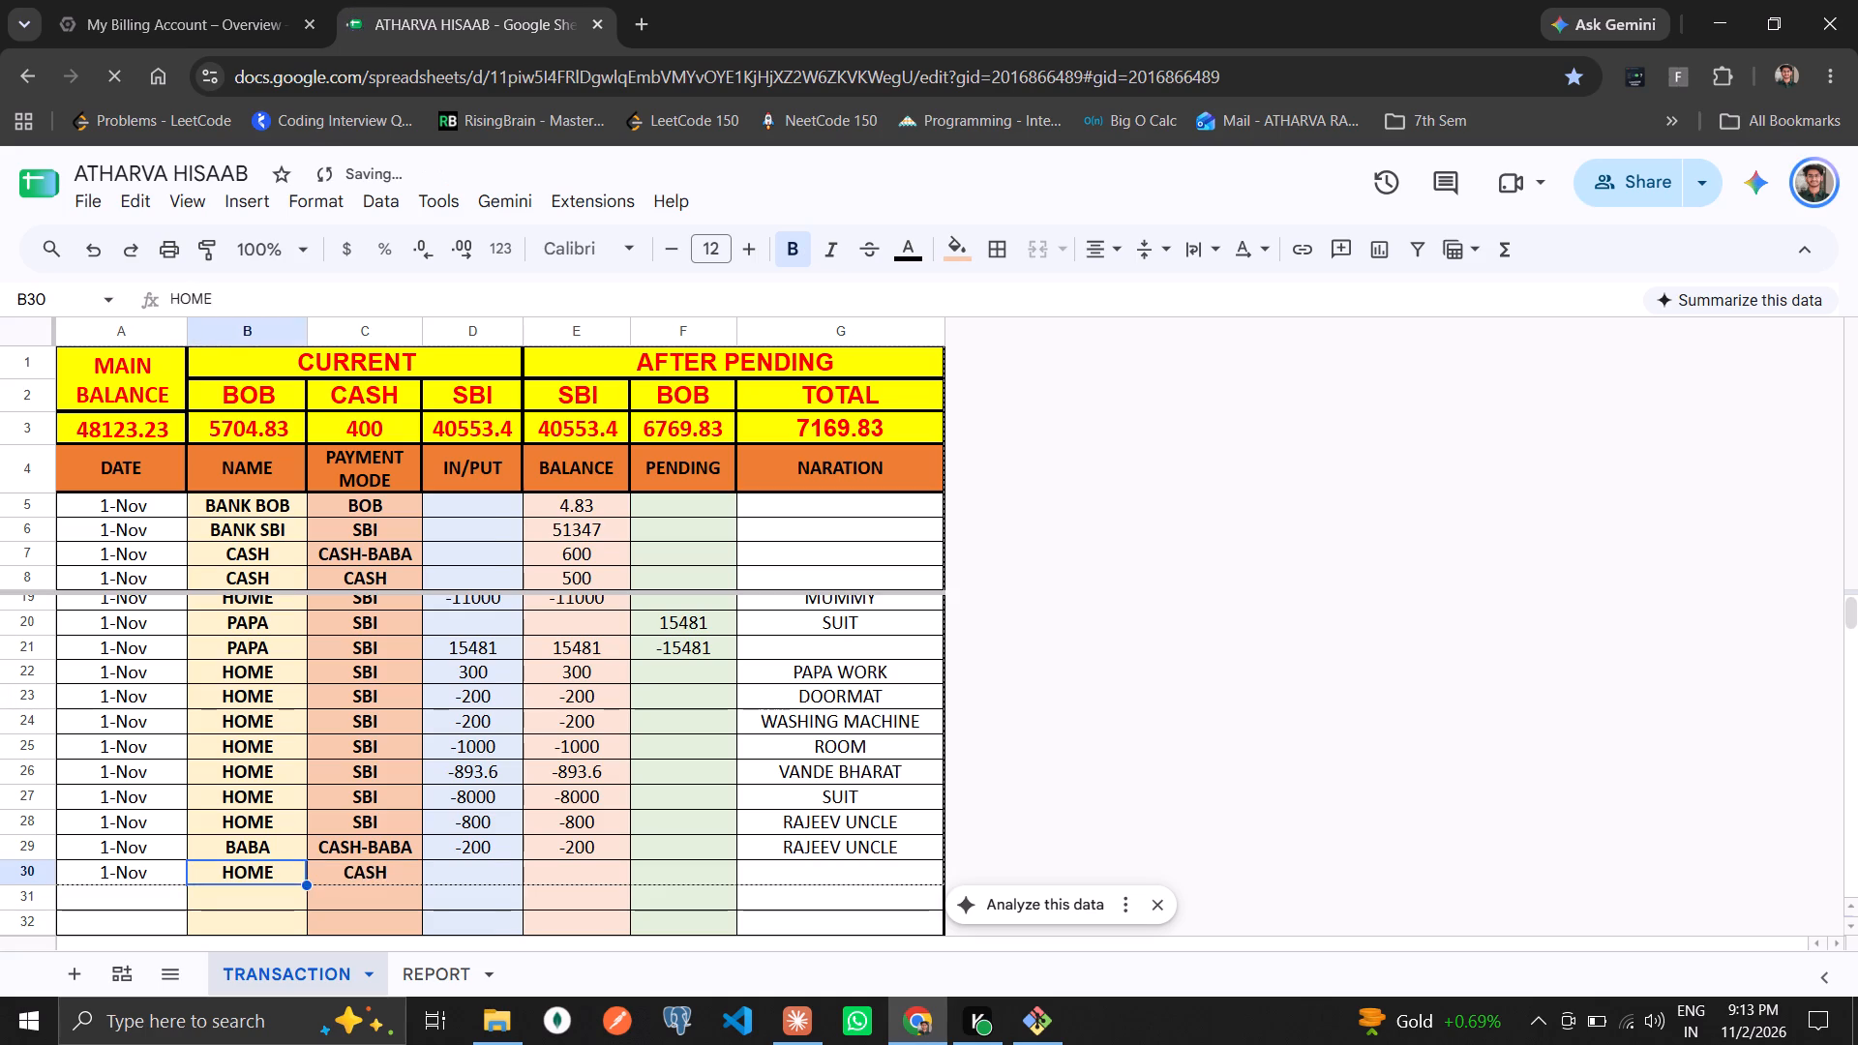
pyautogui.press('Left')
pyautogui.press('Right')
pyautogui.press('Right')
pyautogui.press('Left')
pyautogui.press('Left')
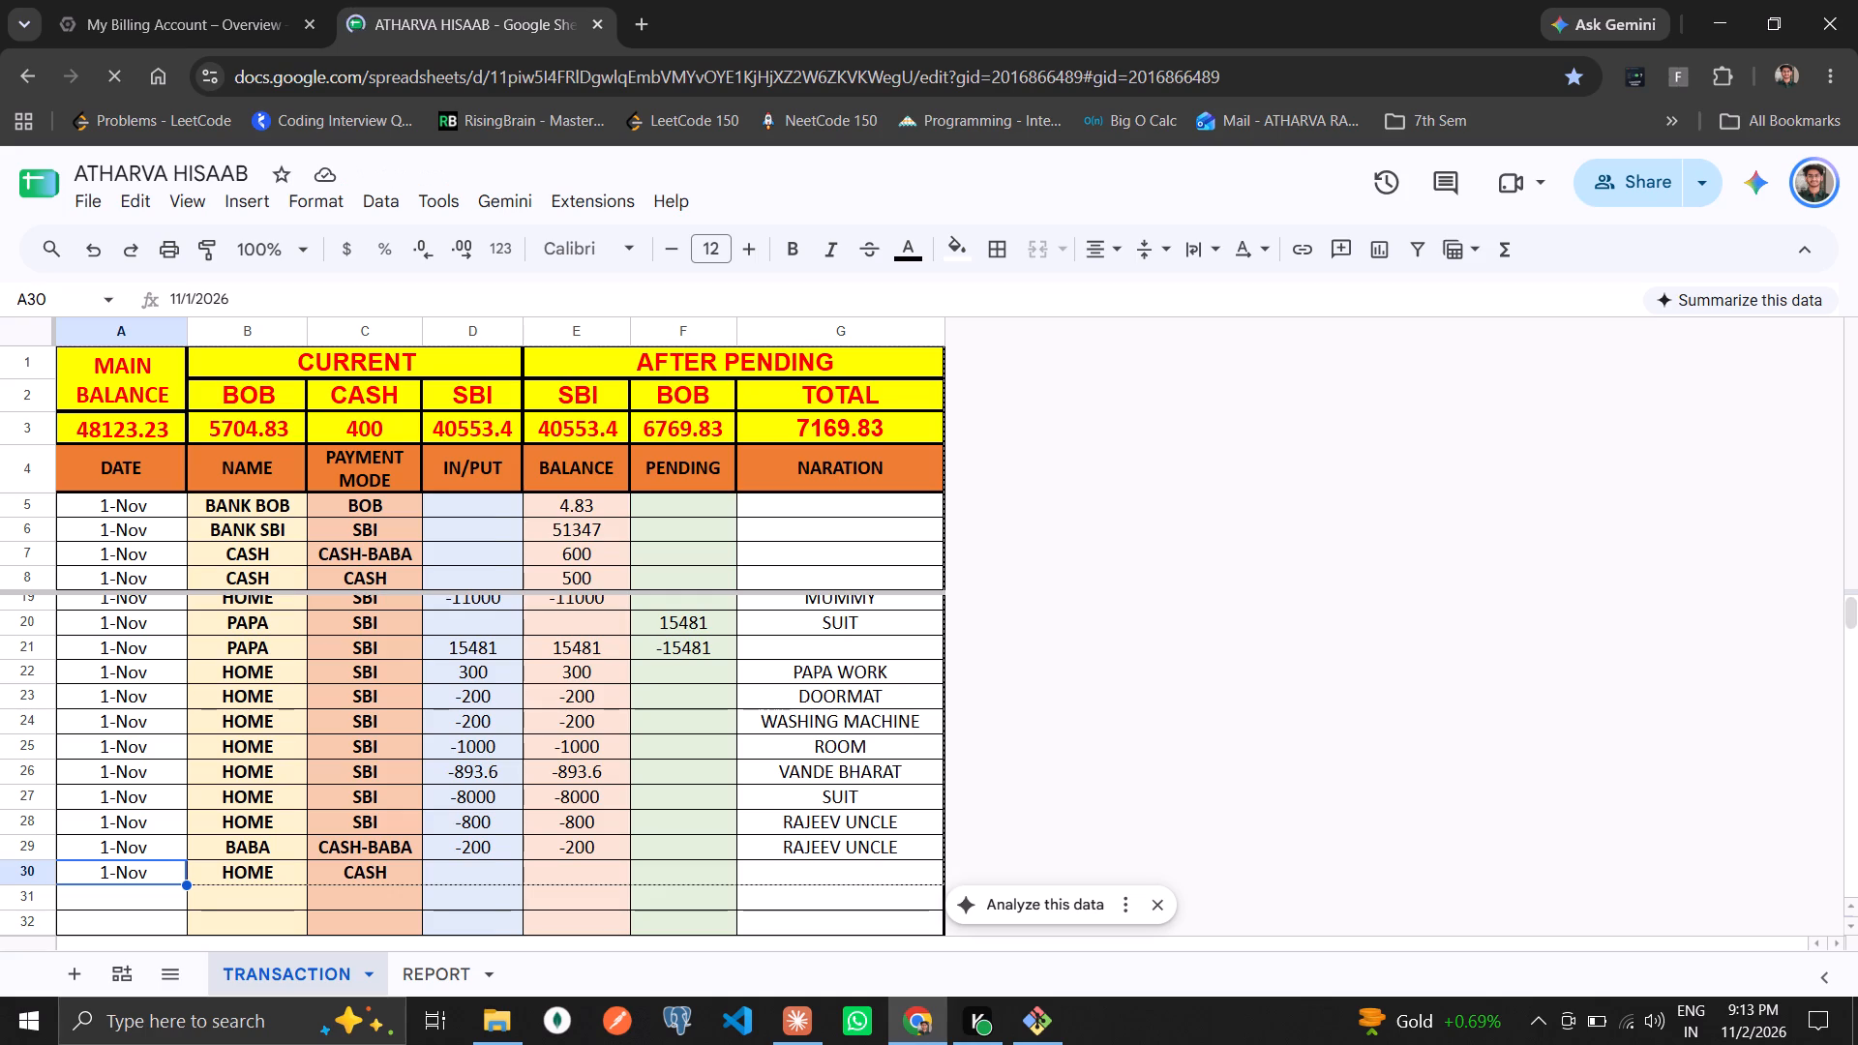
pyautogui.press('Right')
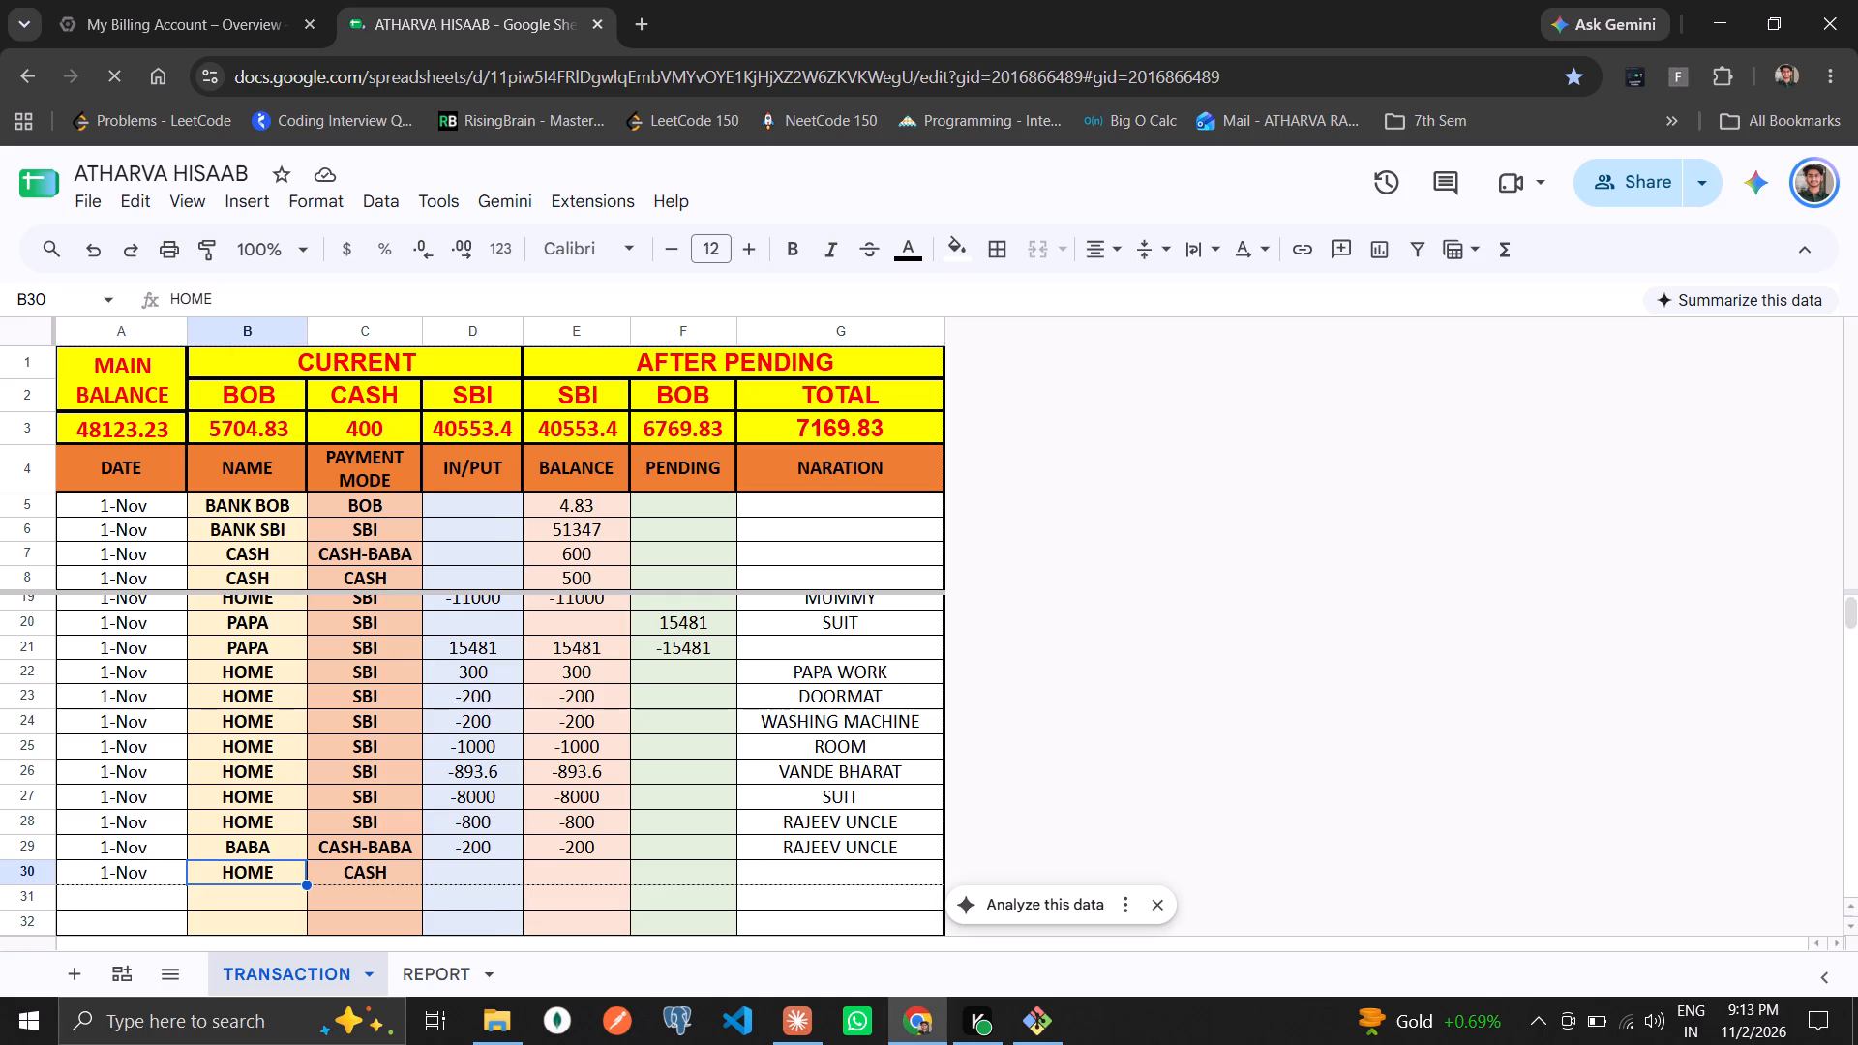
# Replace the row 30 entries with MUMMY as the name and CASH-BABA as the payment mode.
pyautogui.press('Right')
pyautogui.press('Delete')
pyautogui.press('Left')
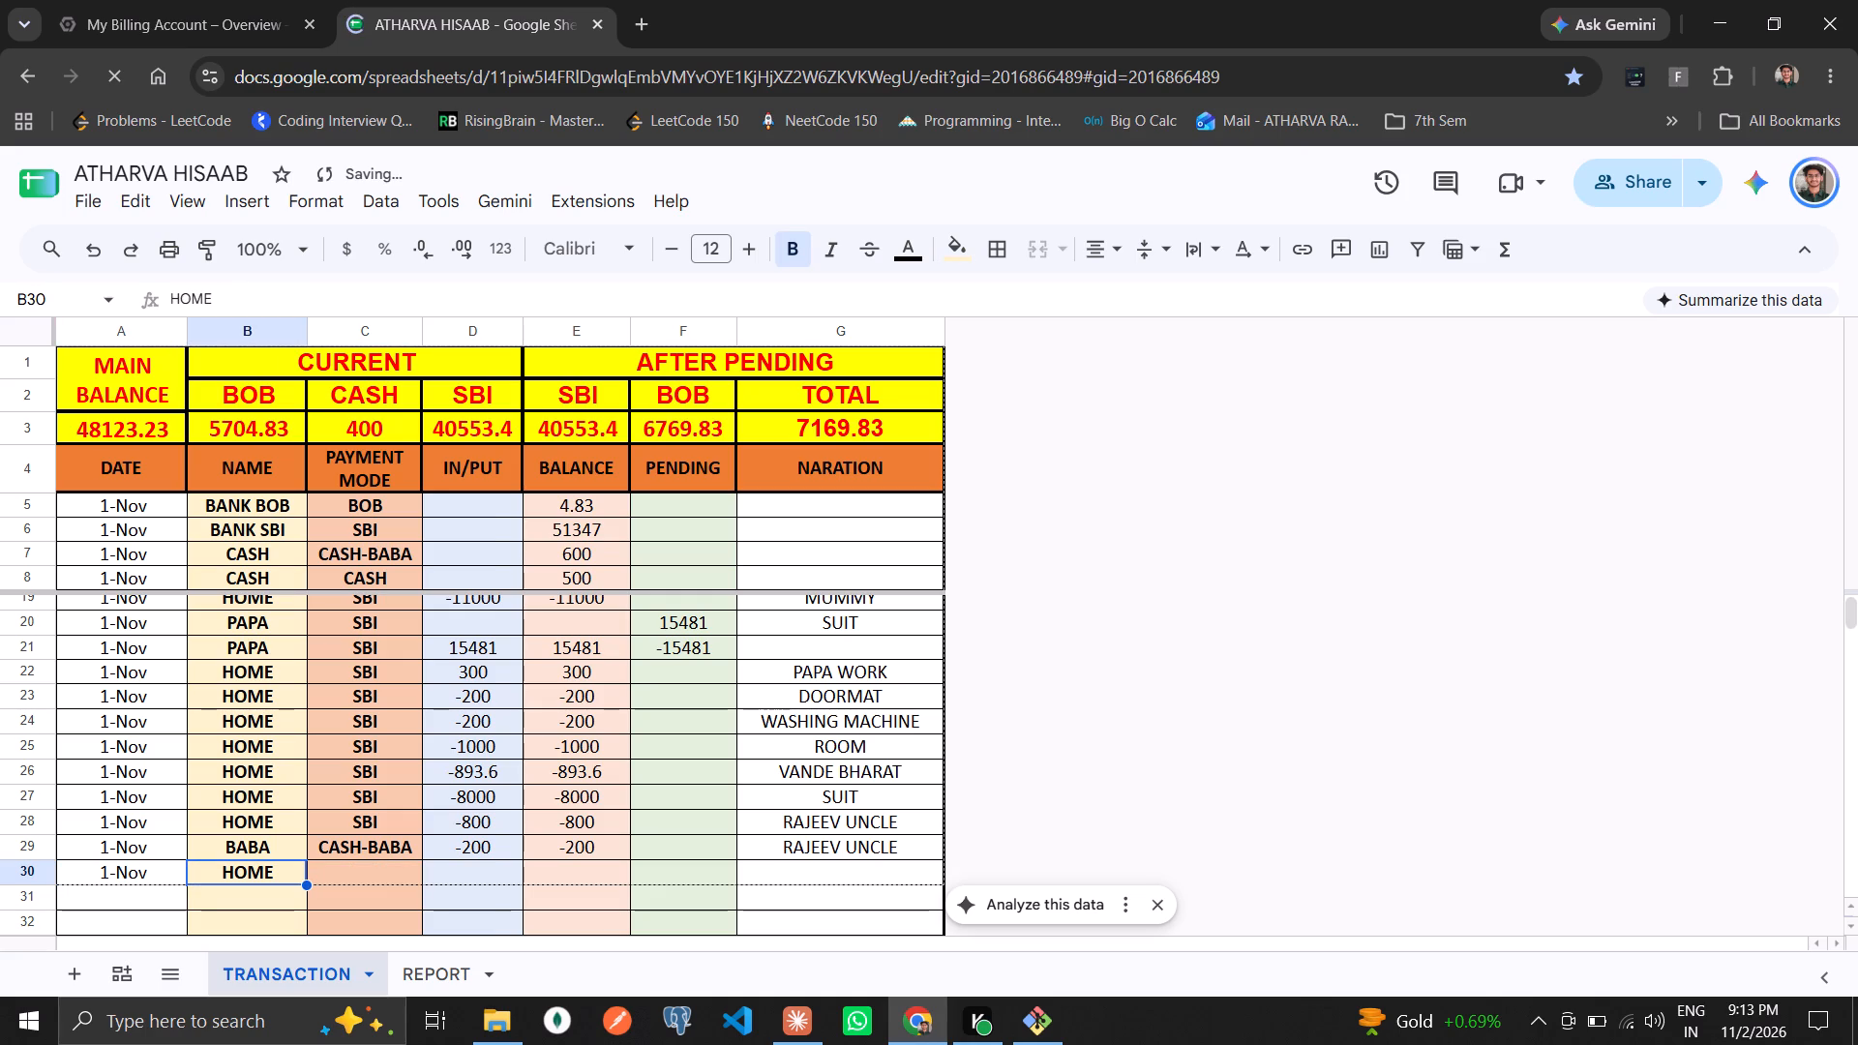
pyautogui.press('Delete')
pyautogui.write('MUMMY')
pyautogui.press('Right')
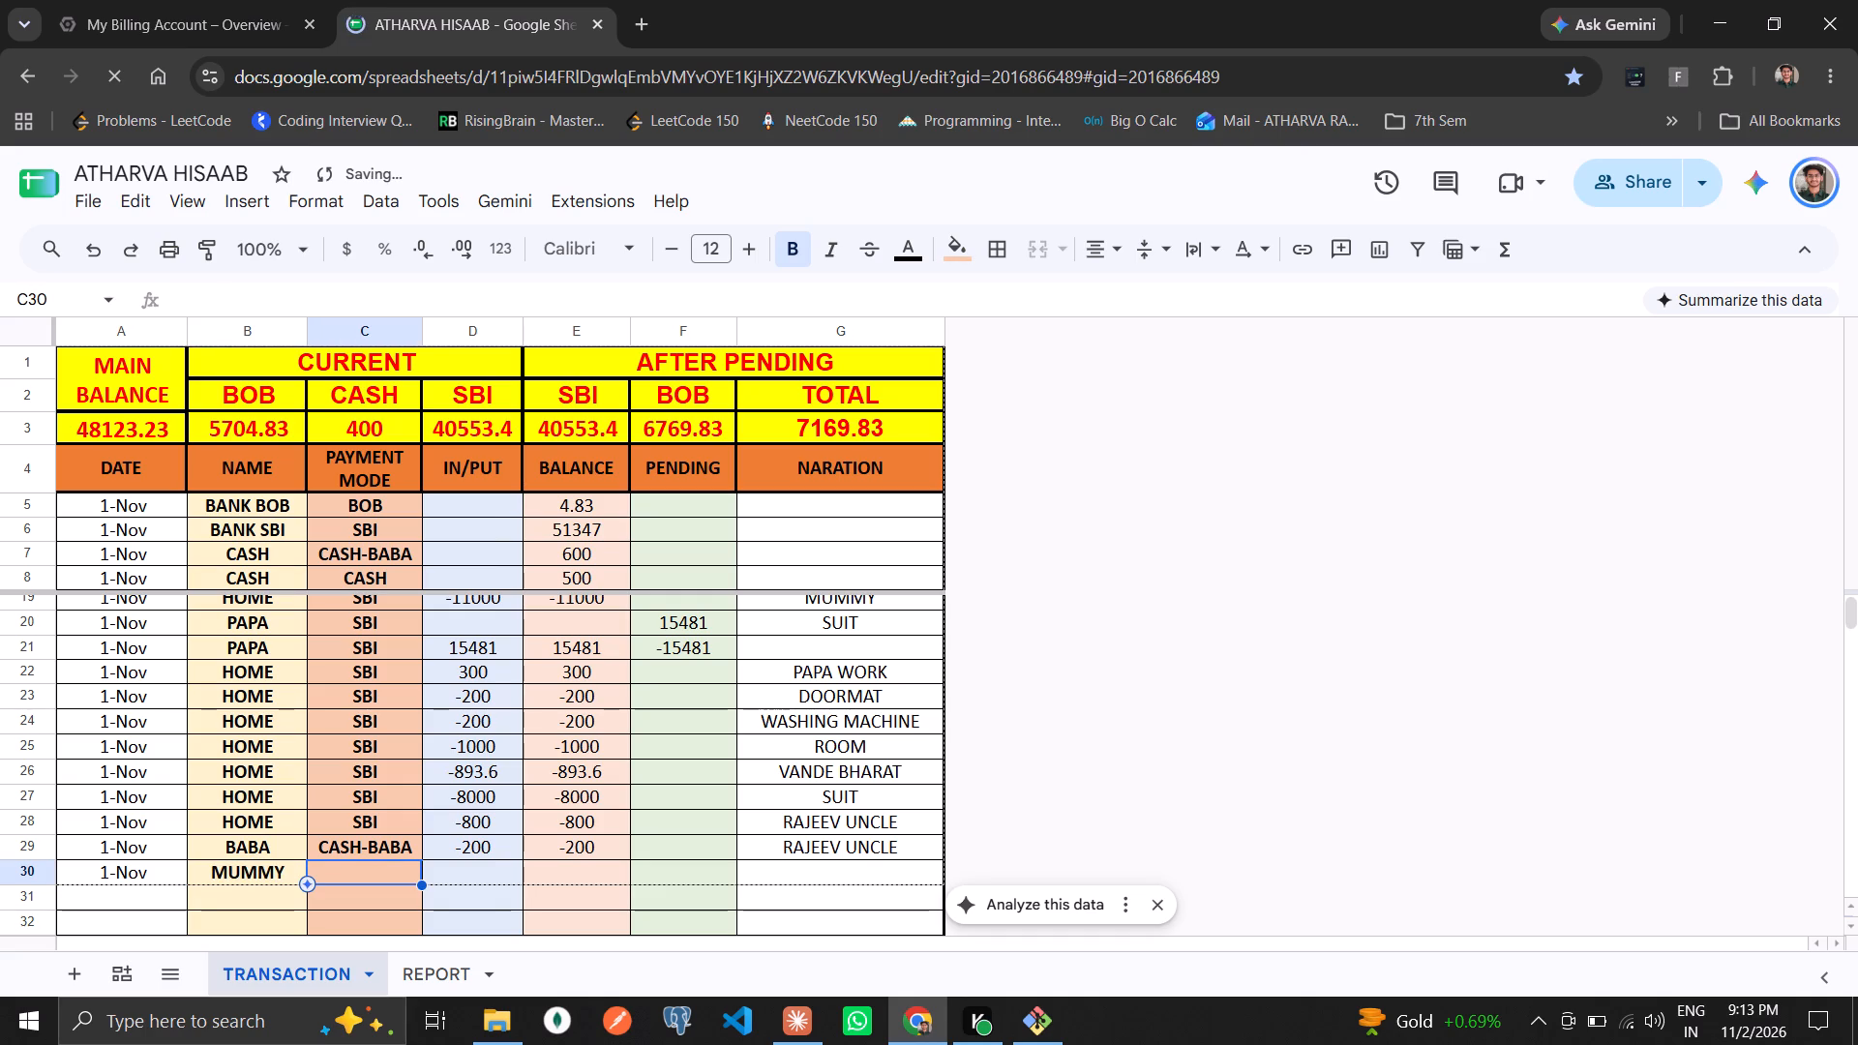
pyautogui.write('CAS')
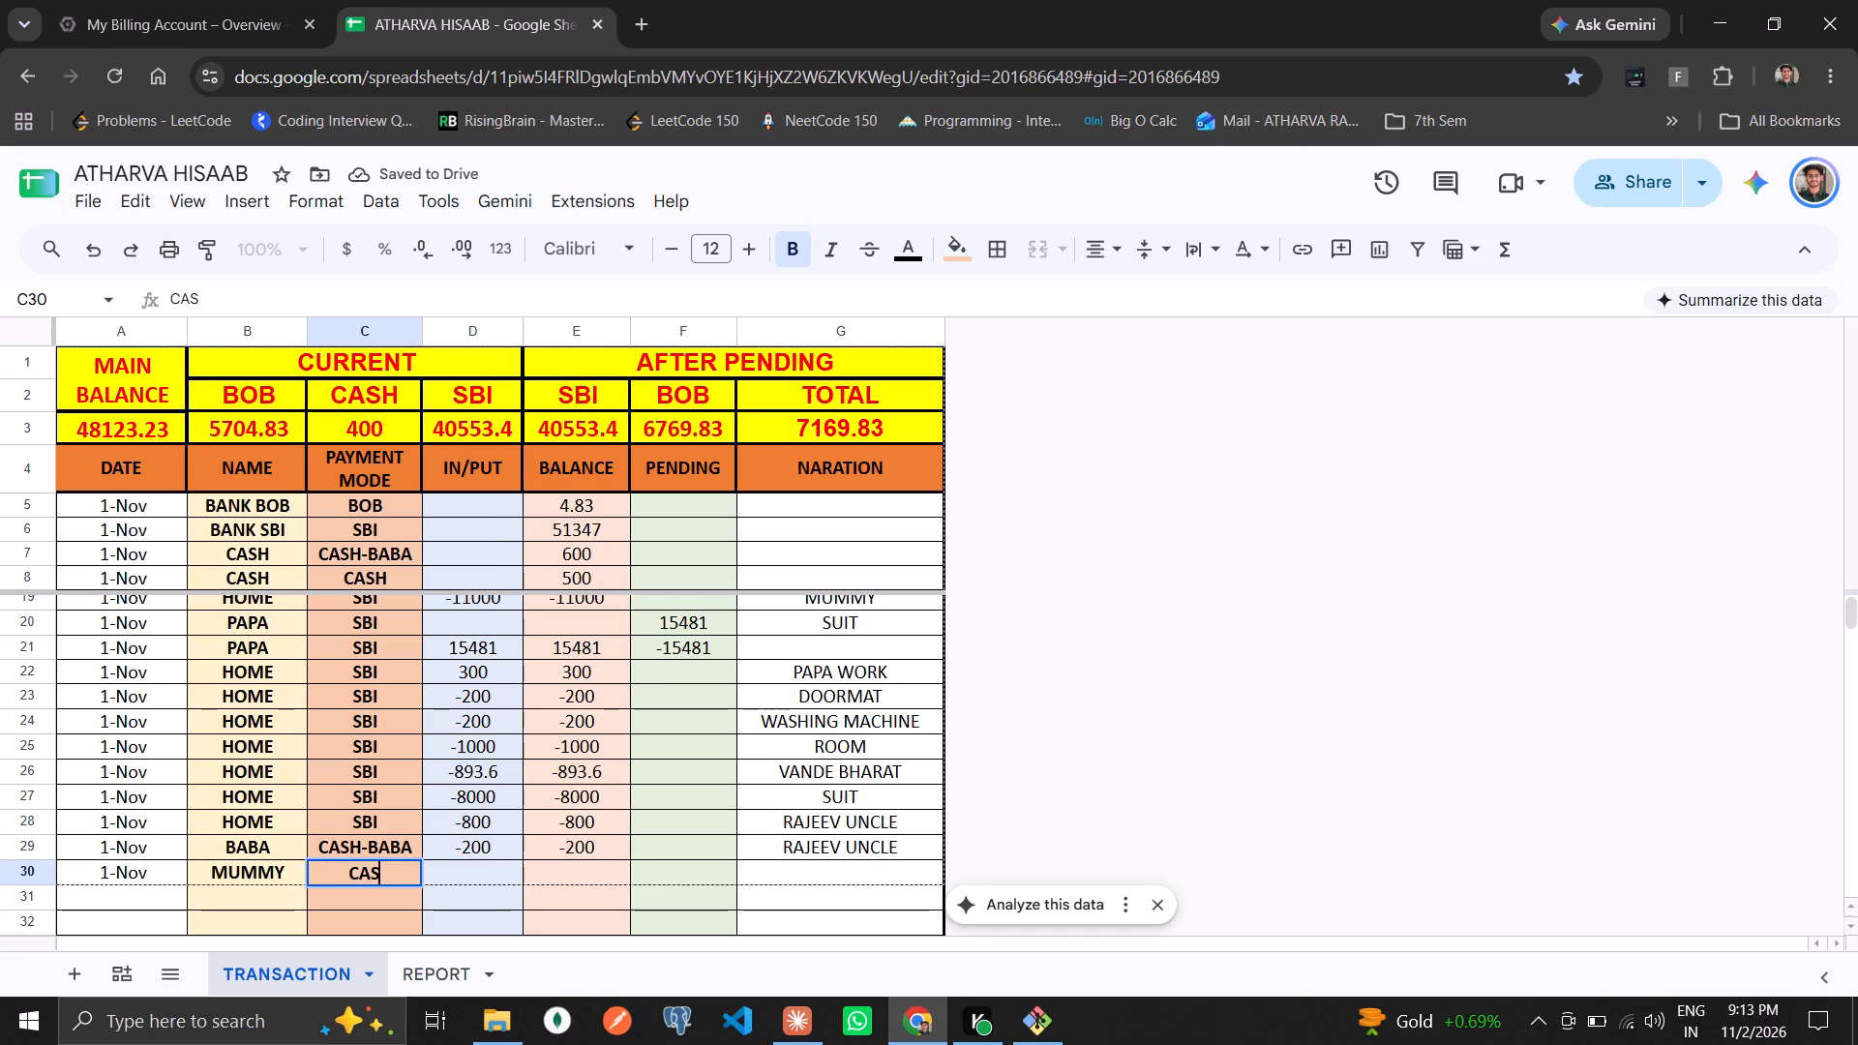
pyautogui.press('h')
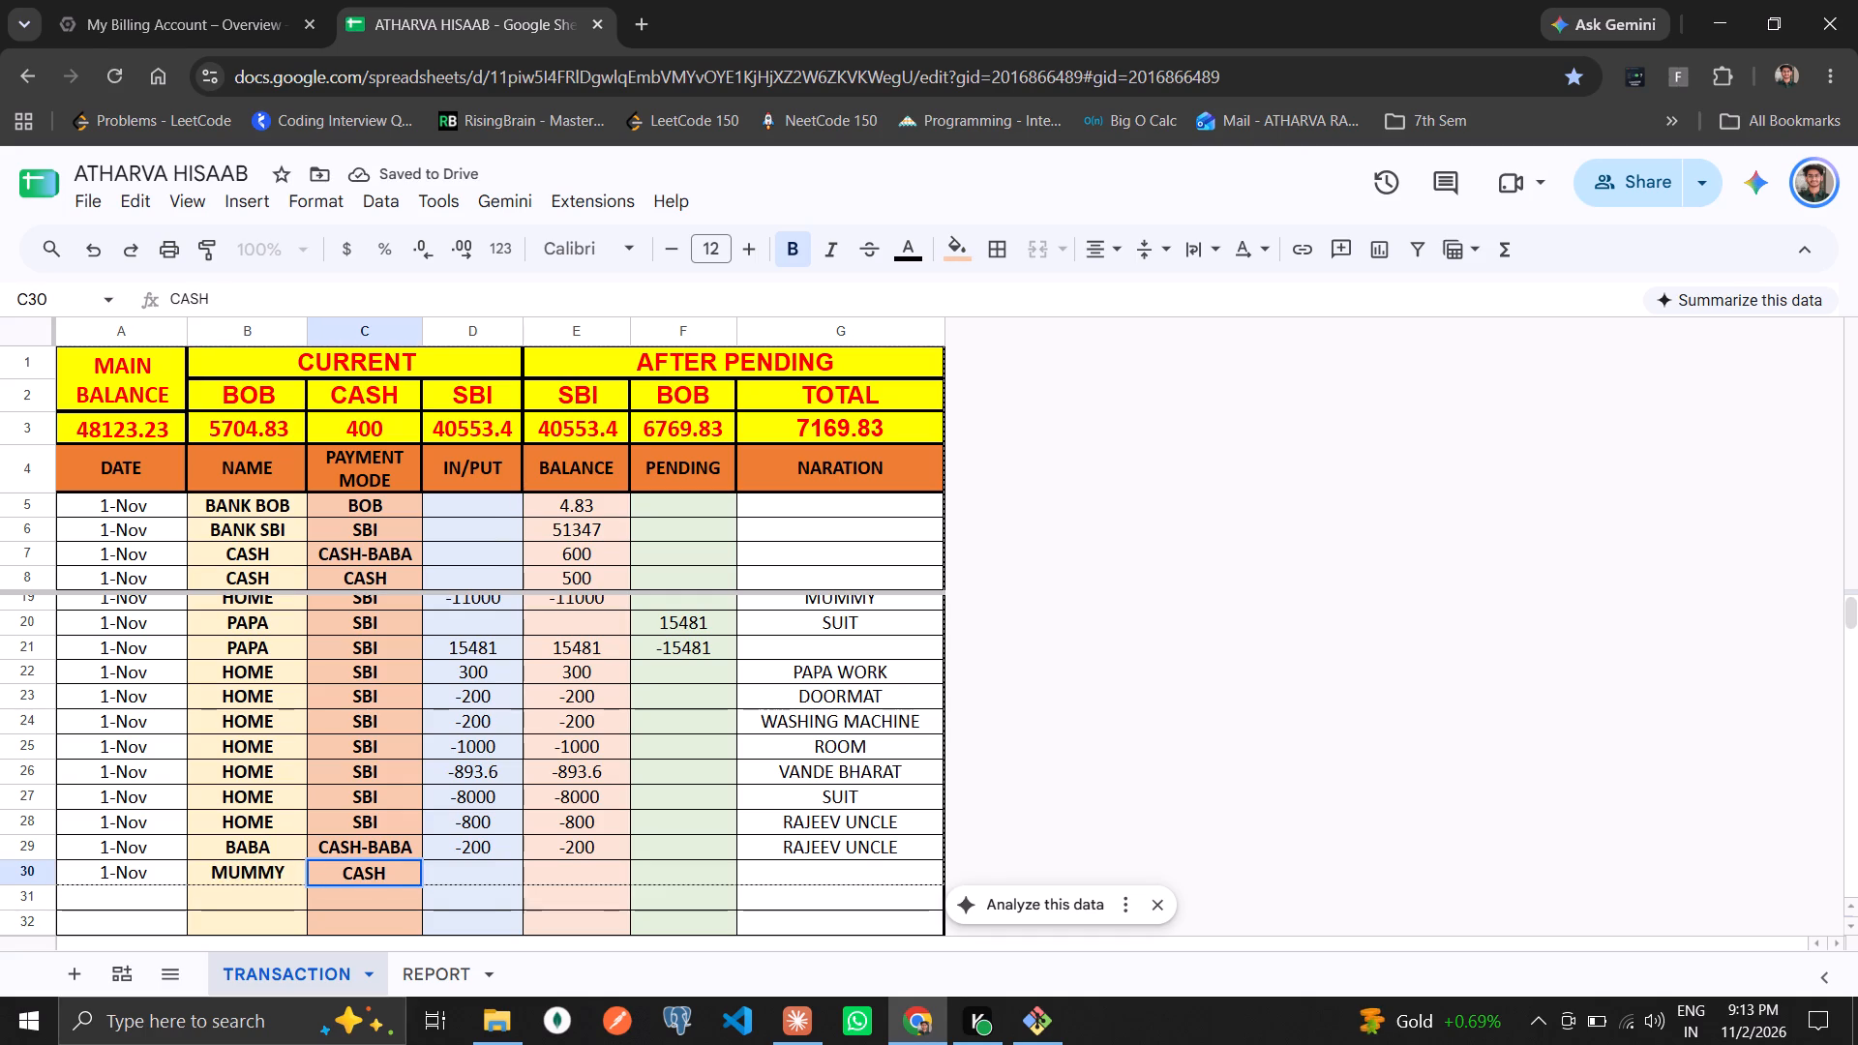
pyautogui.write('-V')
pyautogui.press('BackSpace')
pyautogui.write('BABA')
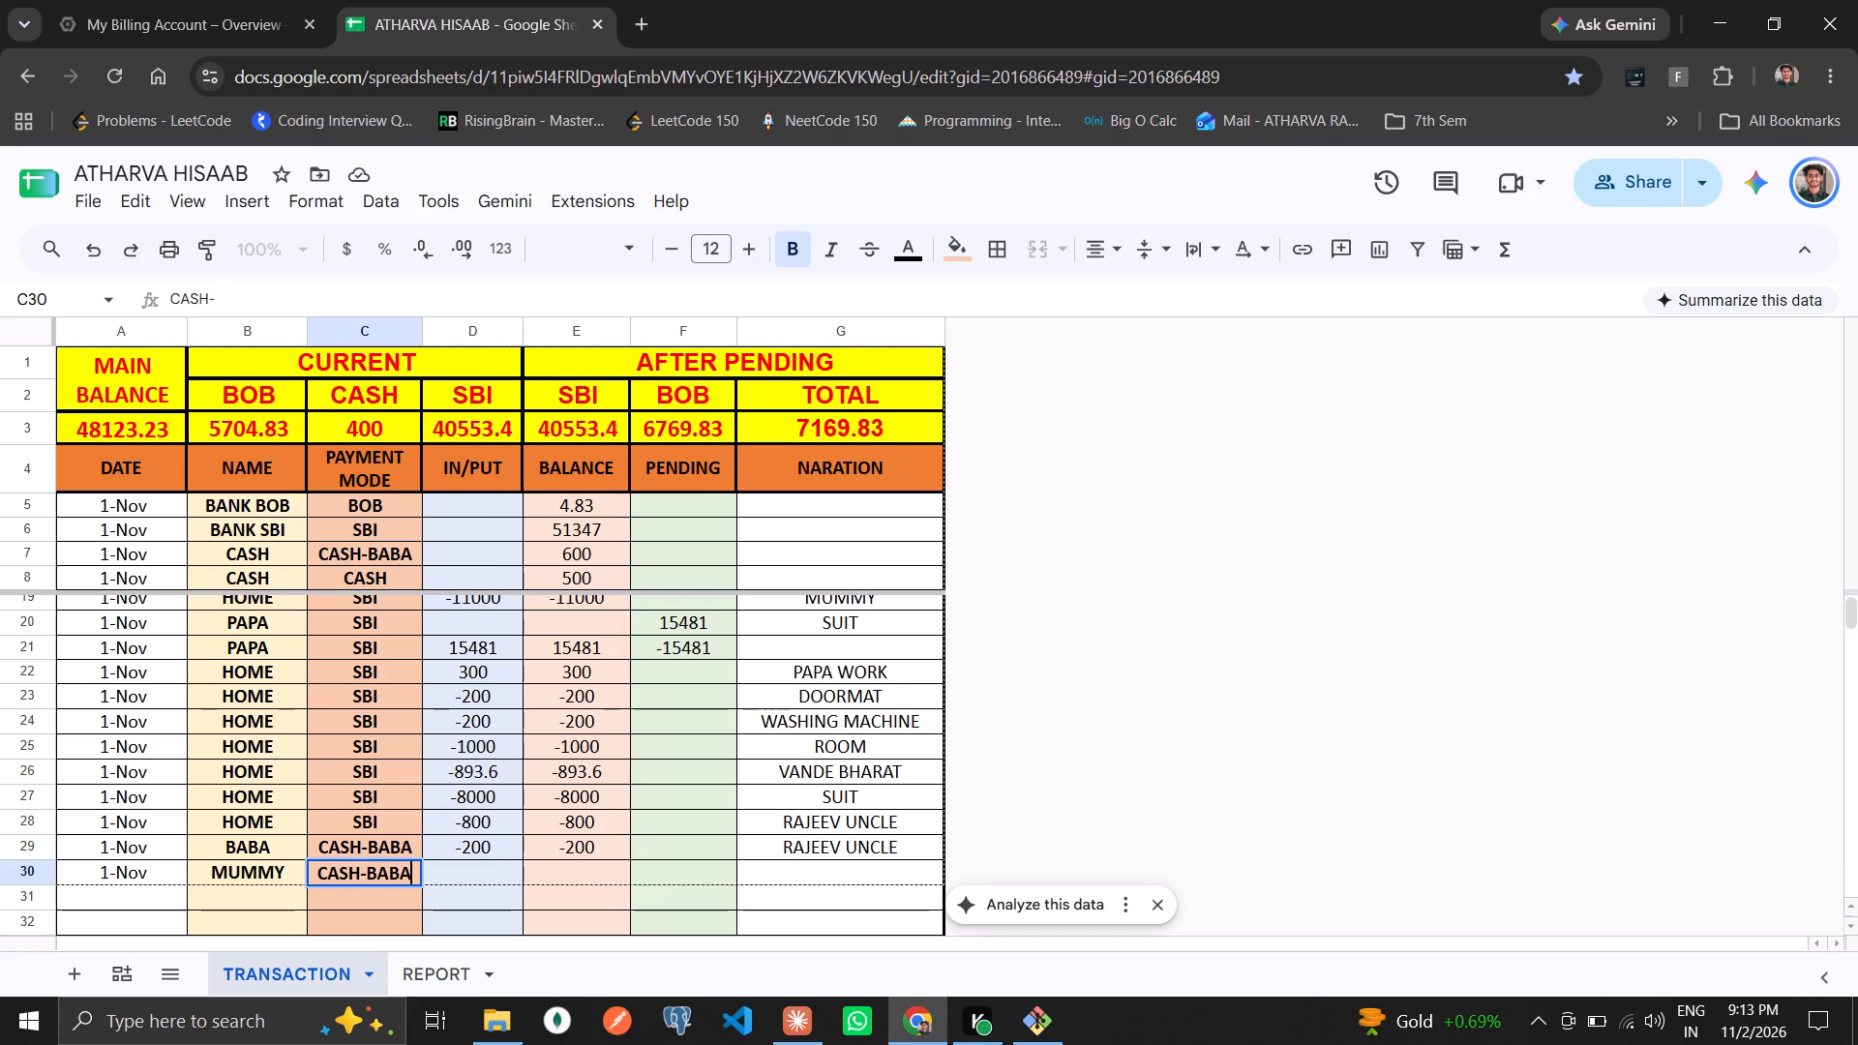
# Enter -100 in the IN/PUT column and 100 in the PENDING column of row 30.
pyautogui.press('Right')
pyautogui.press('Right')
pyautogui.press('Right')
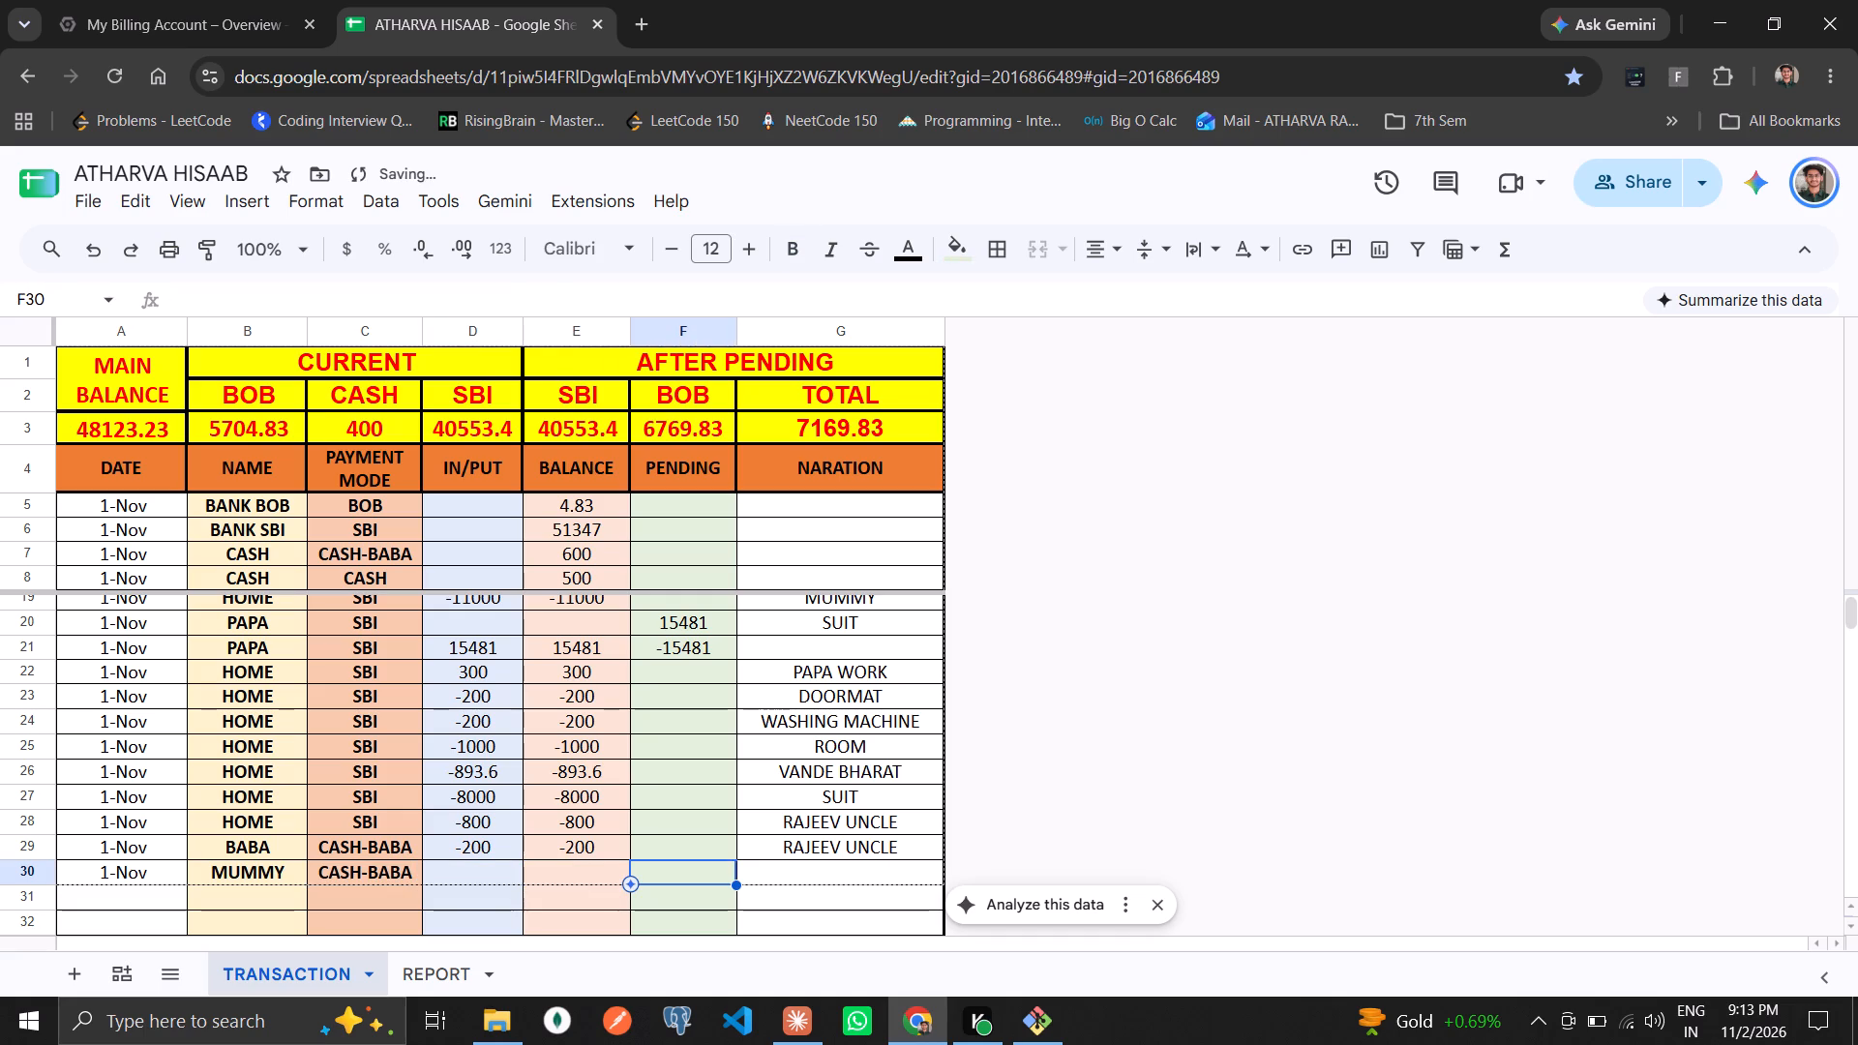
pyautogui.press('Left')
pyautogui.press('Left')
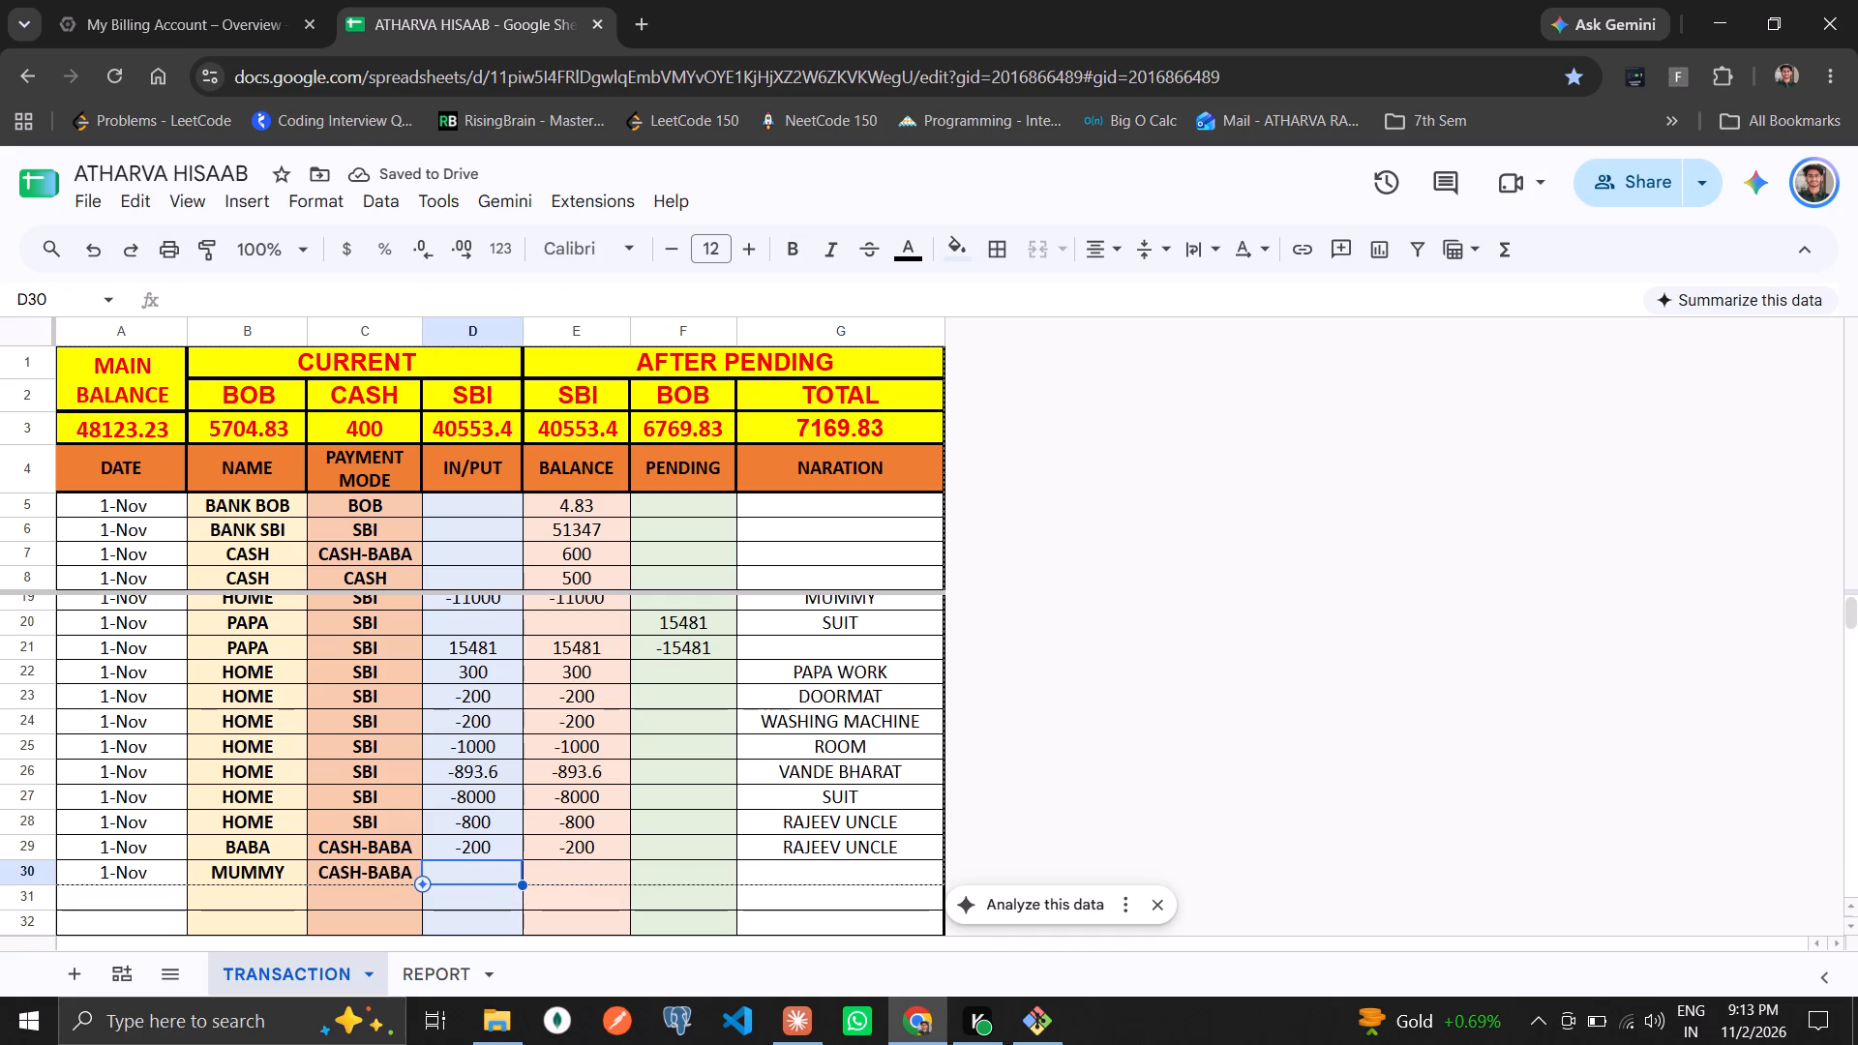
pyautogui.write('-100')
pyautogui.press('Right')
pyautogui.press('Right')
pyautogui.write('100')
pyautogui.press('Right')
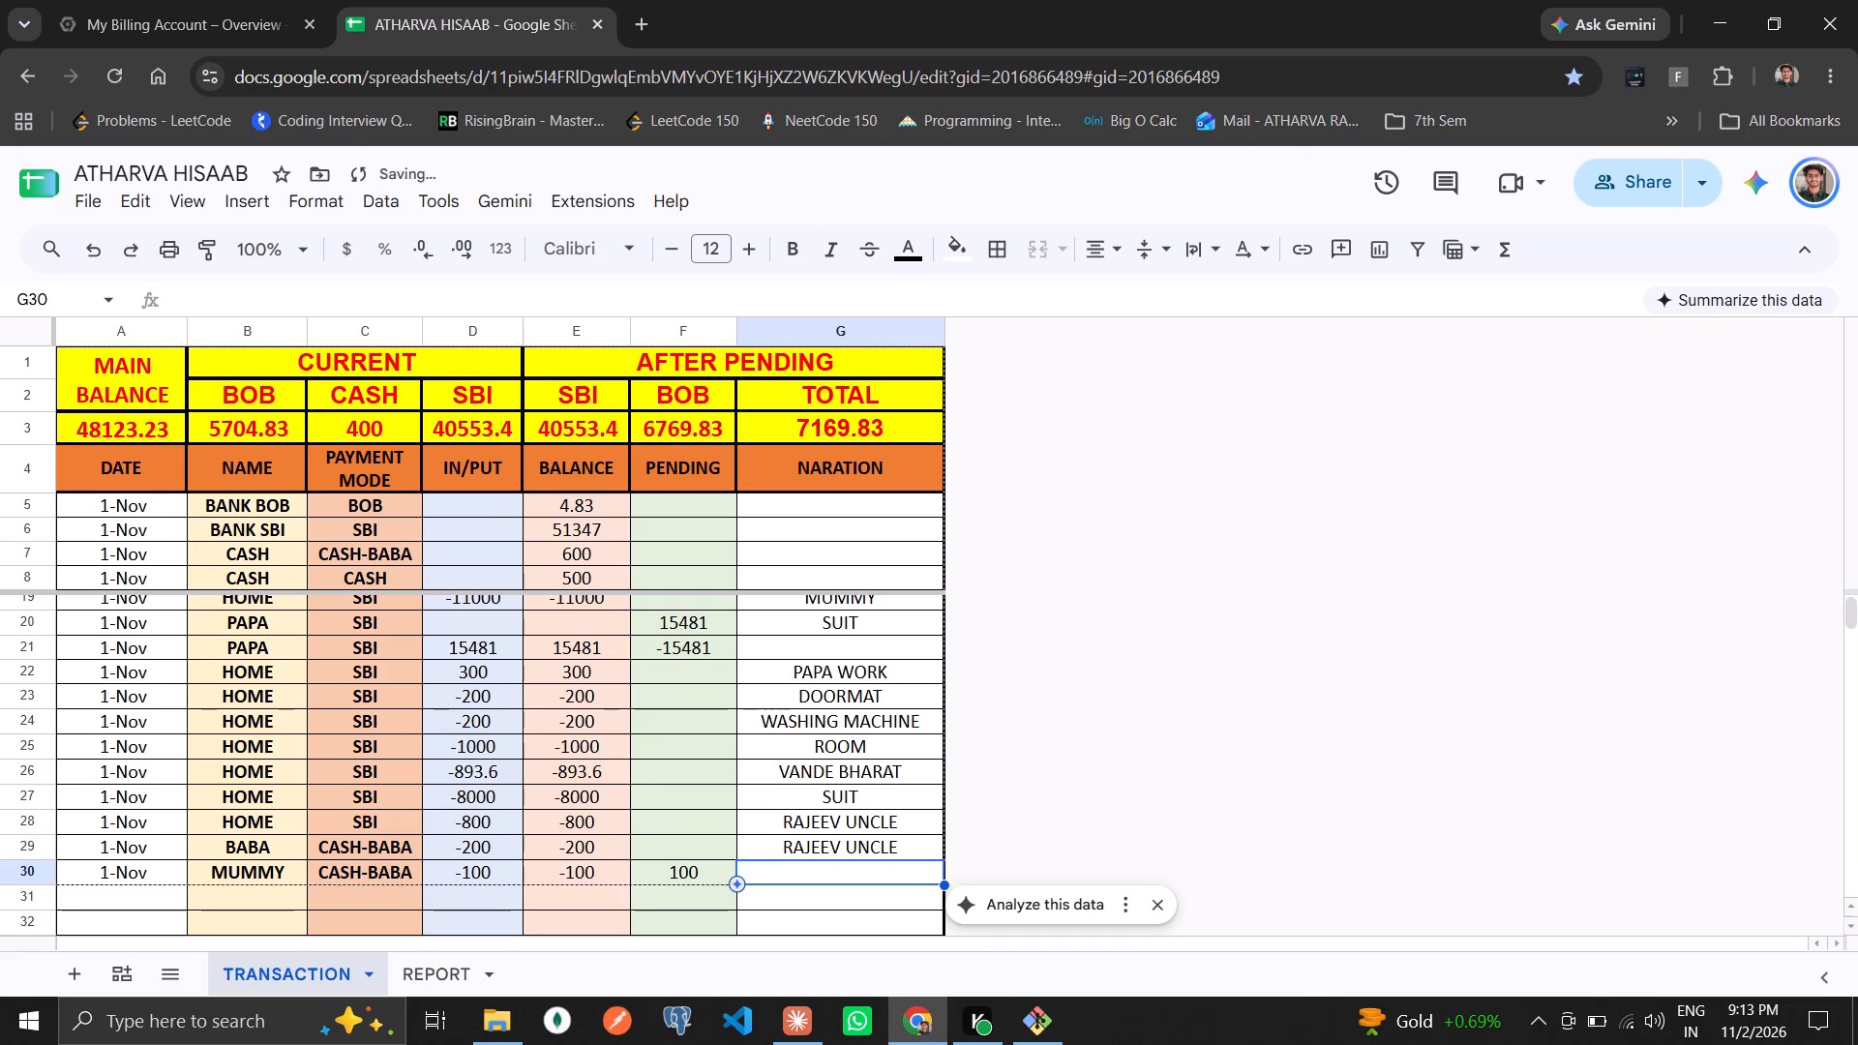
# Change the row 30 pending amount to -100 and enter PUSHPA as its narration.
pyautogui.press('Left')
pyautogui.write('-100')
pyautogui.press('Right')
pyautogui.write('PUSHPA')
pyautogui.press('Down')
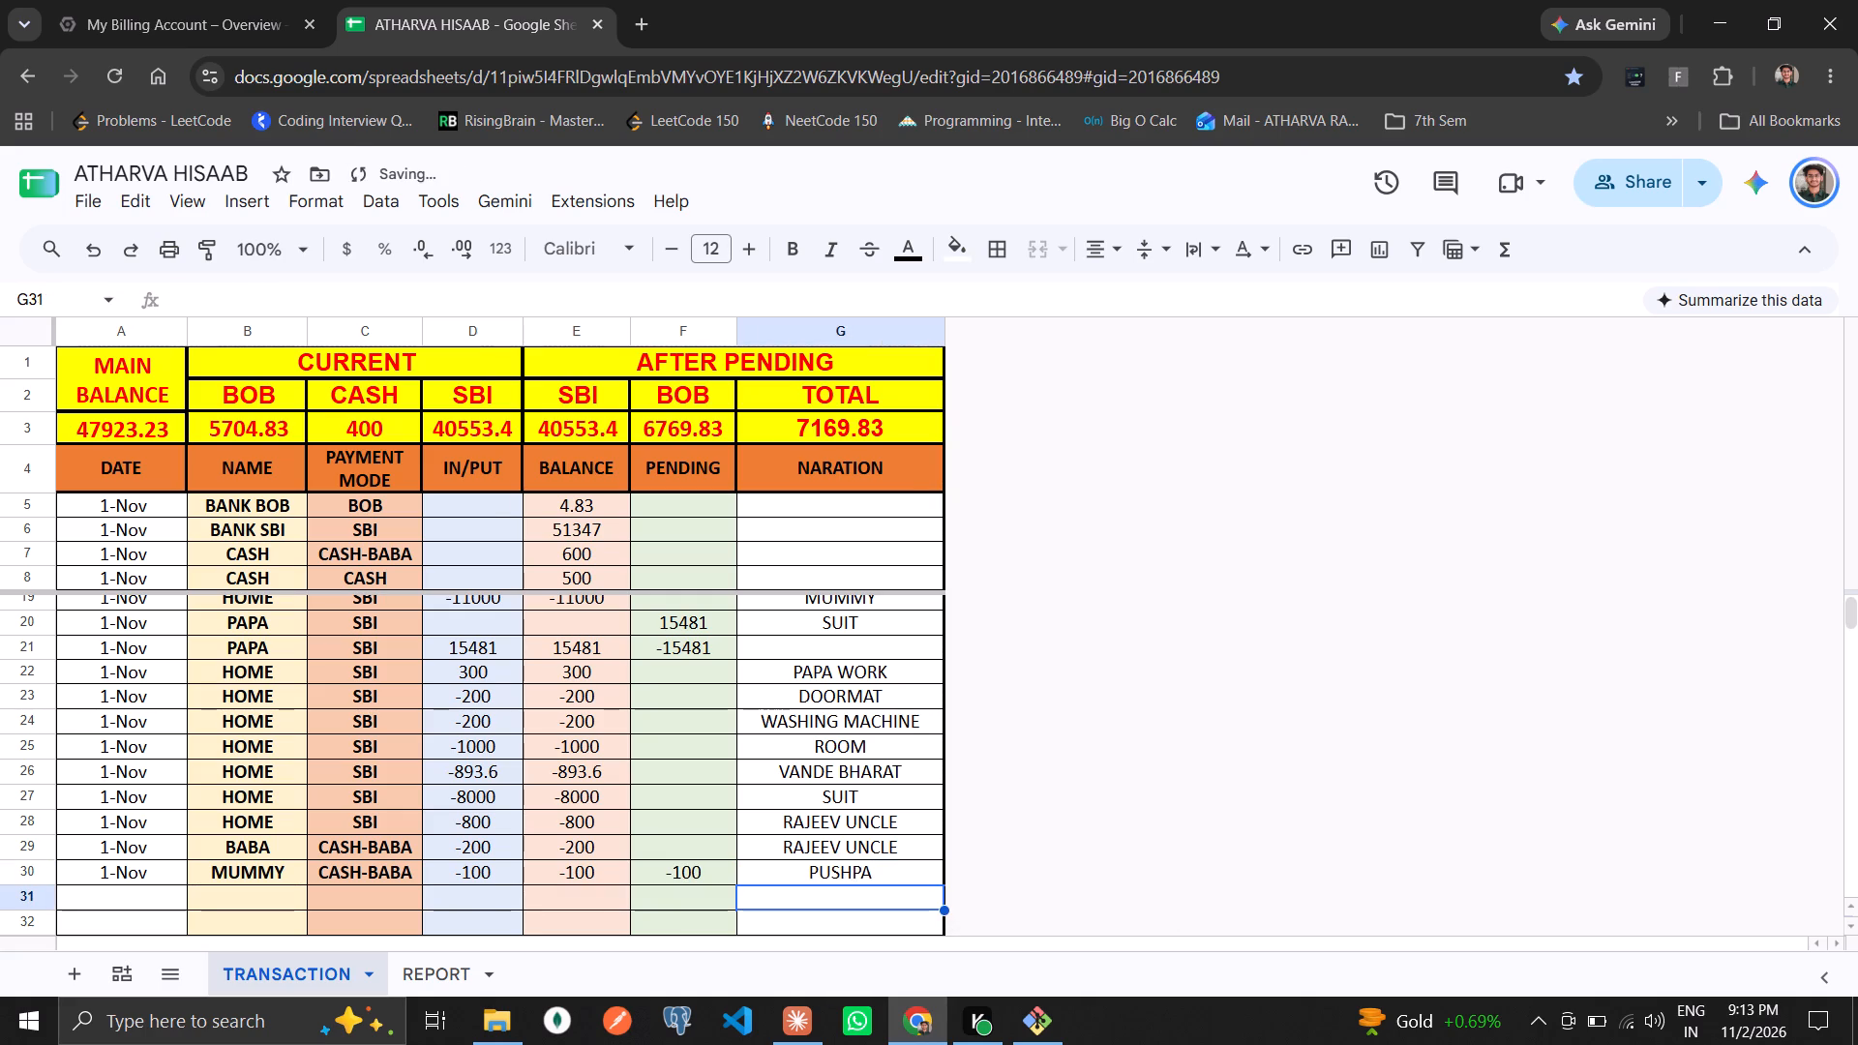
# Change the date of the MUMMY transaction in row 30 to 2-Nov.
pyautogui.press('Left')
pyautogui.press('Left')
pyautogui.press('Left')
pyautogui.press('Left')
pyautogui.press('Left')
pyautogui.press('Left')
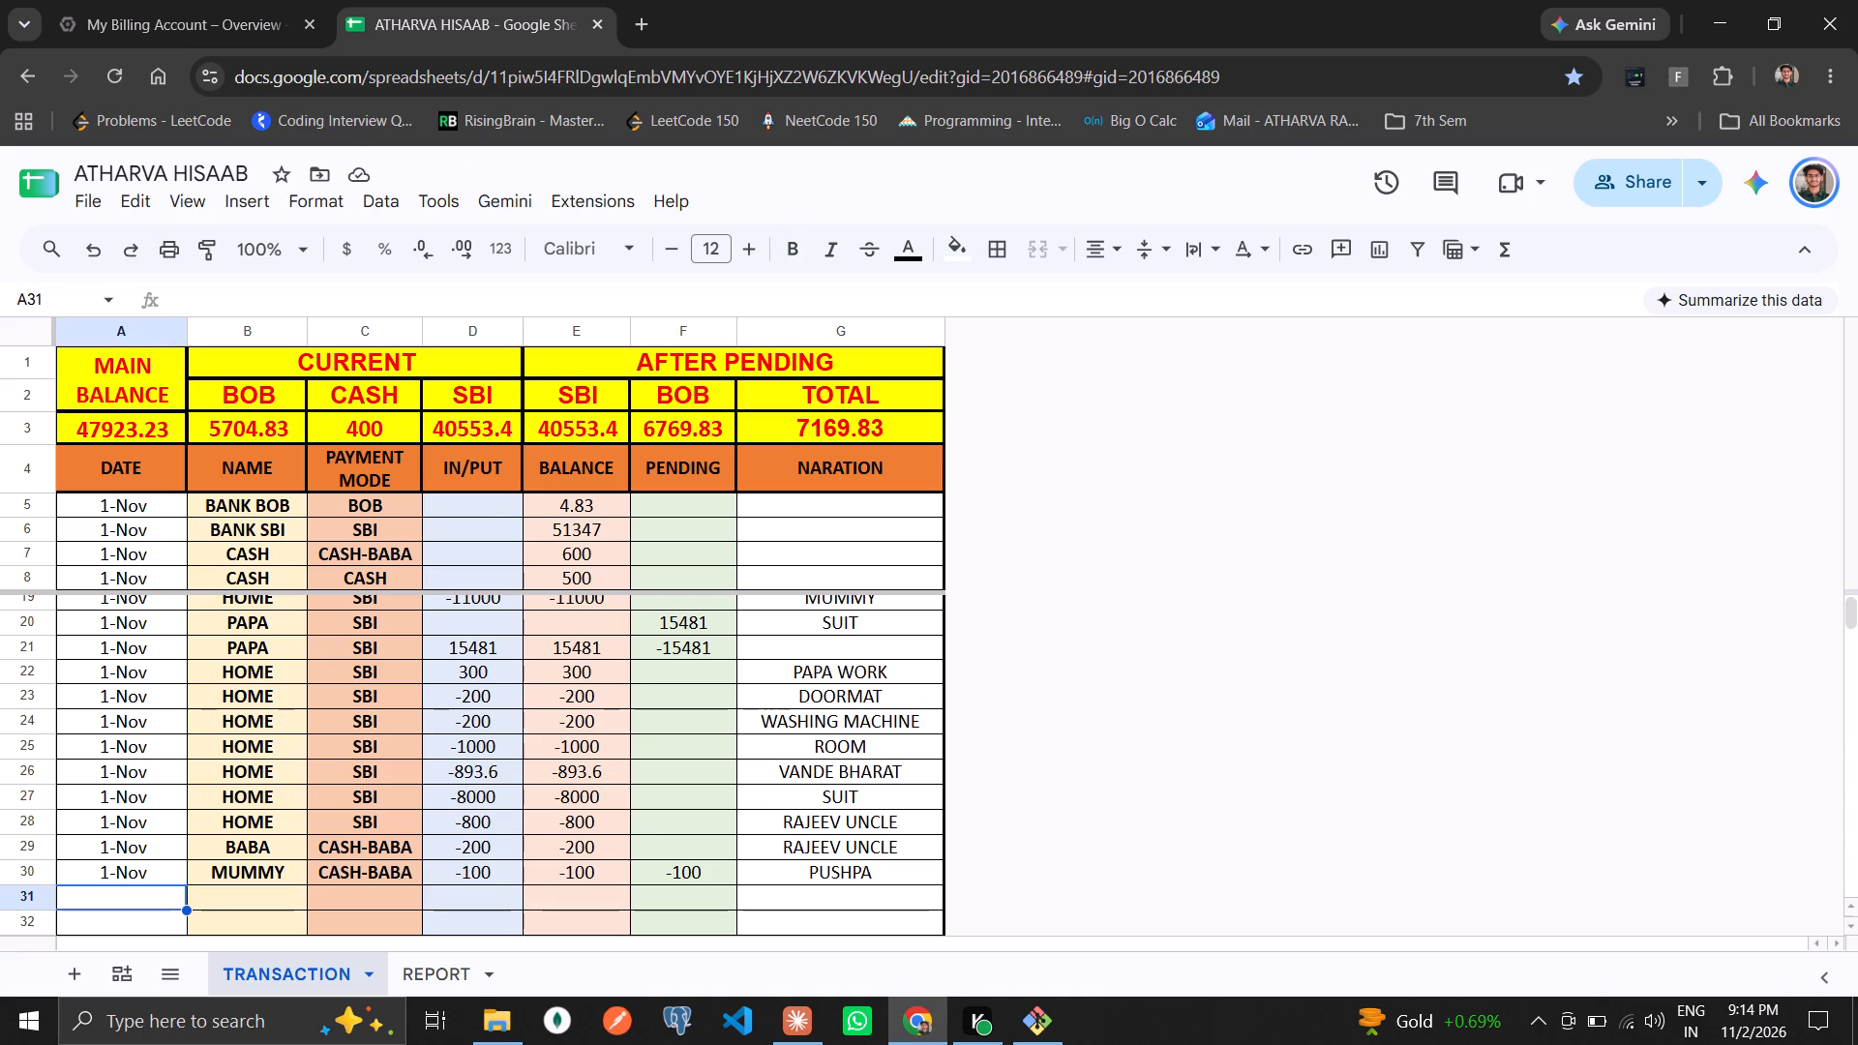
pyautogui.press('Up')
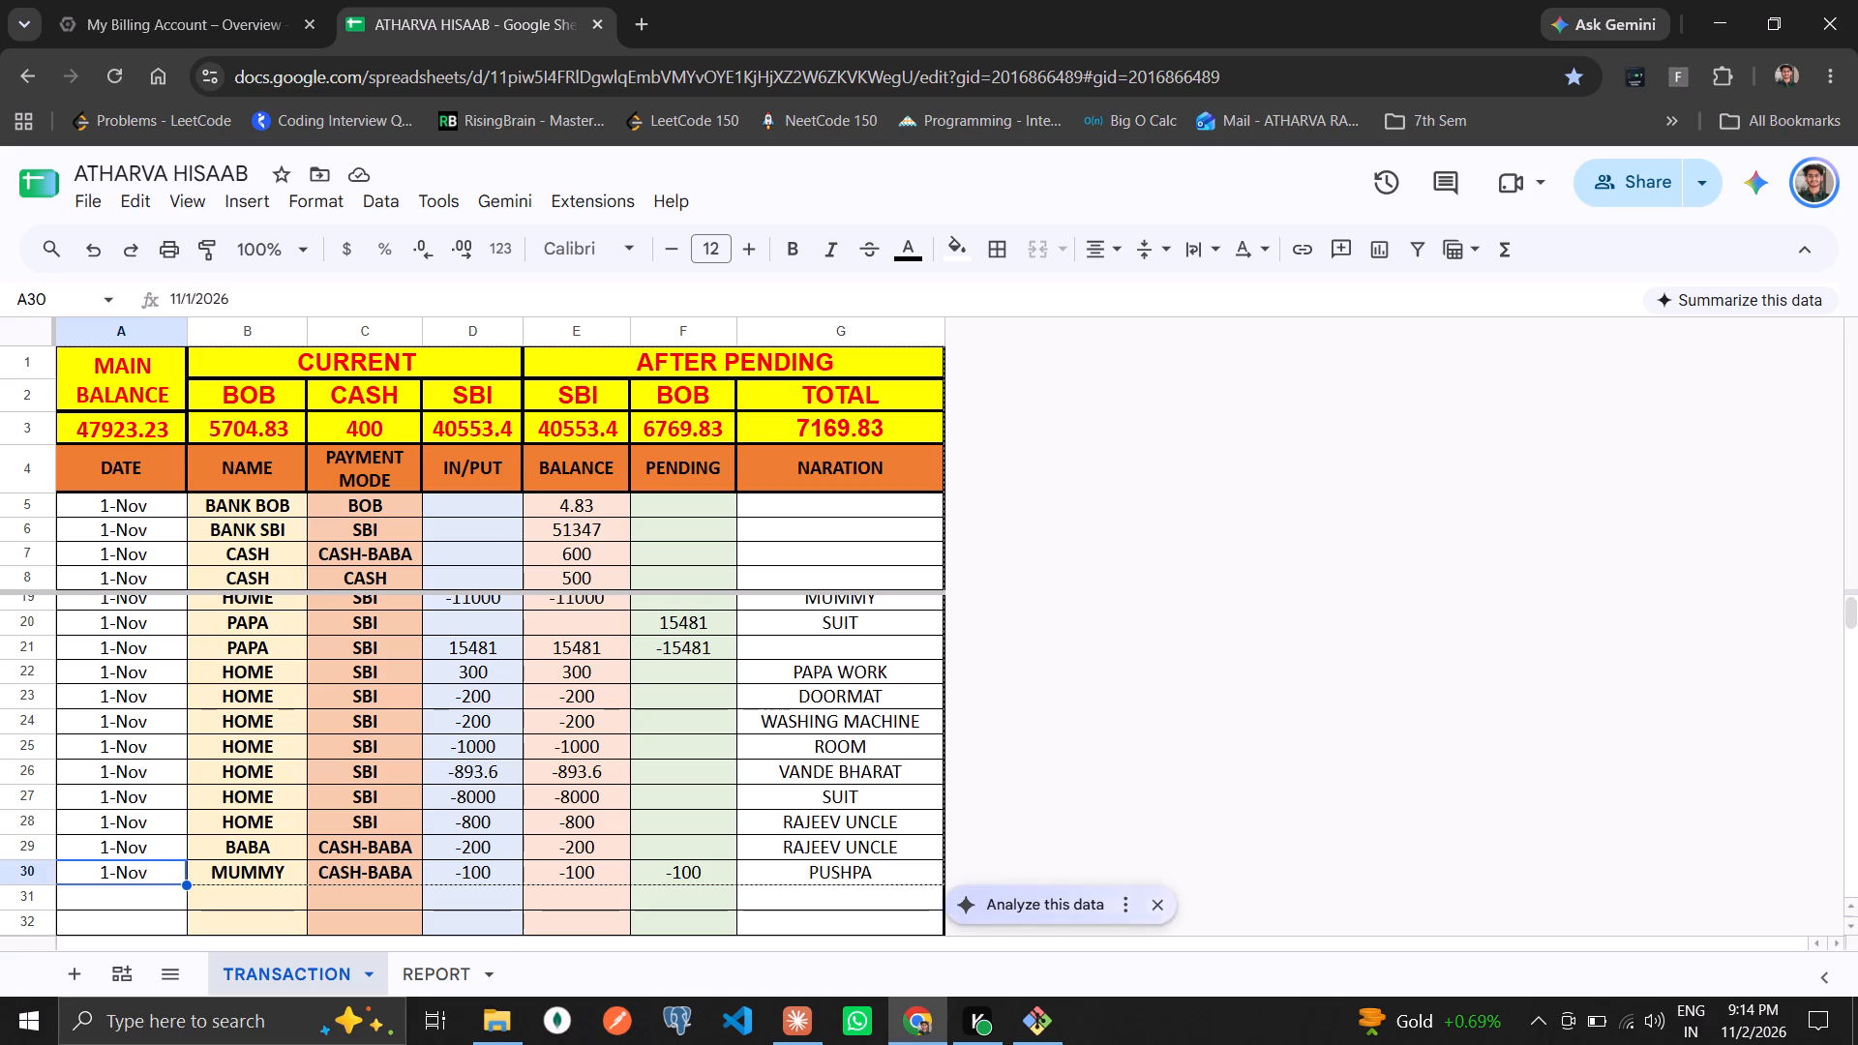
pyautogui.write('2-')
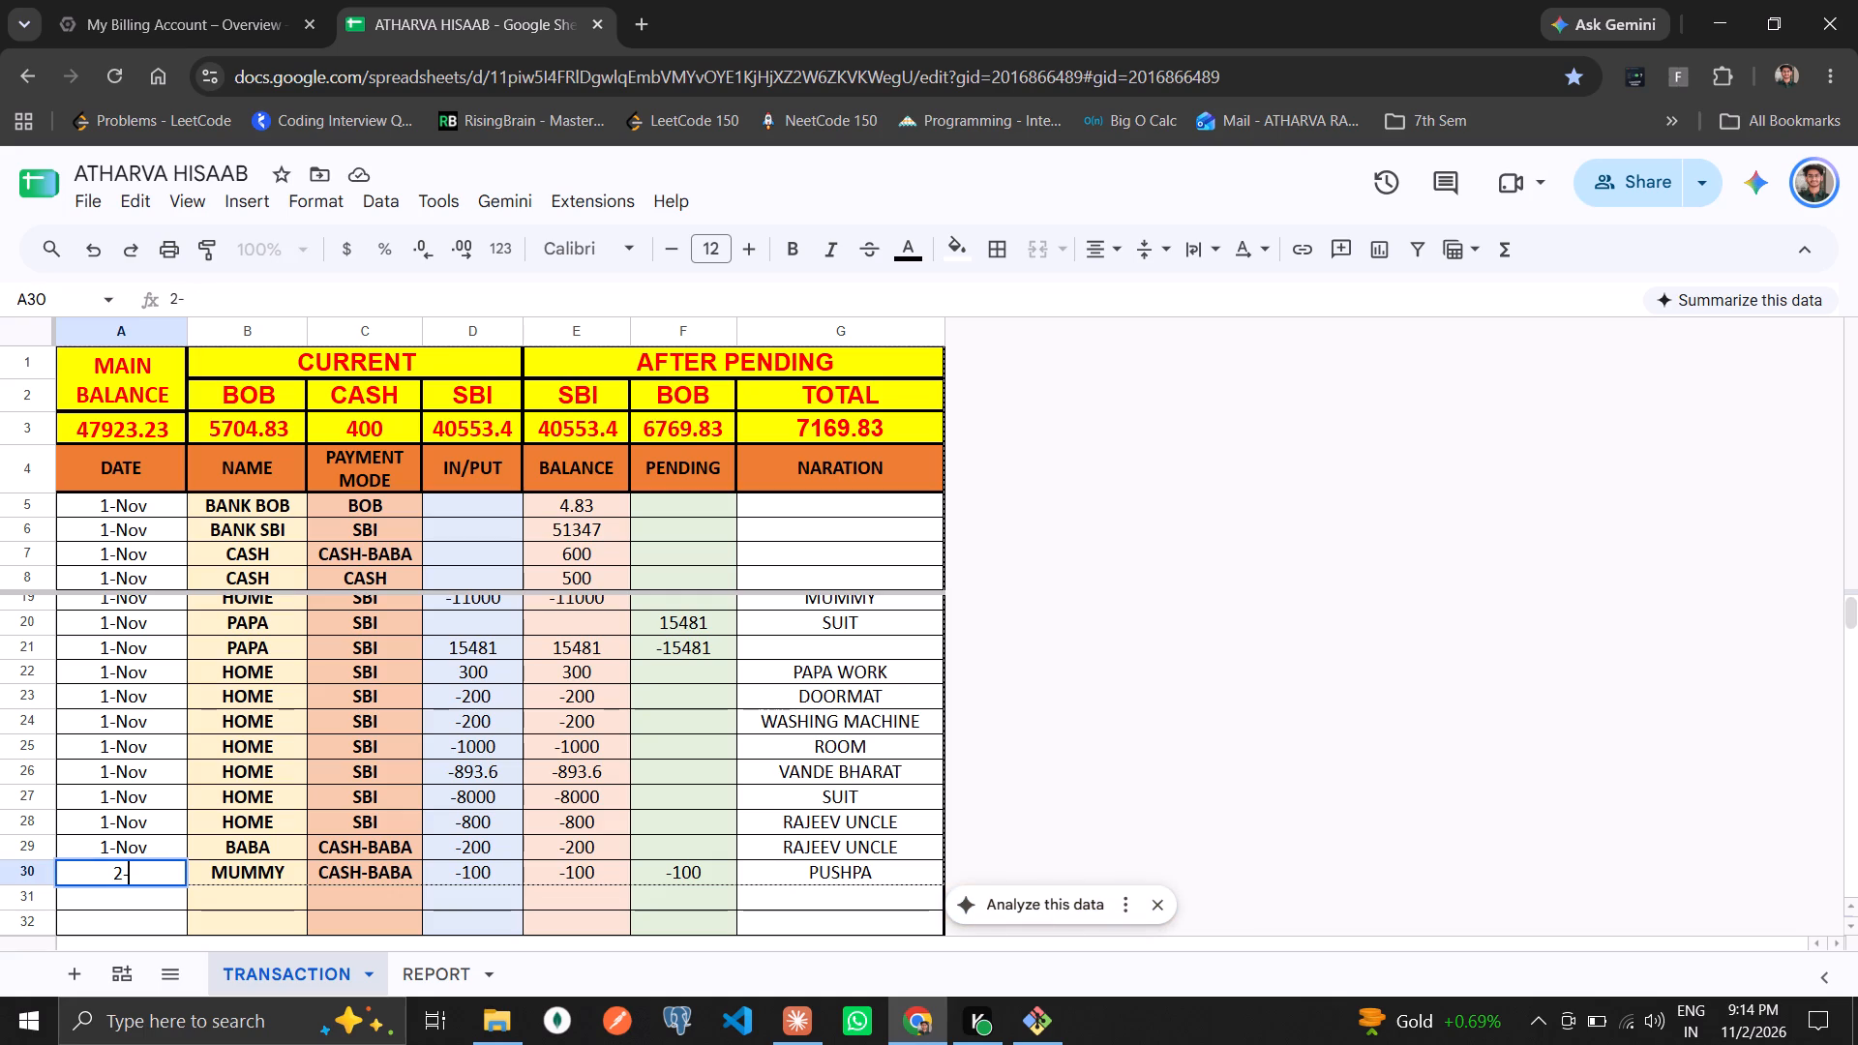
pyautogui.write('Nov')
pyautogui.press('Down')
# Add a transaction in row 31 with the date filled from above, name HOME, payment mode BOB, IN/PUT -113 and narration MILK.
pyautogui.hotkey('ctrl', 'd')
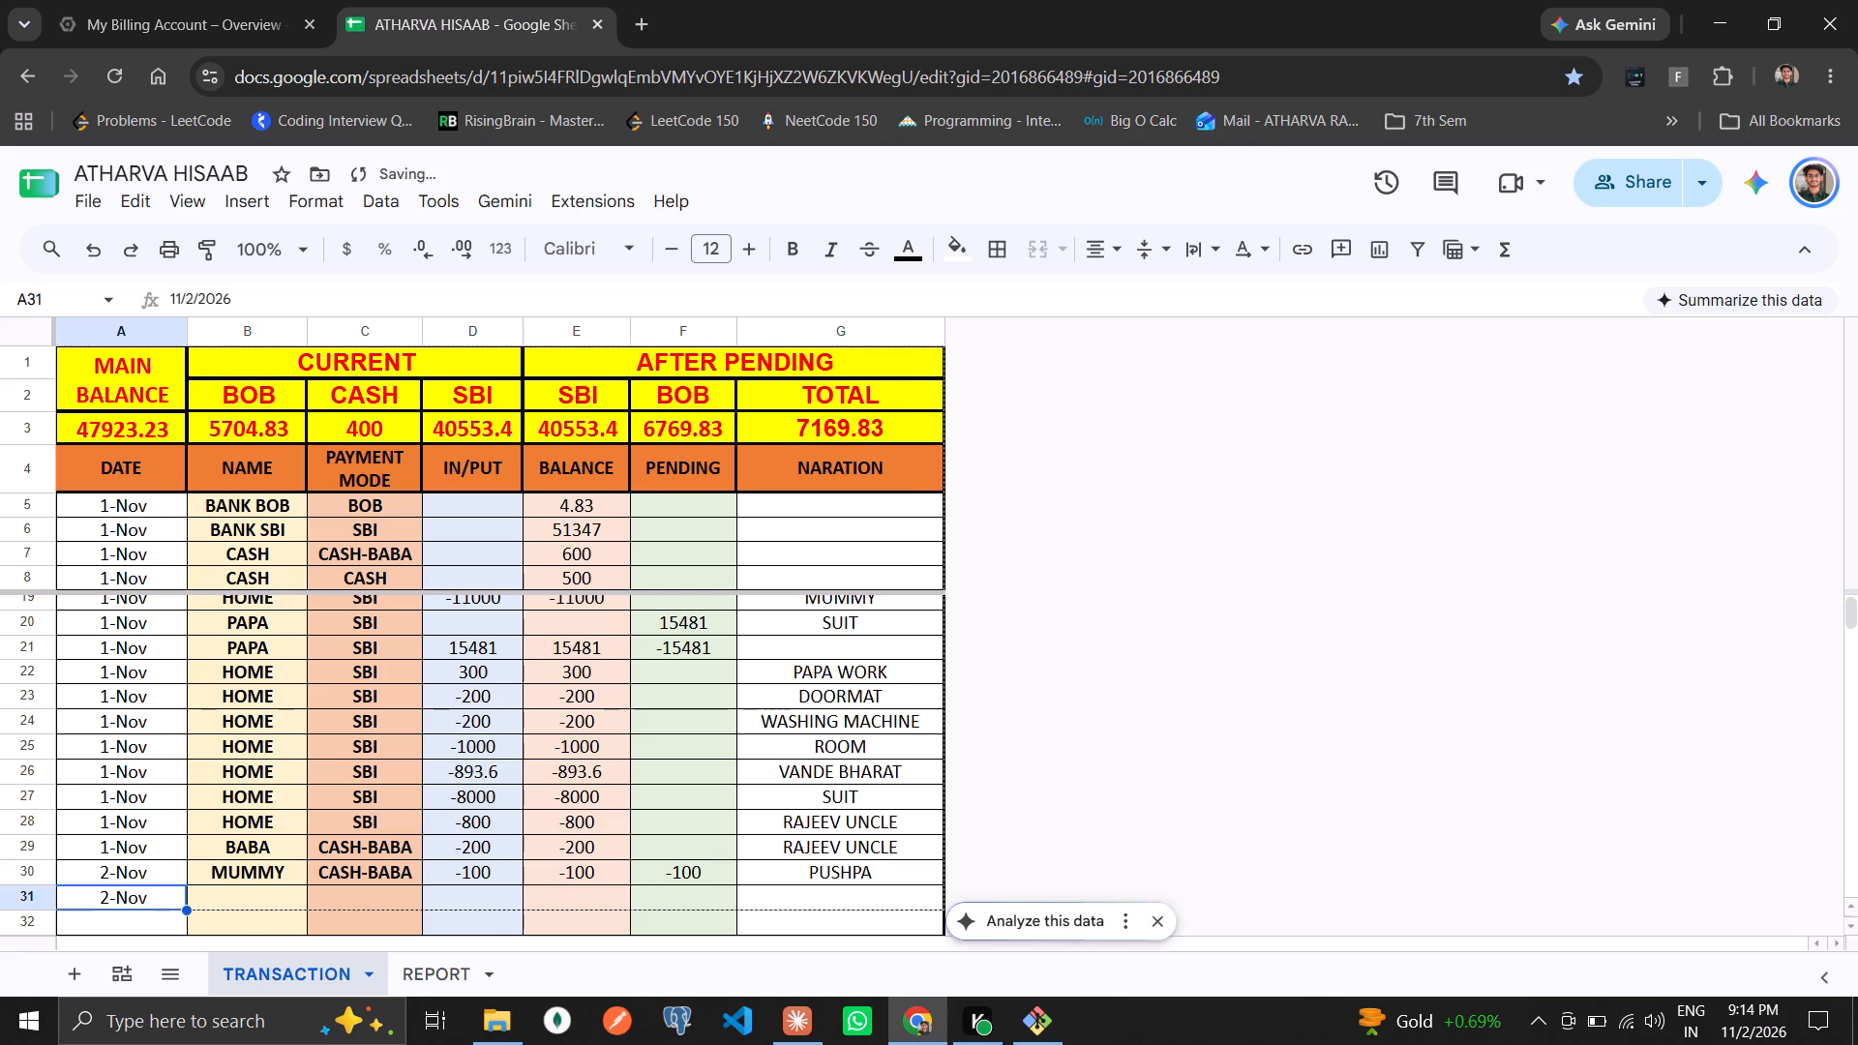
pyautogui.press('Right')
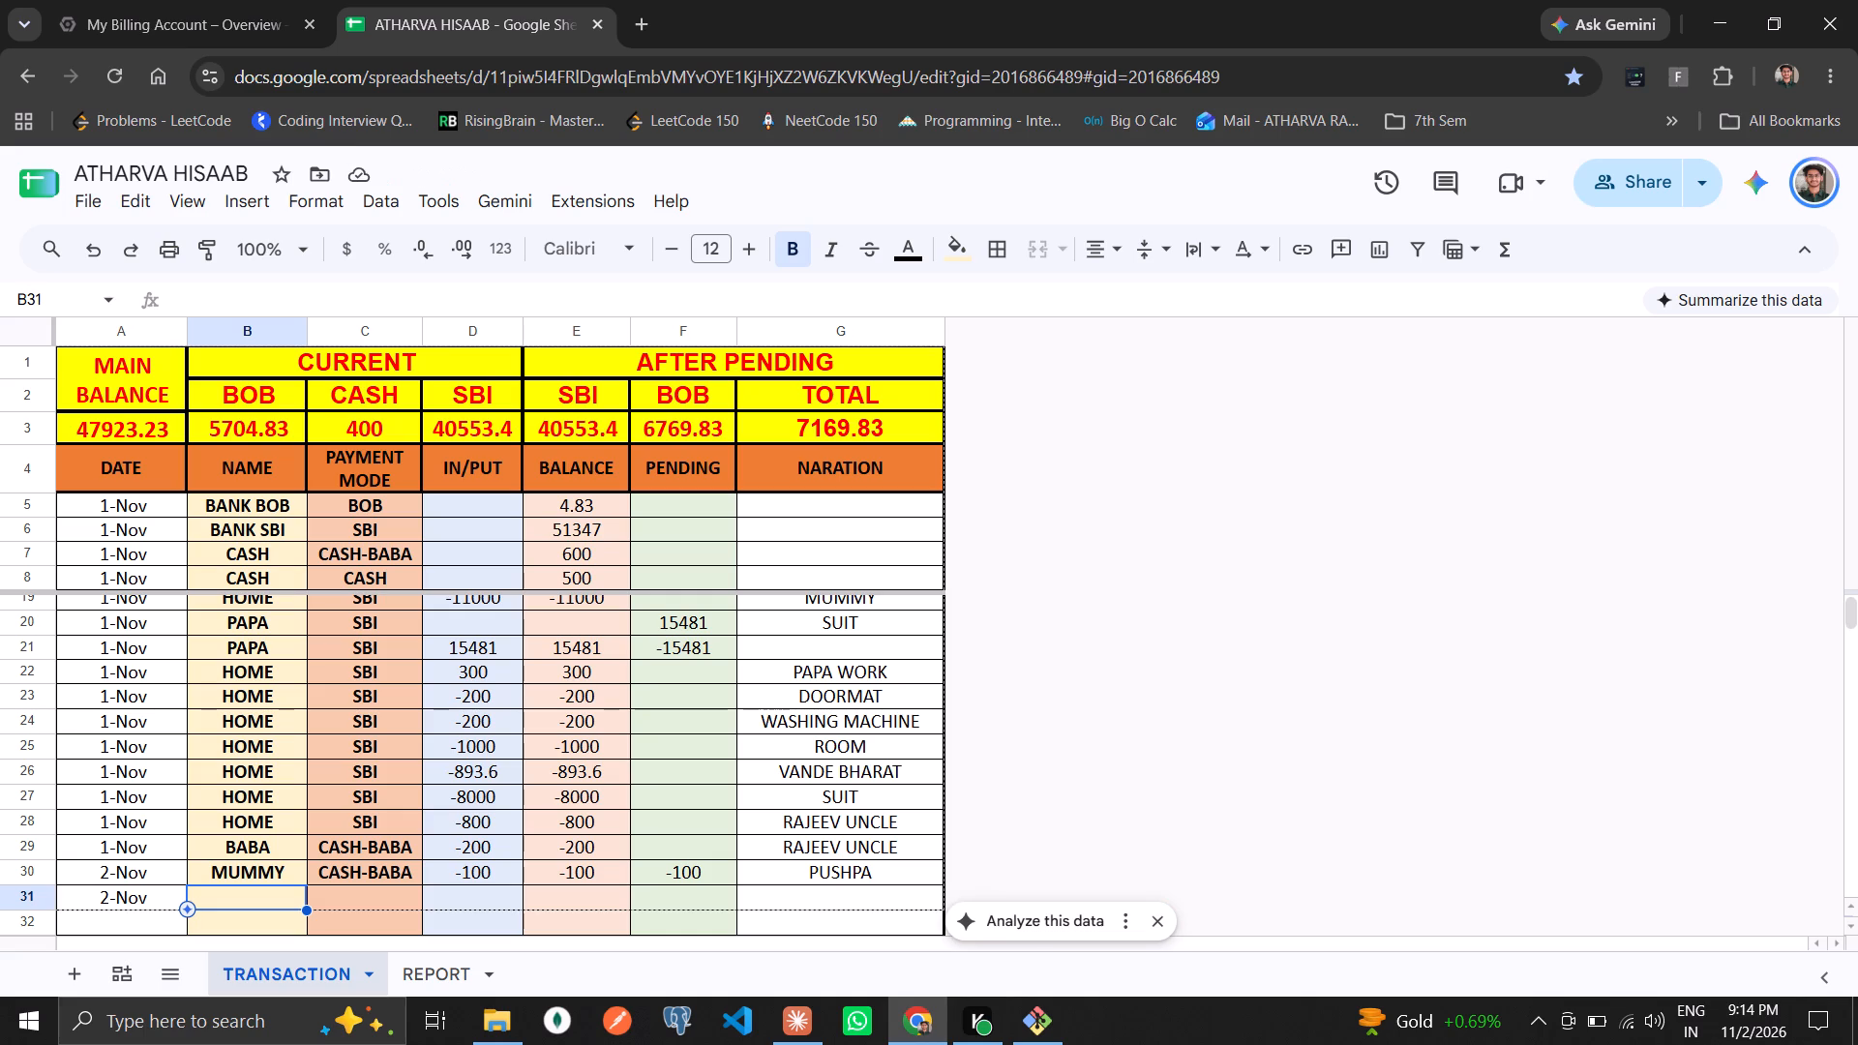
pyautogui.write('HOME')
pyautogui.press('Right')
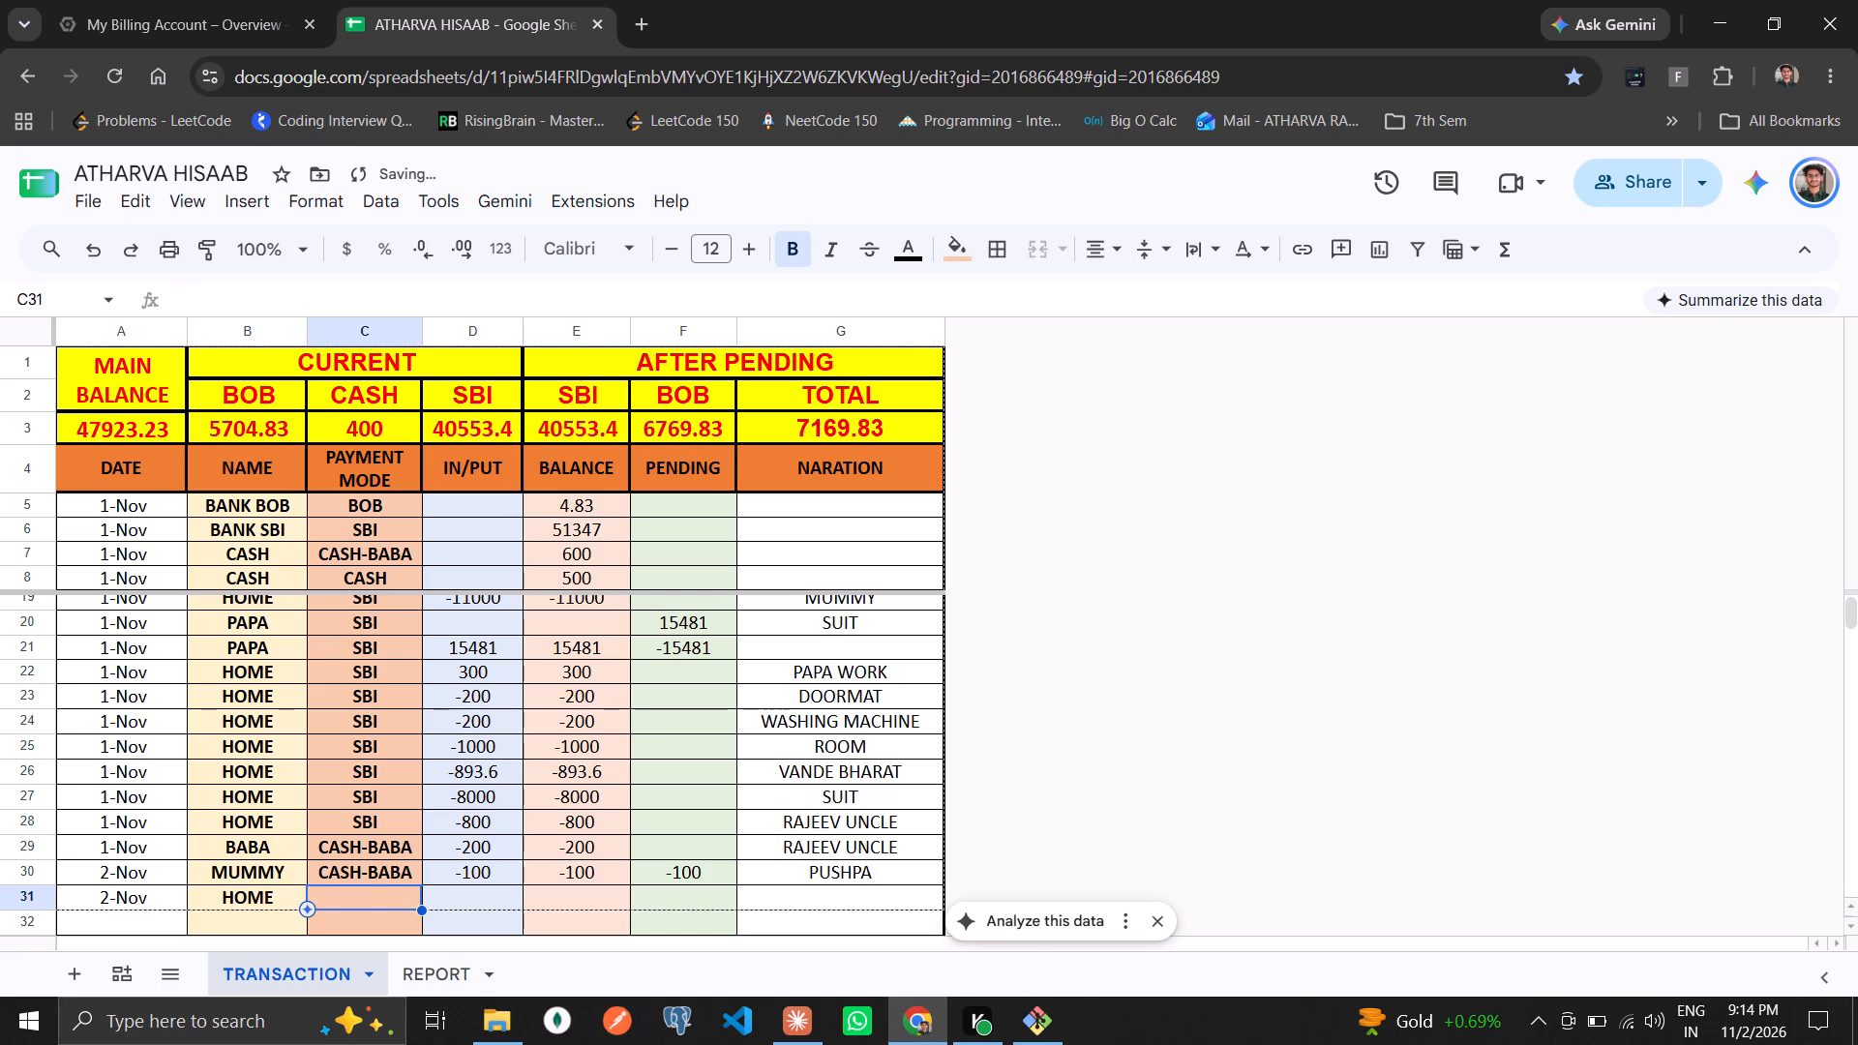
pyautogui.write('BOB')
pyautogui.press('Right')
pyautogui.write('-113')
pyautogui.press('Right')
pyautogui.press('Right')
pyautogui.press('Right')
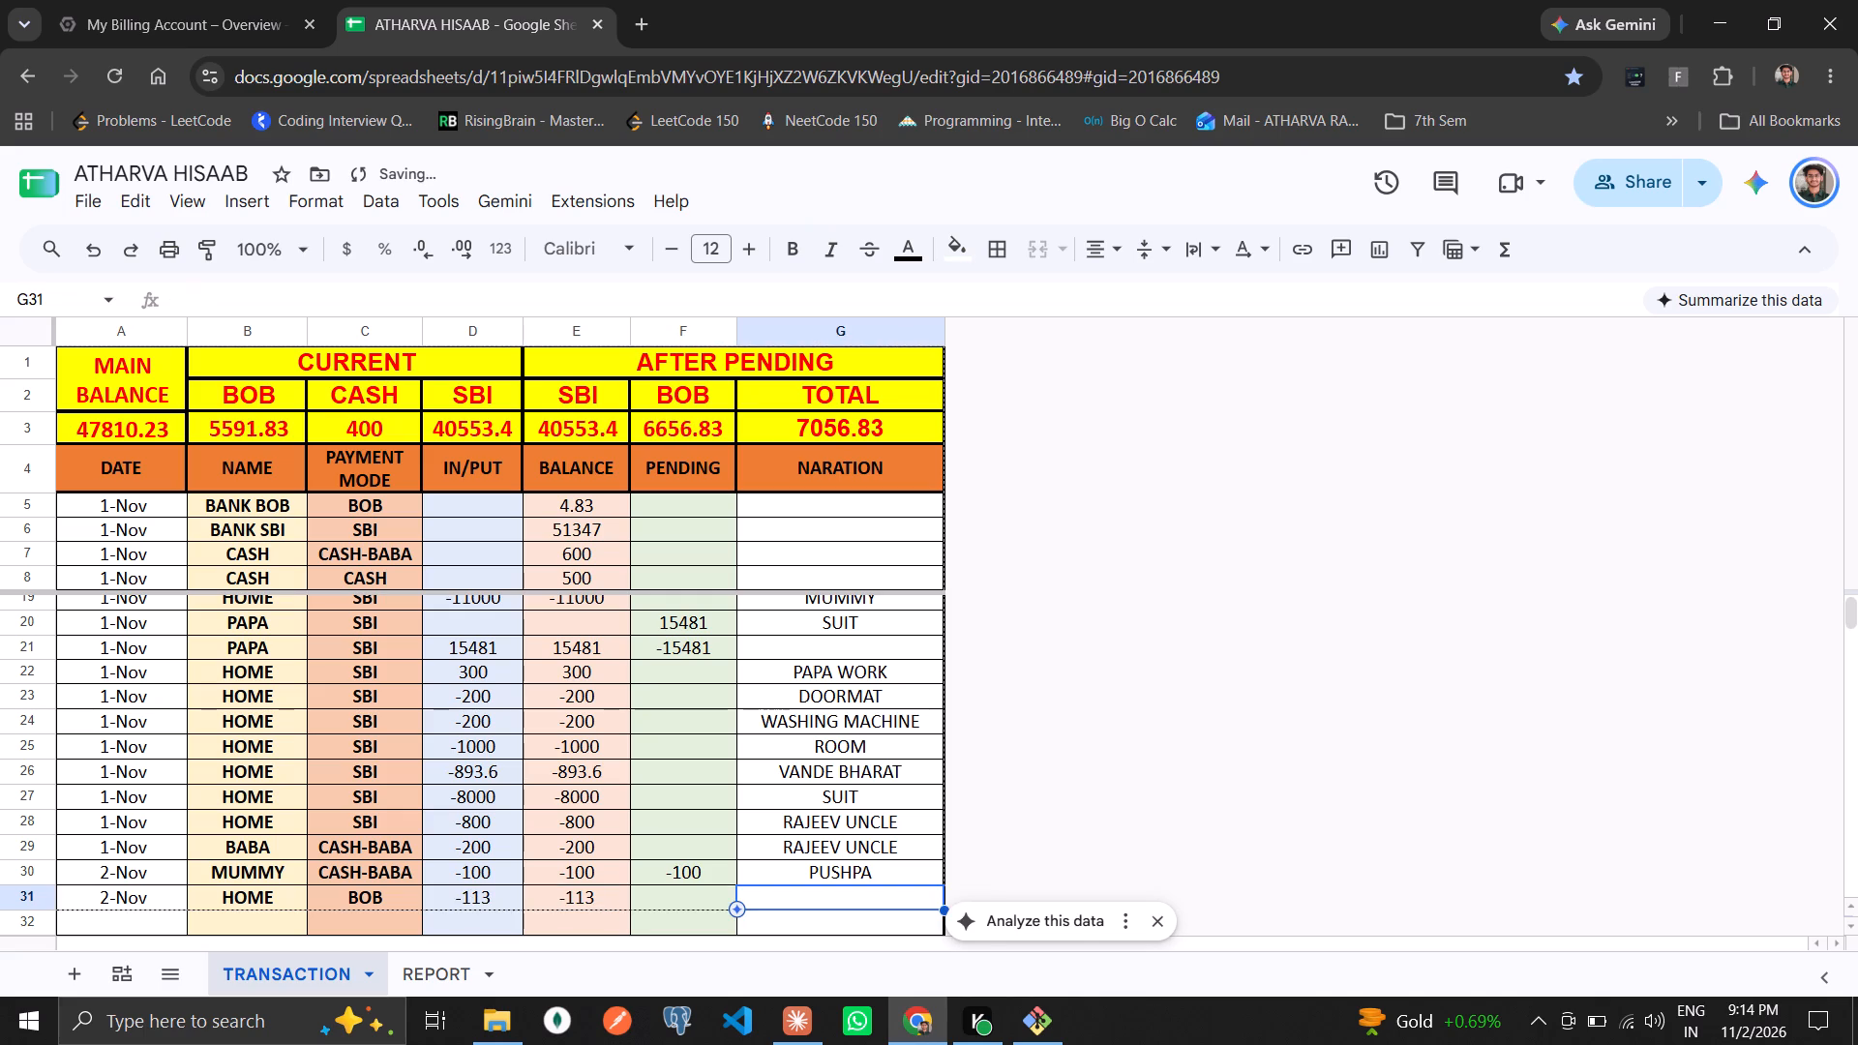
pyautogui.write('MILK')
pyautogui.press('Return')
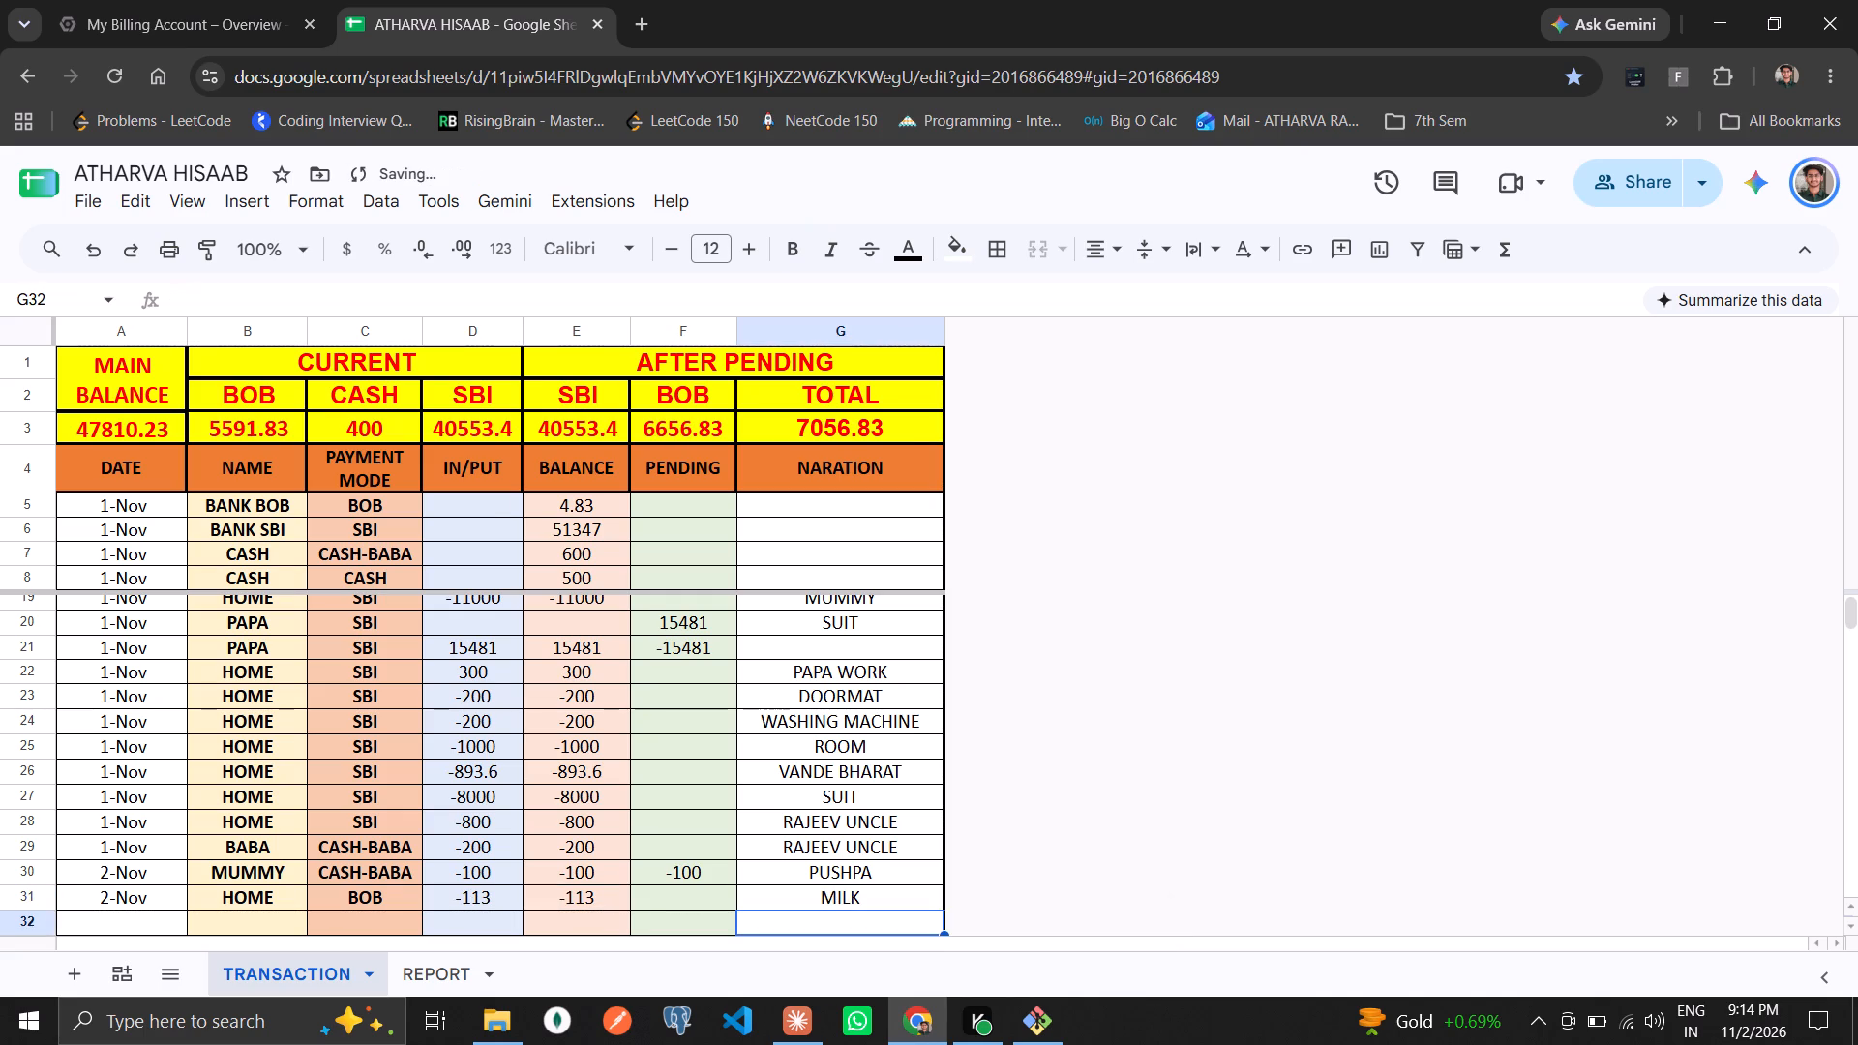
# Add a PAPA transaction in row 32 with the date and payment mode filled from above, PENDING 113 and narration MILK.
pyautogui.press('Left')
pyautogui.press('Left')
pyautogui.press('Left')
pyautogui.press('Left')
pyautogui.press('Left')
pyautogui.press('Left')
pyautogui.press('Left')
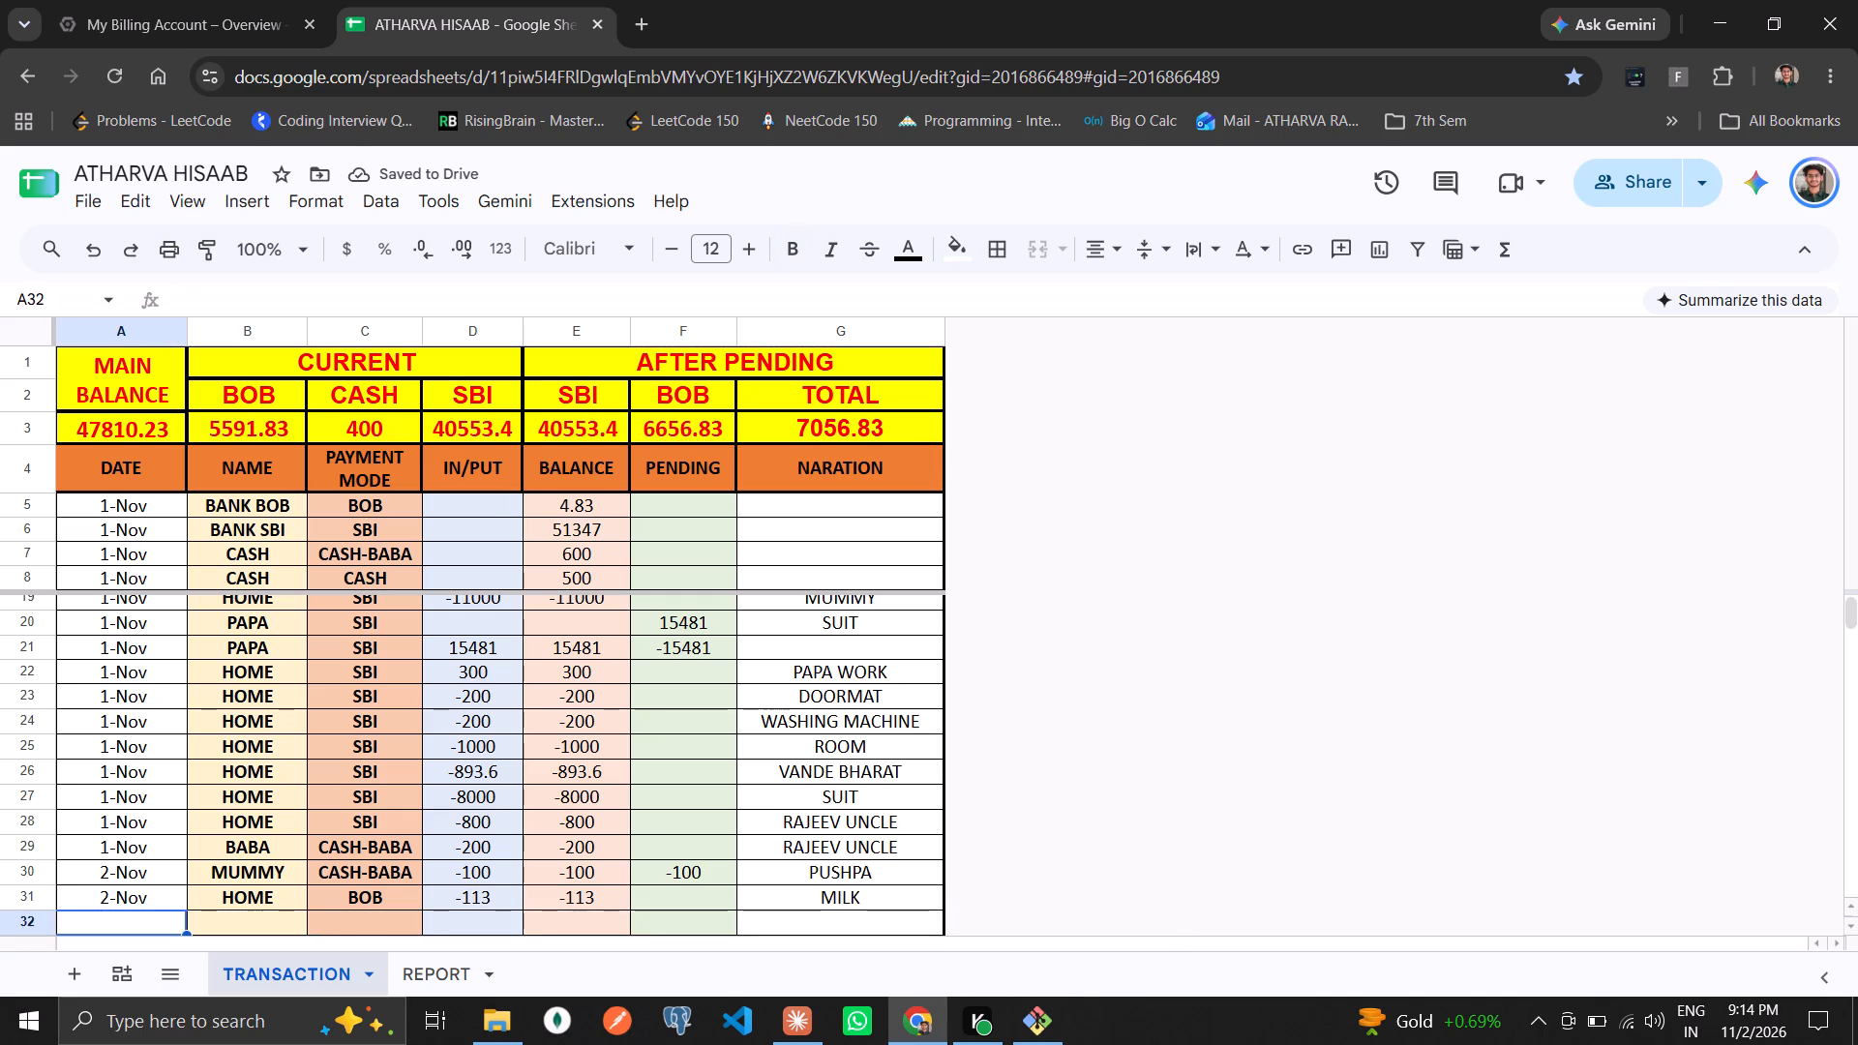
pyautogui.hotkey('ctrl', 'd')
pyautogui.press('Right')
pyautogui.write('PAPA')
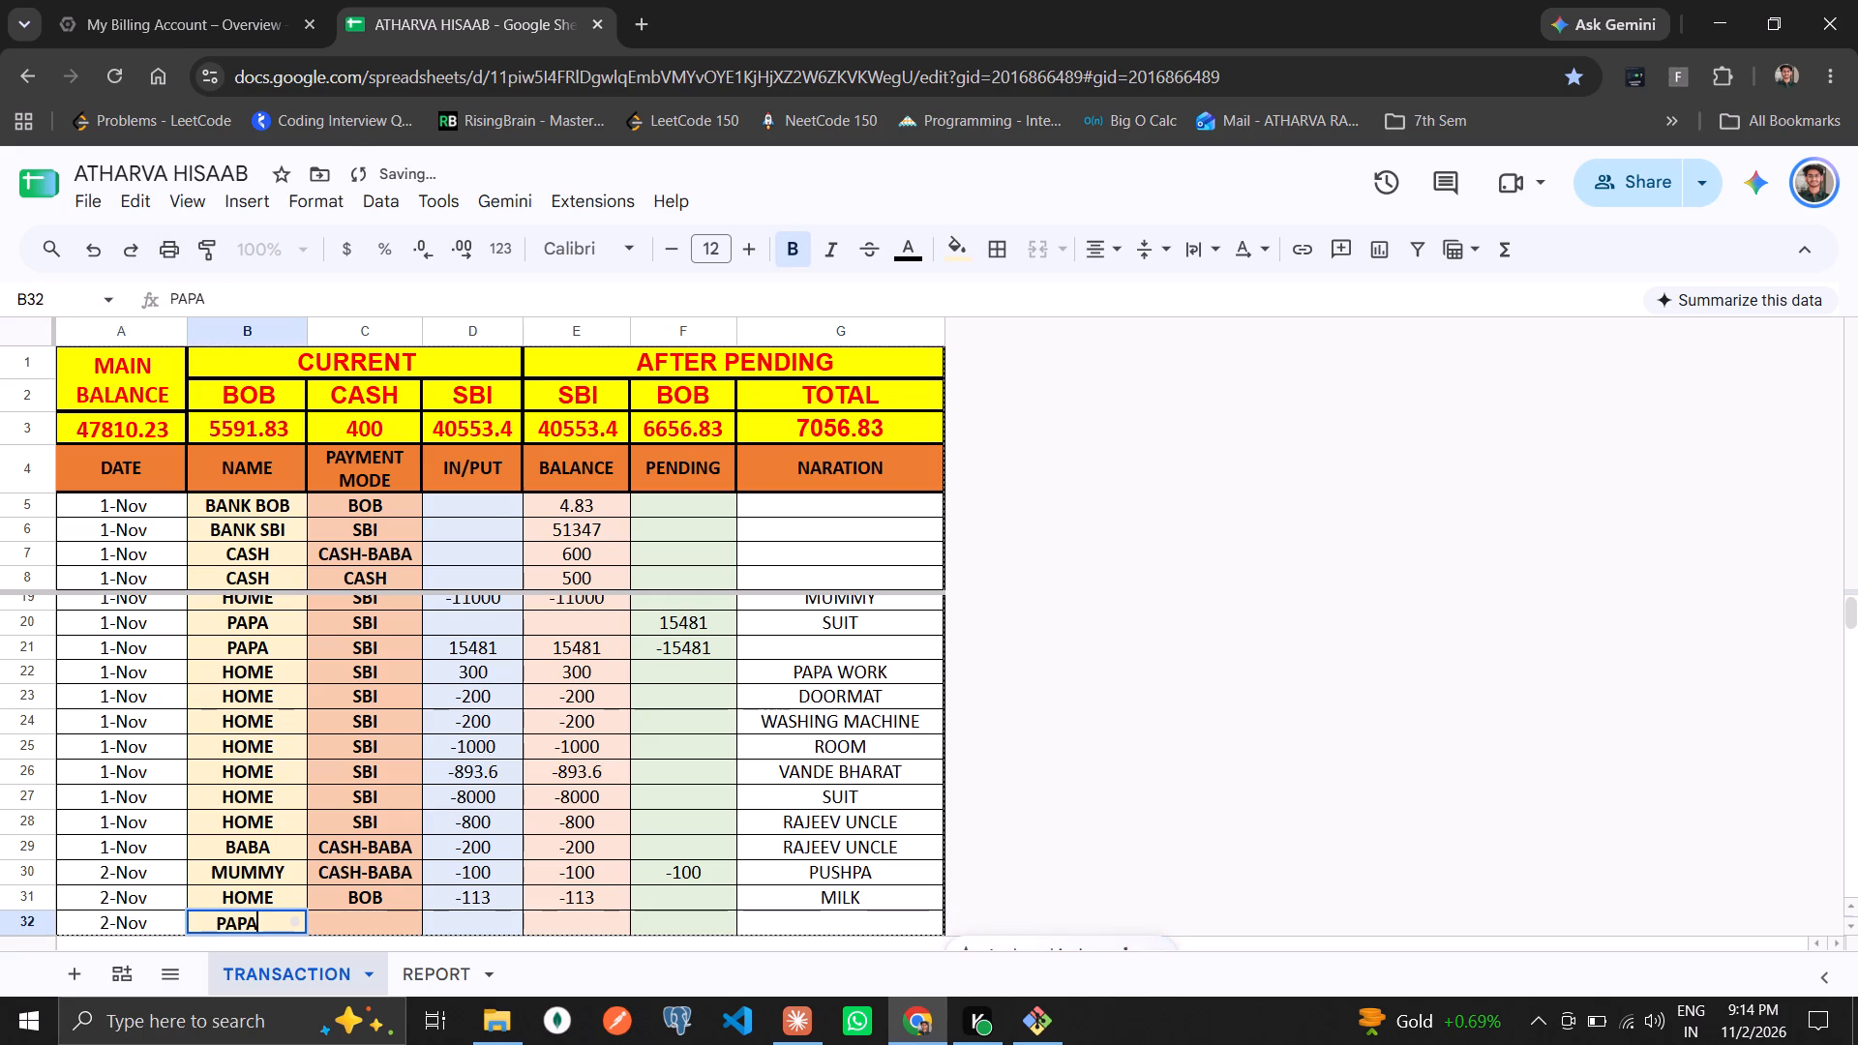
pyautogui.press('Right')
pyautogui.hotkey('ctrl', 'd')
pyautogui.press('Right')
pyautogui.press('Right')
pyautogui.press('Right')
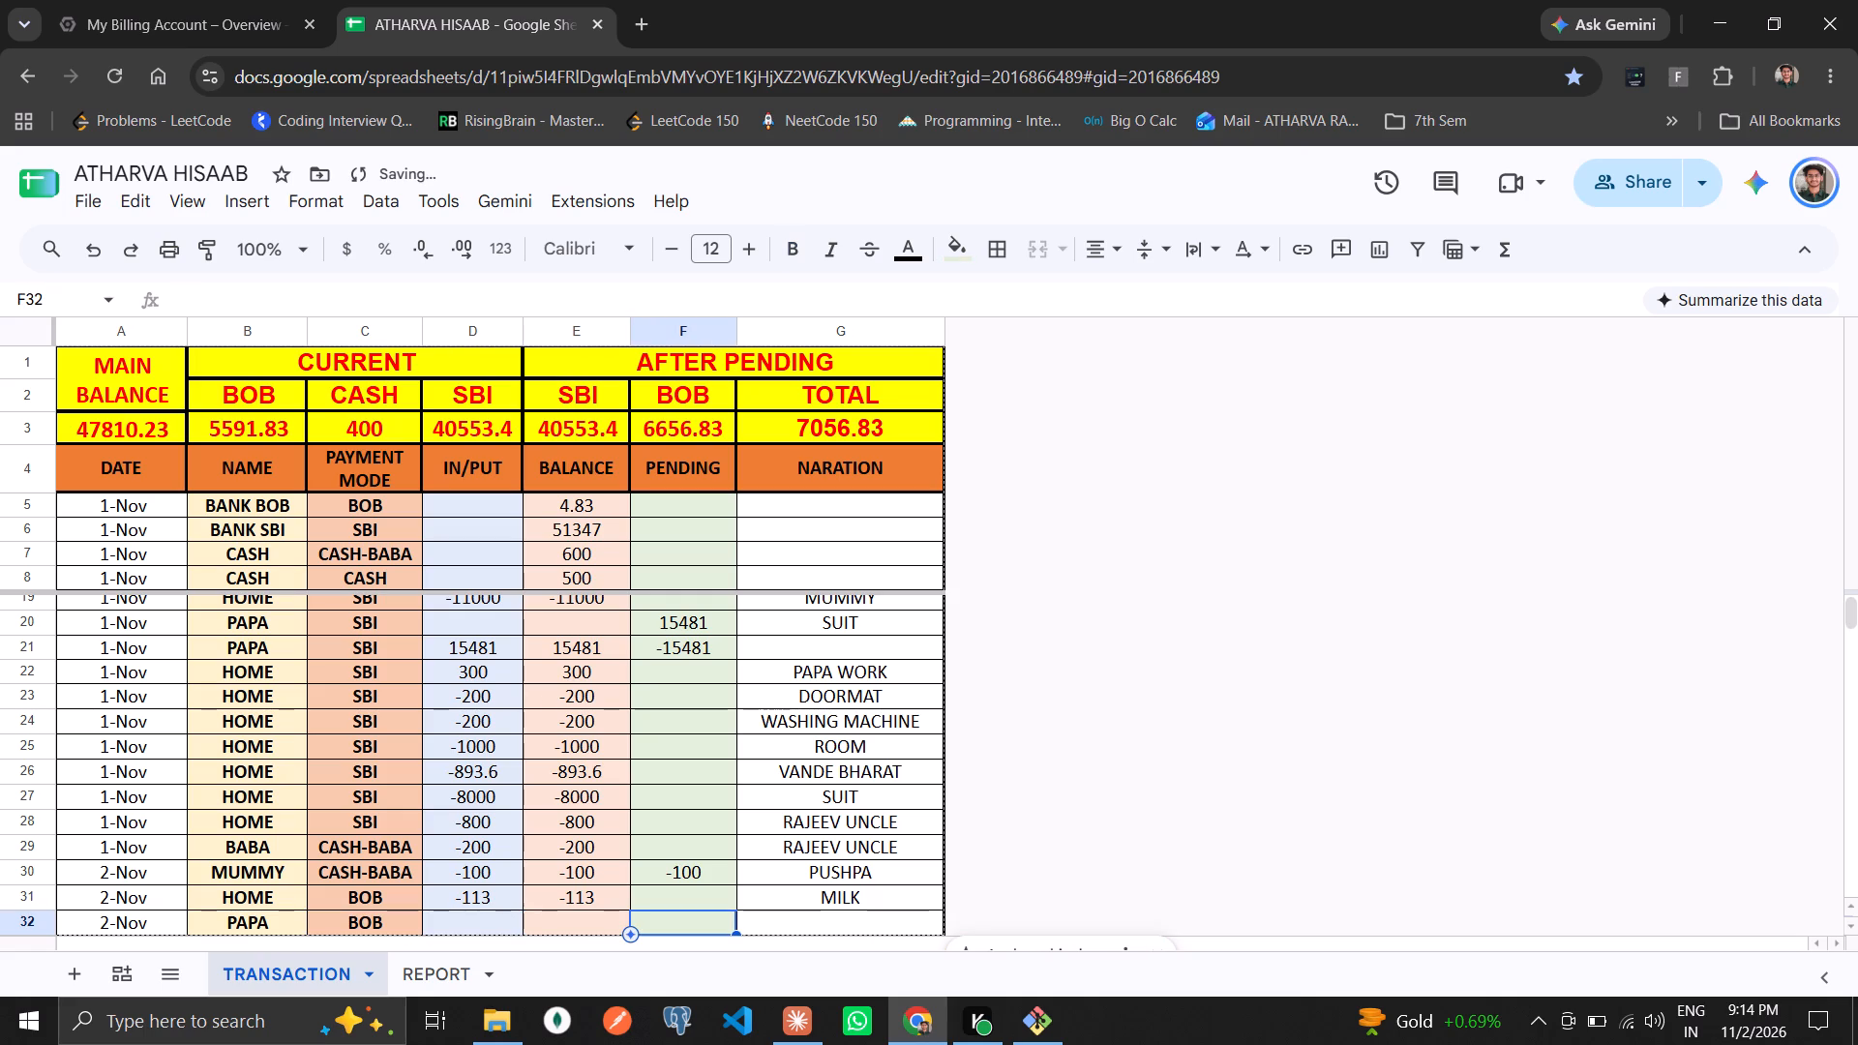
pyautogui.write('113')
pyautogui.press('Right')
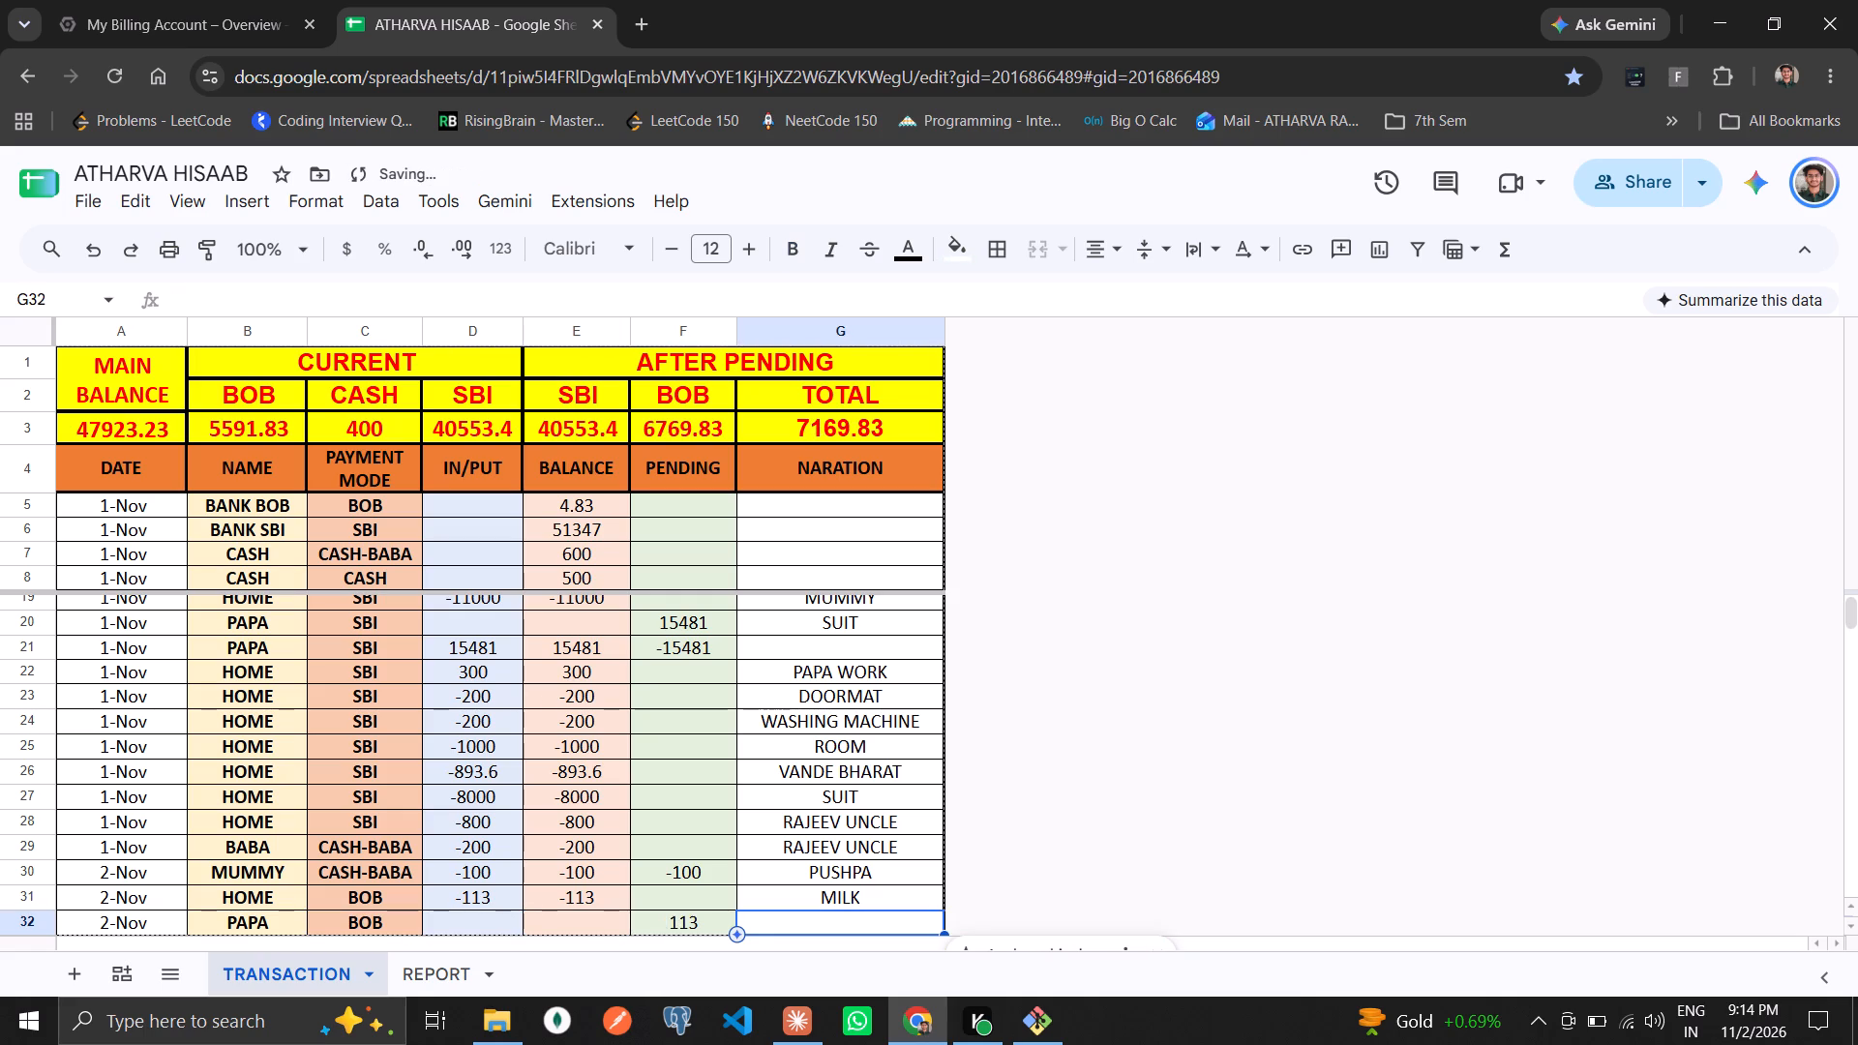
pyautogui.write('MILK')
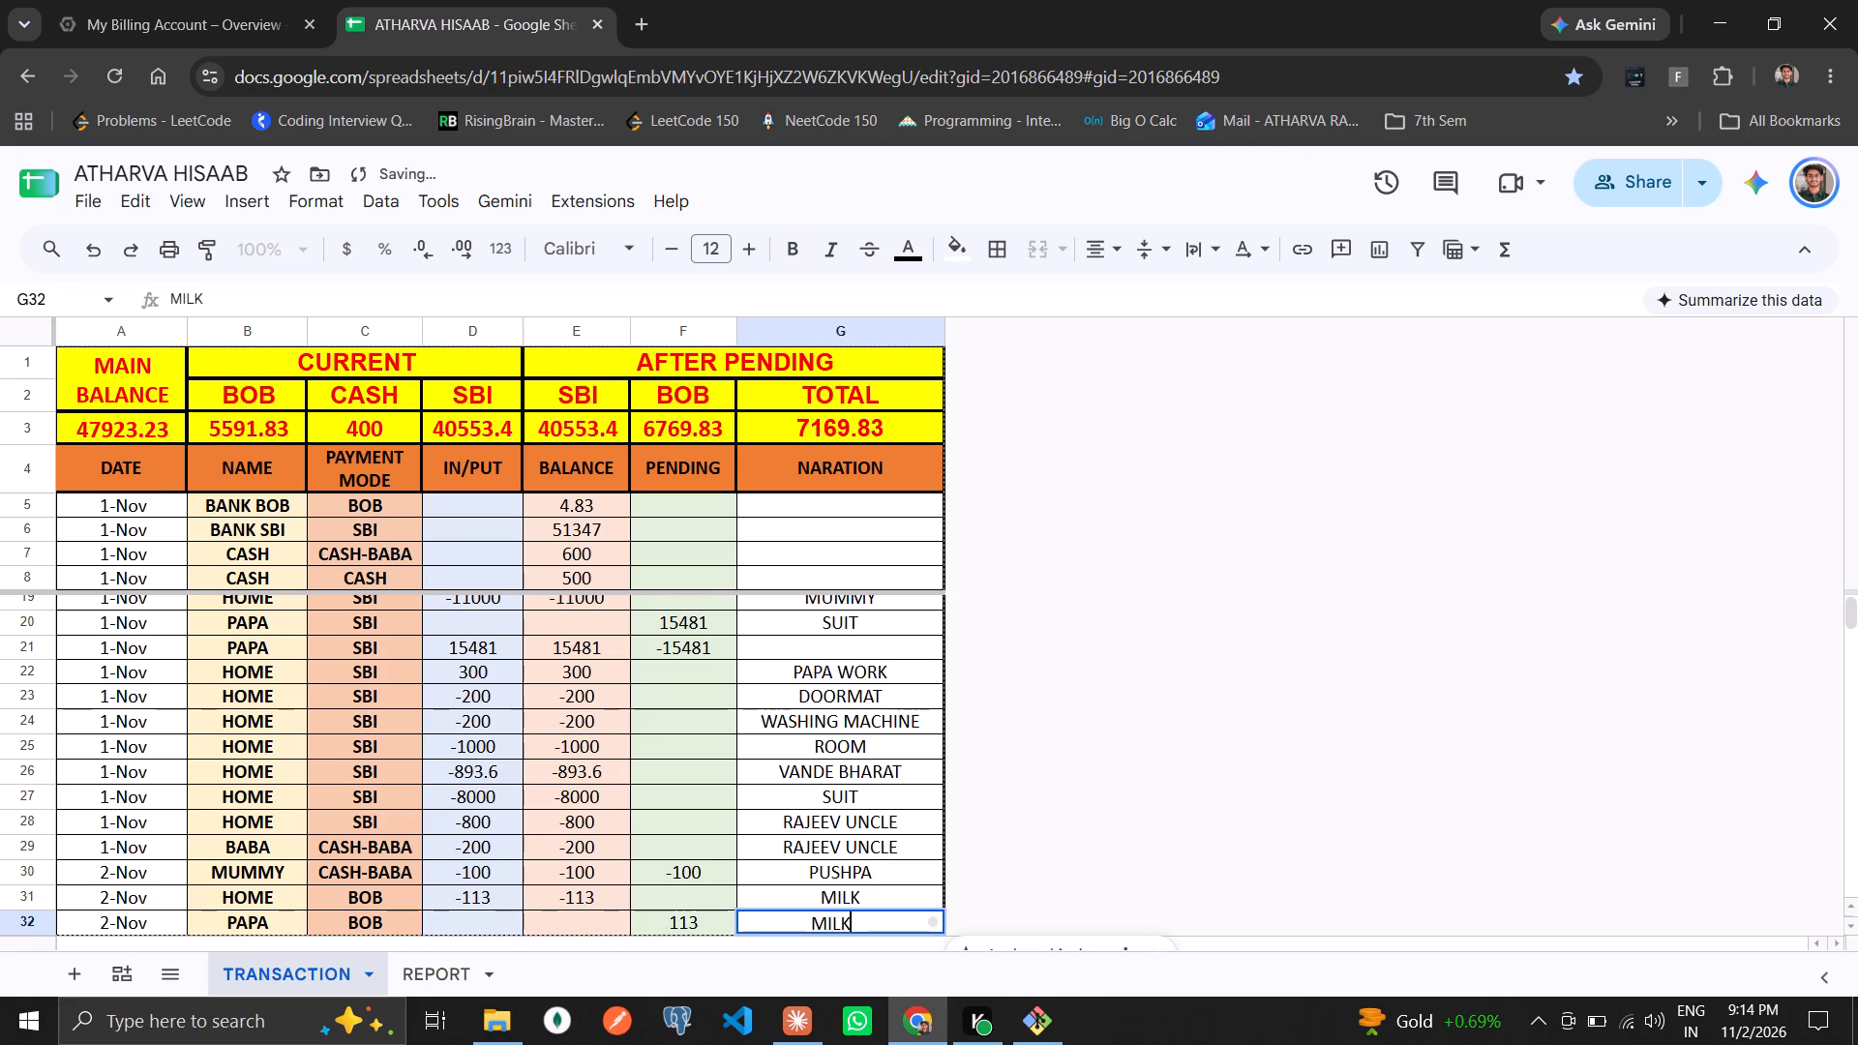
pyautogui.press('Return')
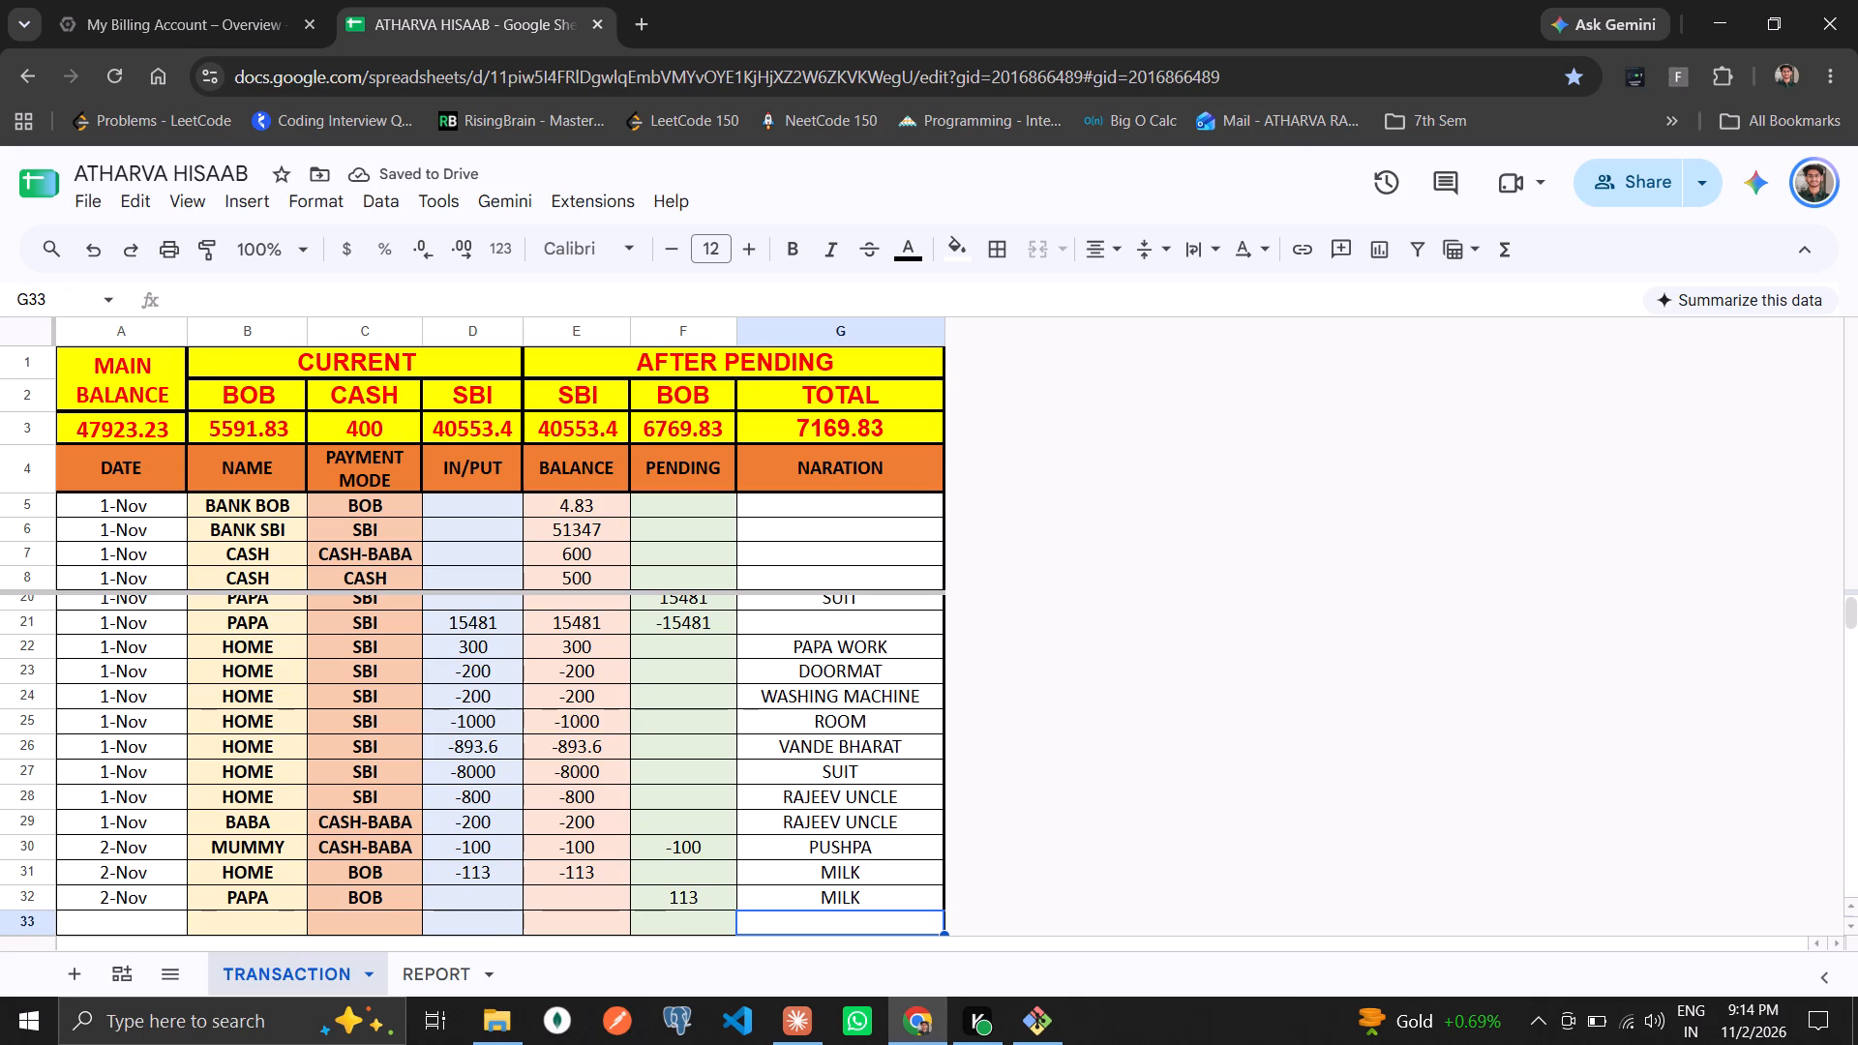
# Start a transaction in row 33 with the date filled from above, name HOME and payment mode CASH.
pyautogui.press('Left')
pyautogui.press('Left')
pyautogui.press('Left')
pyautogui.press('Left')
pyautogui.press('Left')
pyautogui.press('Left')
pyautogui.press('Left')
pyautogui.press('Left')
pyautogui.press('Left')
pyautogui.press('Left')
pyautogui.press('Left')
pyautogui.press('Left')
pyautogui.press('Left')
pyautogui.press('Left')
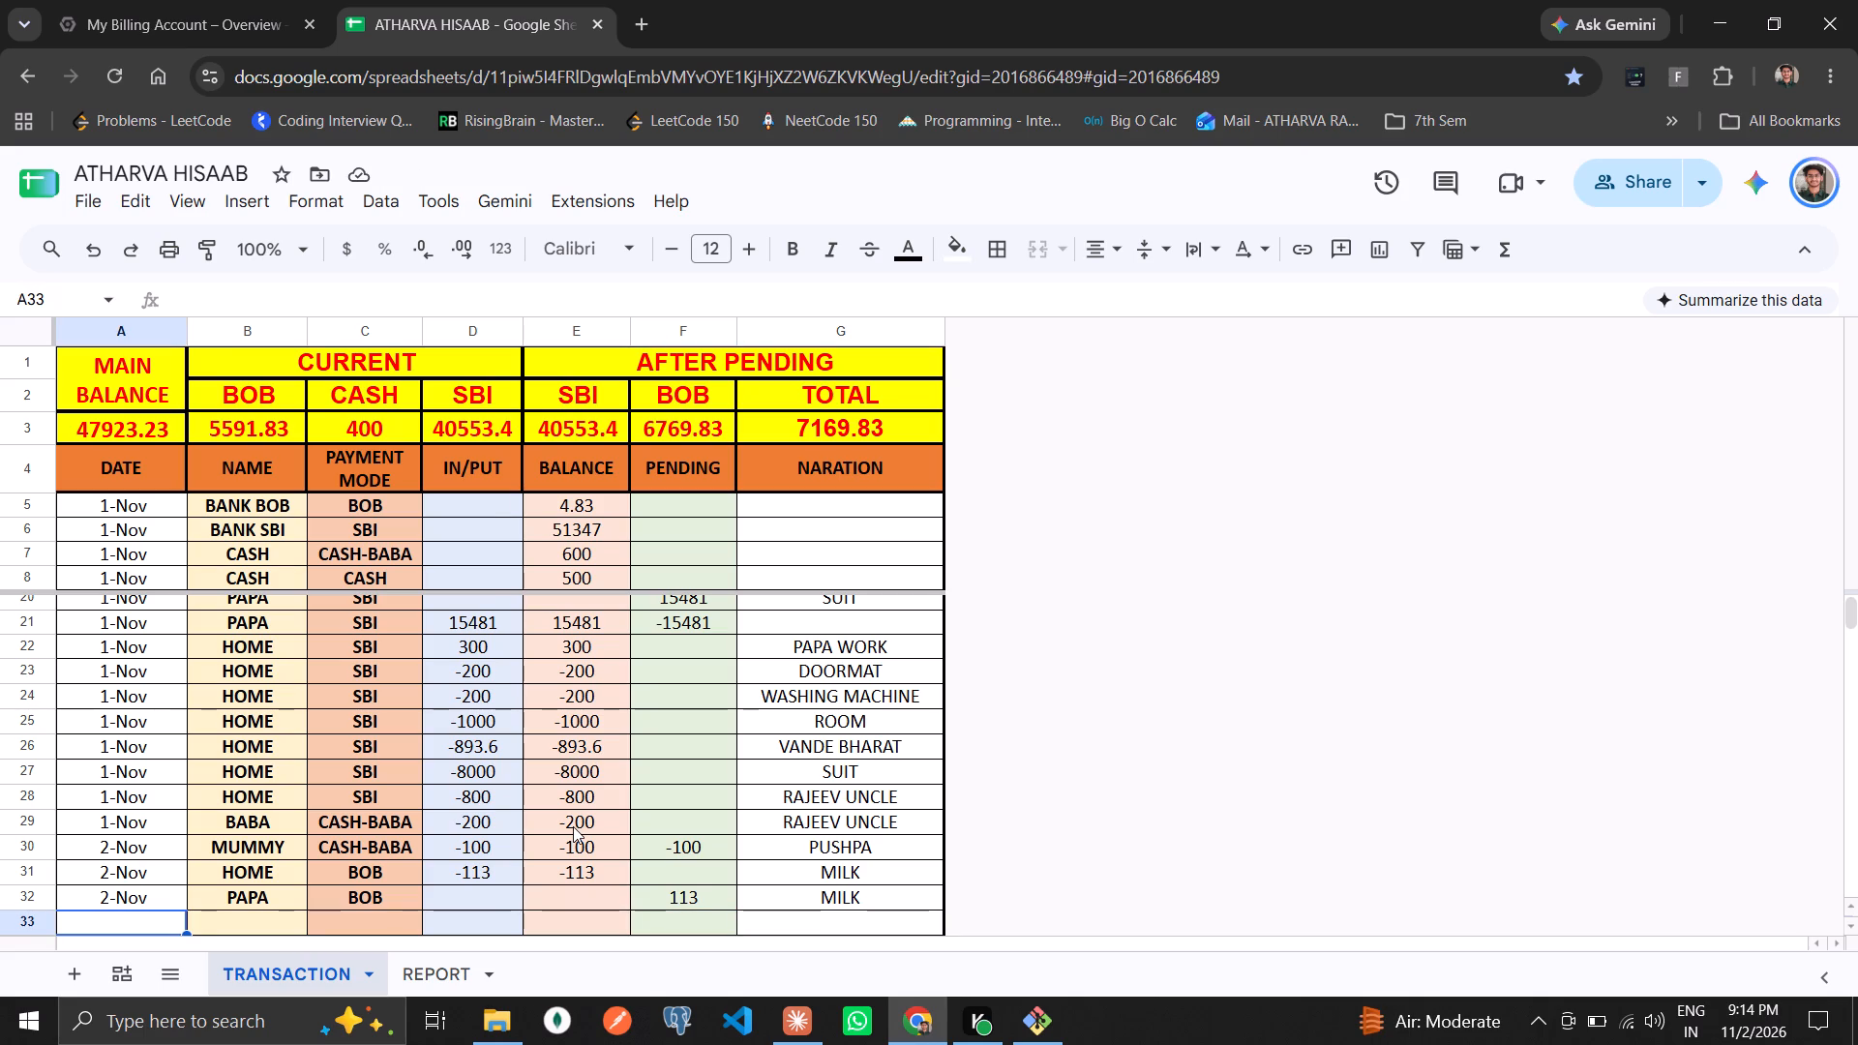
pyautogui.hotkey('ctrl', 'd')
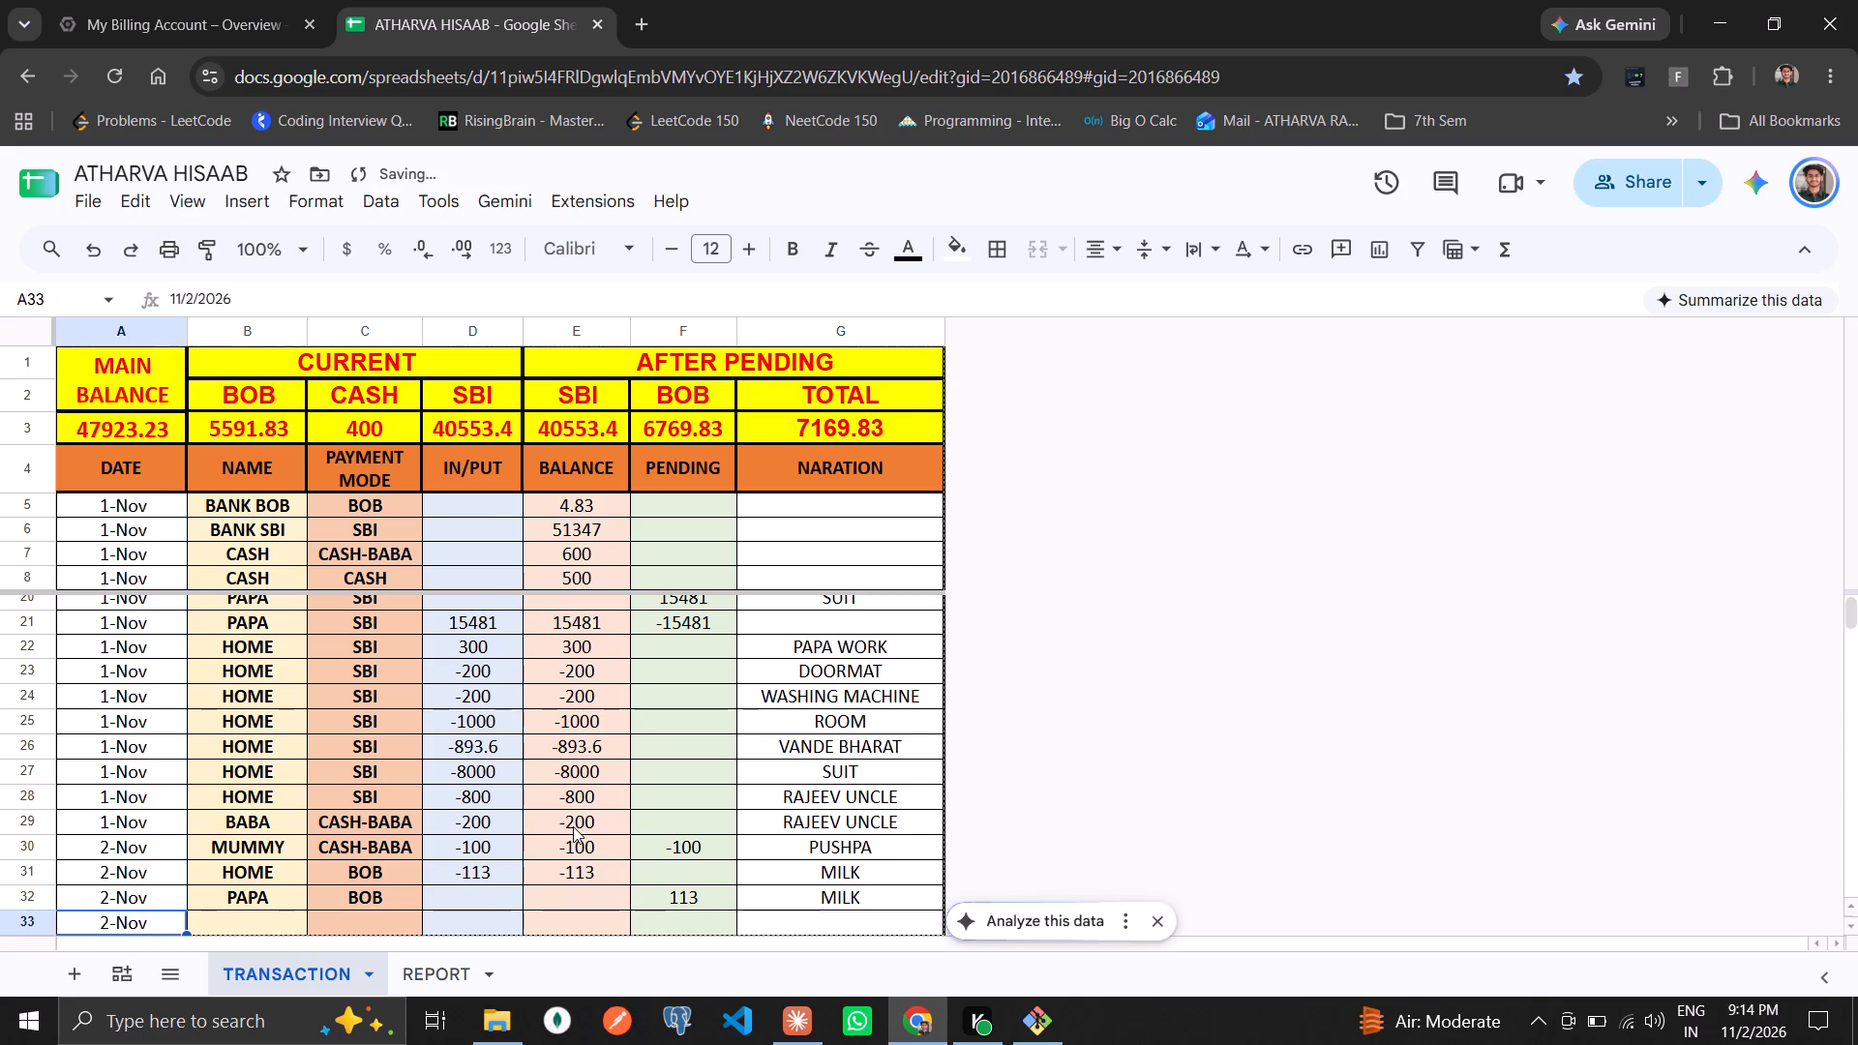
pyautogui.press('Right')
pyautogui.write('HOME')
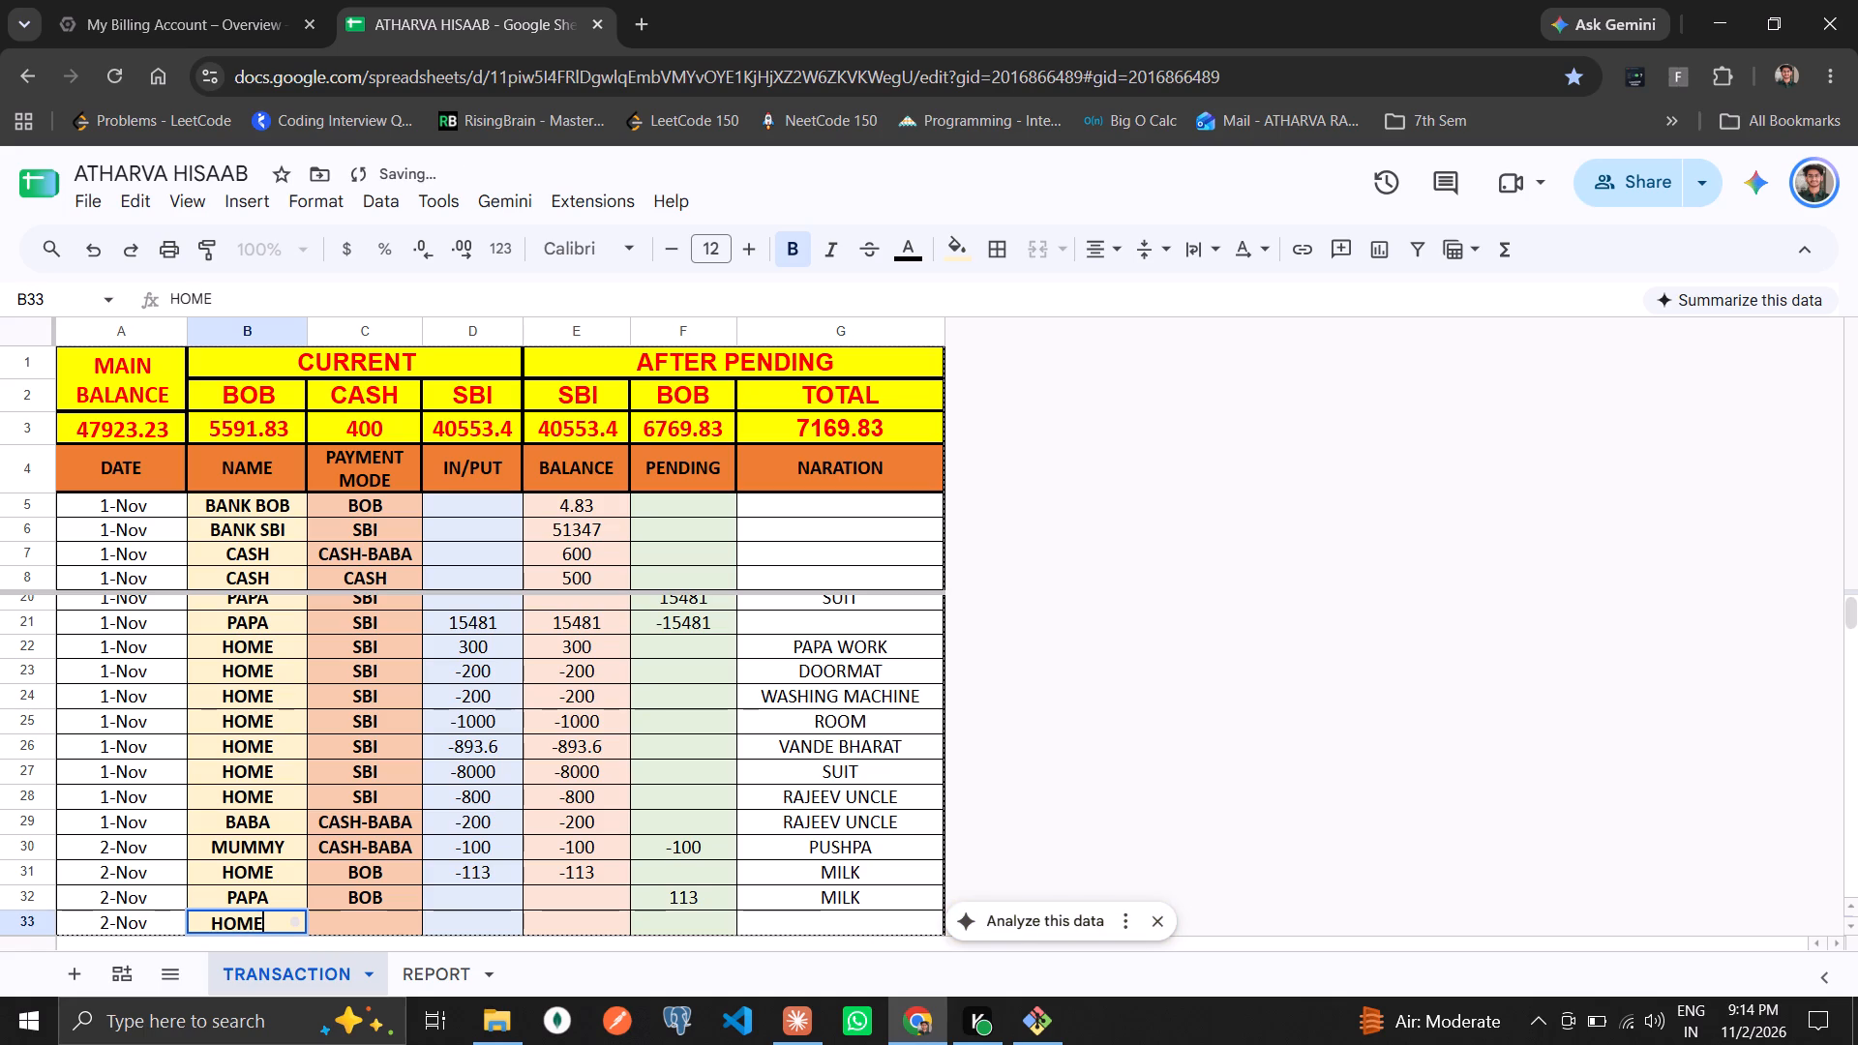
pyautogui.press('Right')
pyautogui.write('AC')
pyautogui.press('BackSpace')
pyautogui.press('BackSpace')
pyautogui.write('CASH')
pyautogui.press('Right')
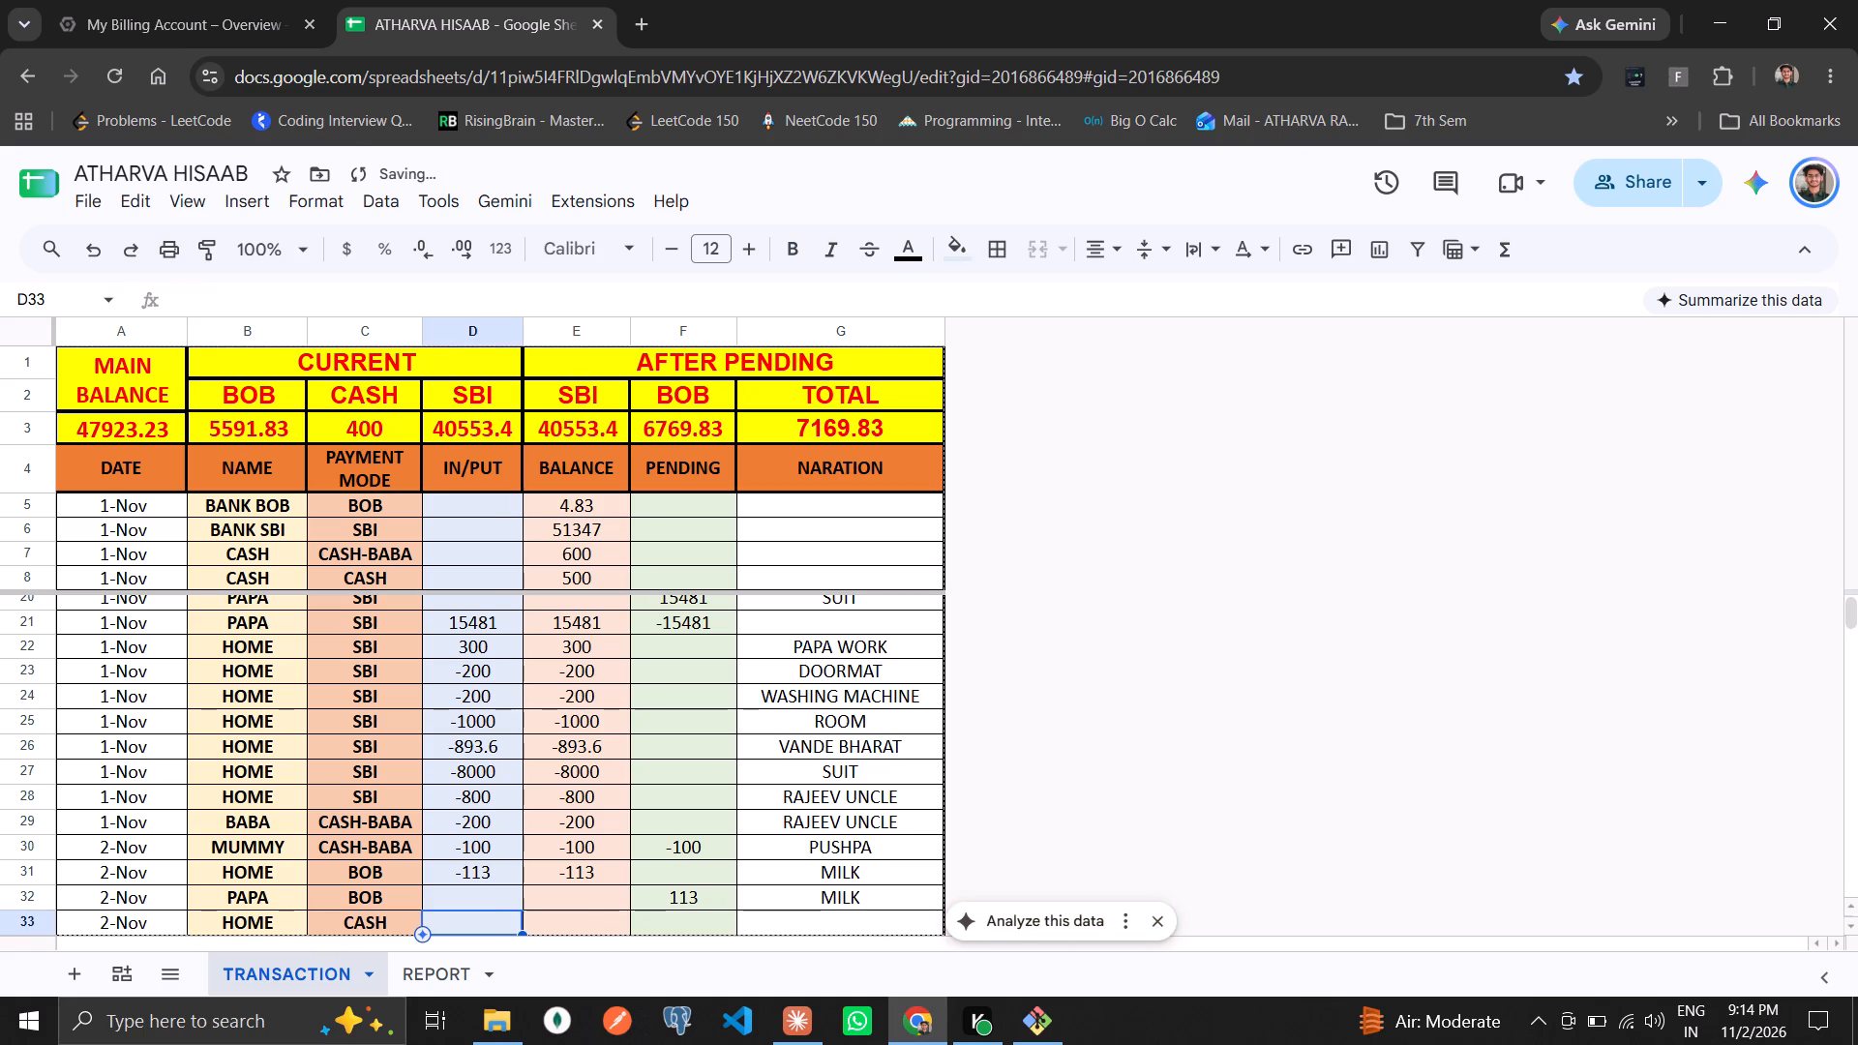
# Enter 900 as IN/PUT, -900 as PENDING and MAID as the narration in row 33.
pyautogui.press('8')
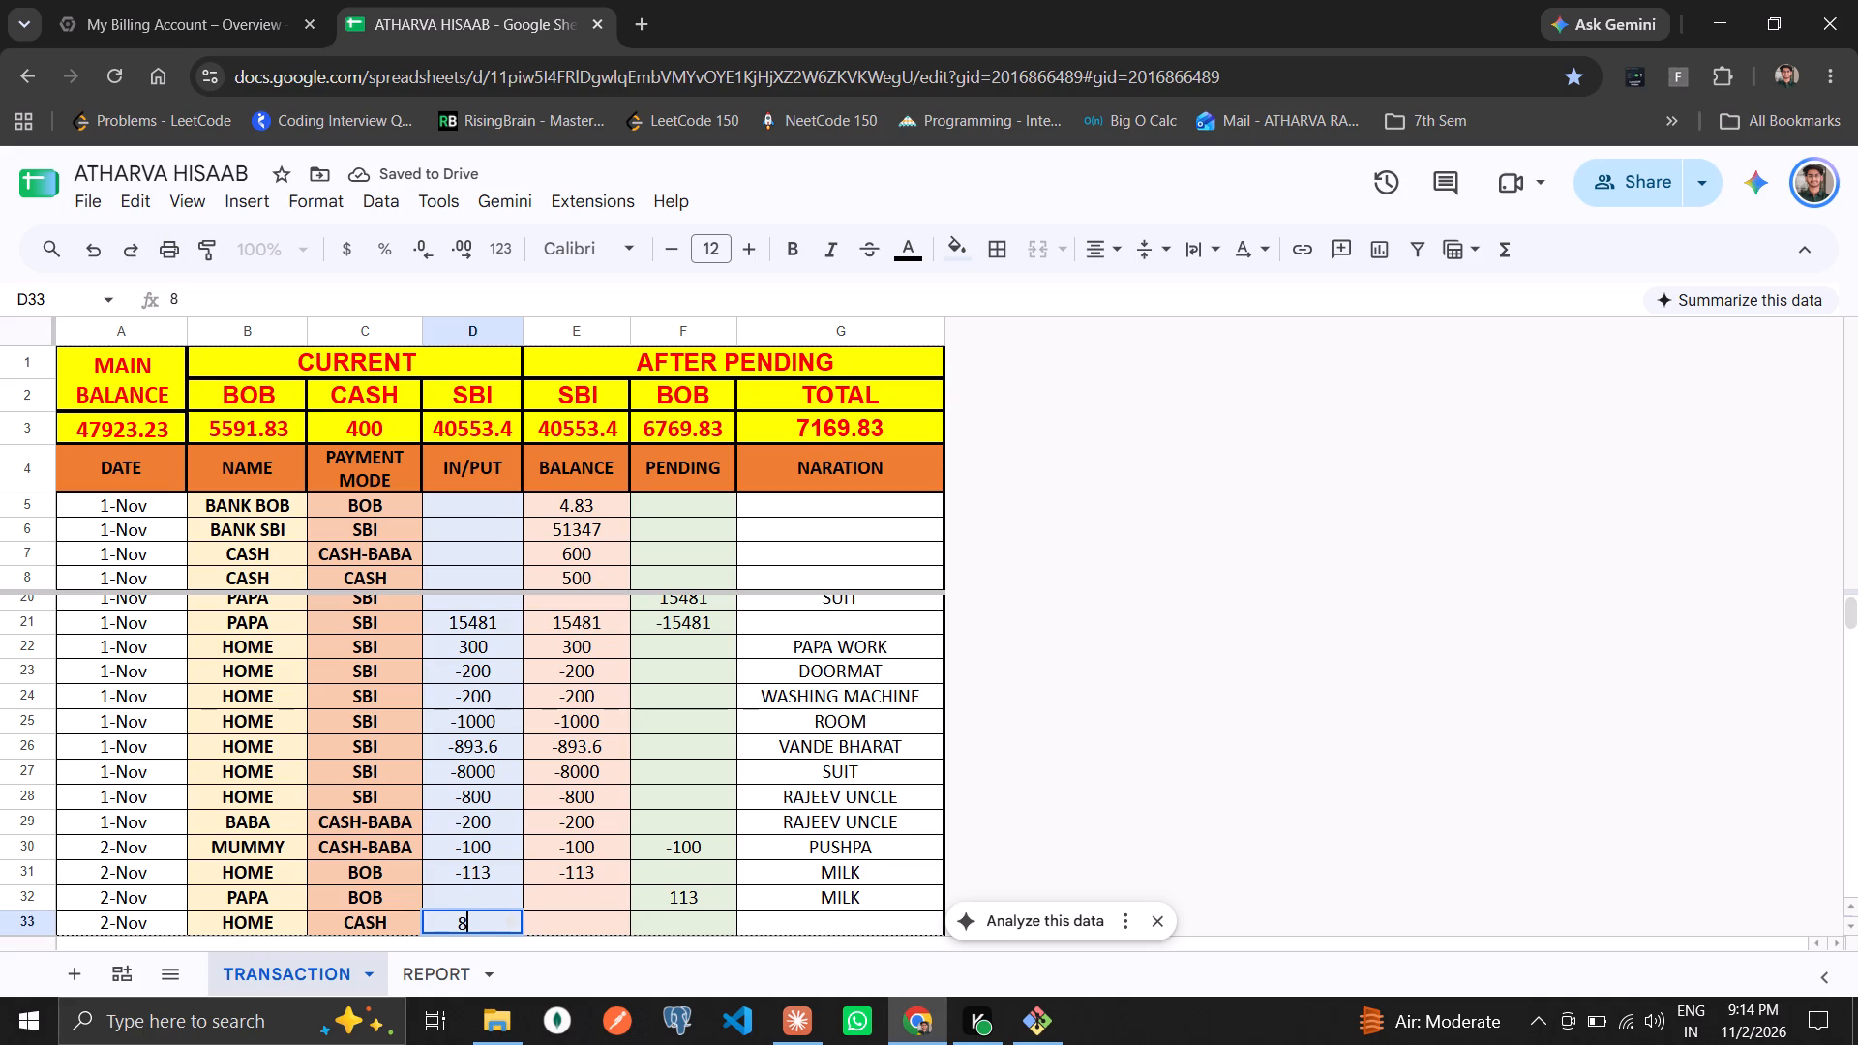
pyautogui.press('BackSpace')
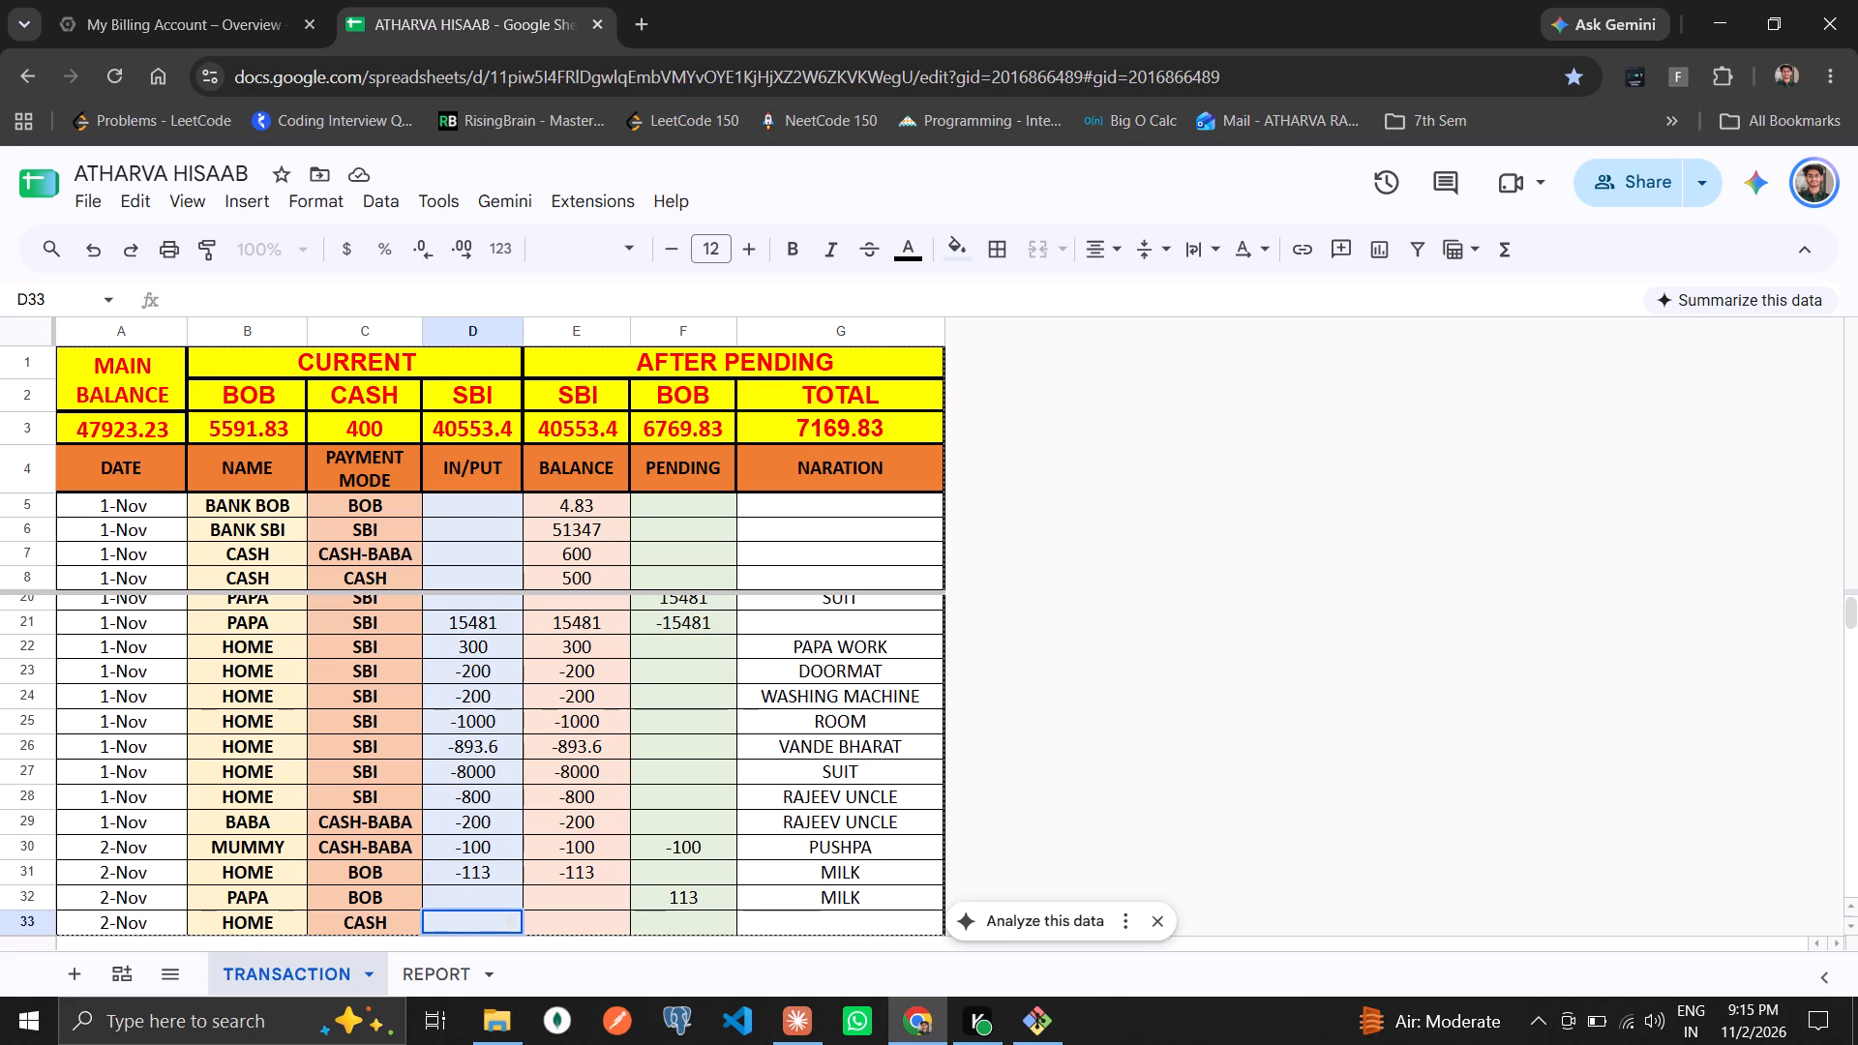
pyautogui.write('900')
pyautogui.press('Right')
pyautogui.press('Right')
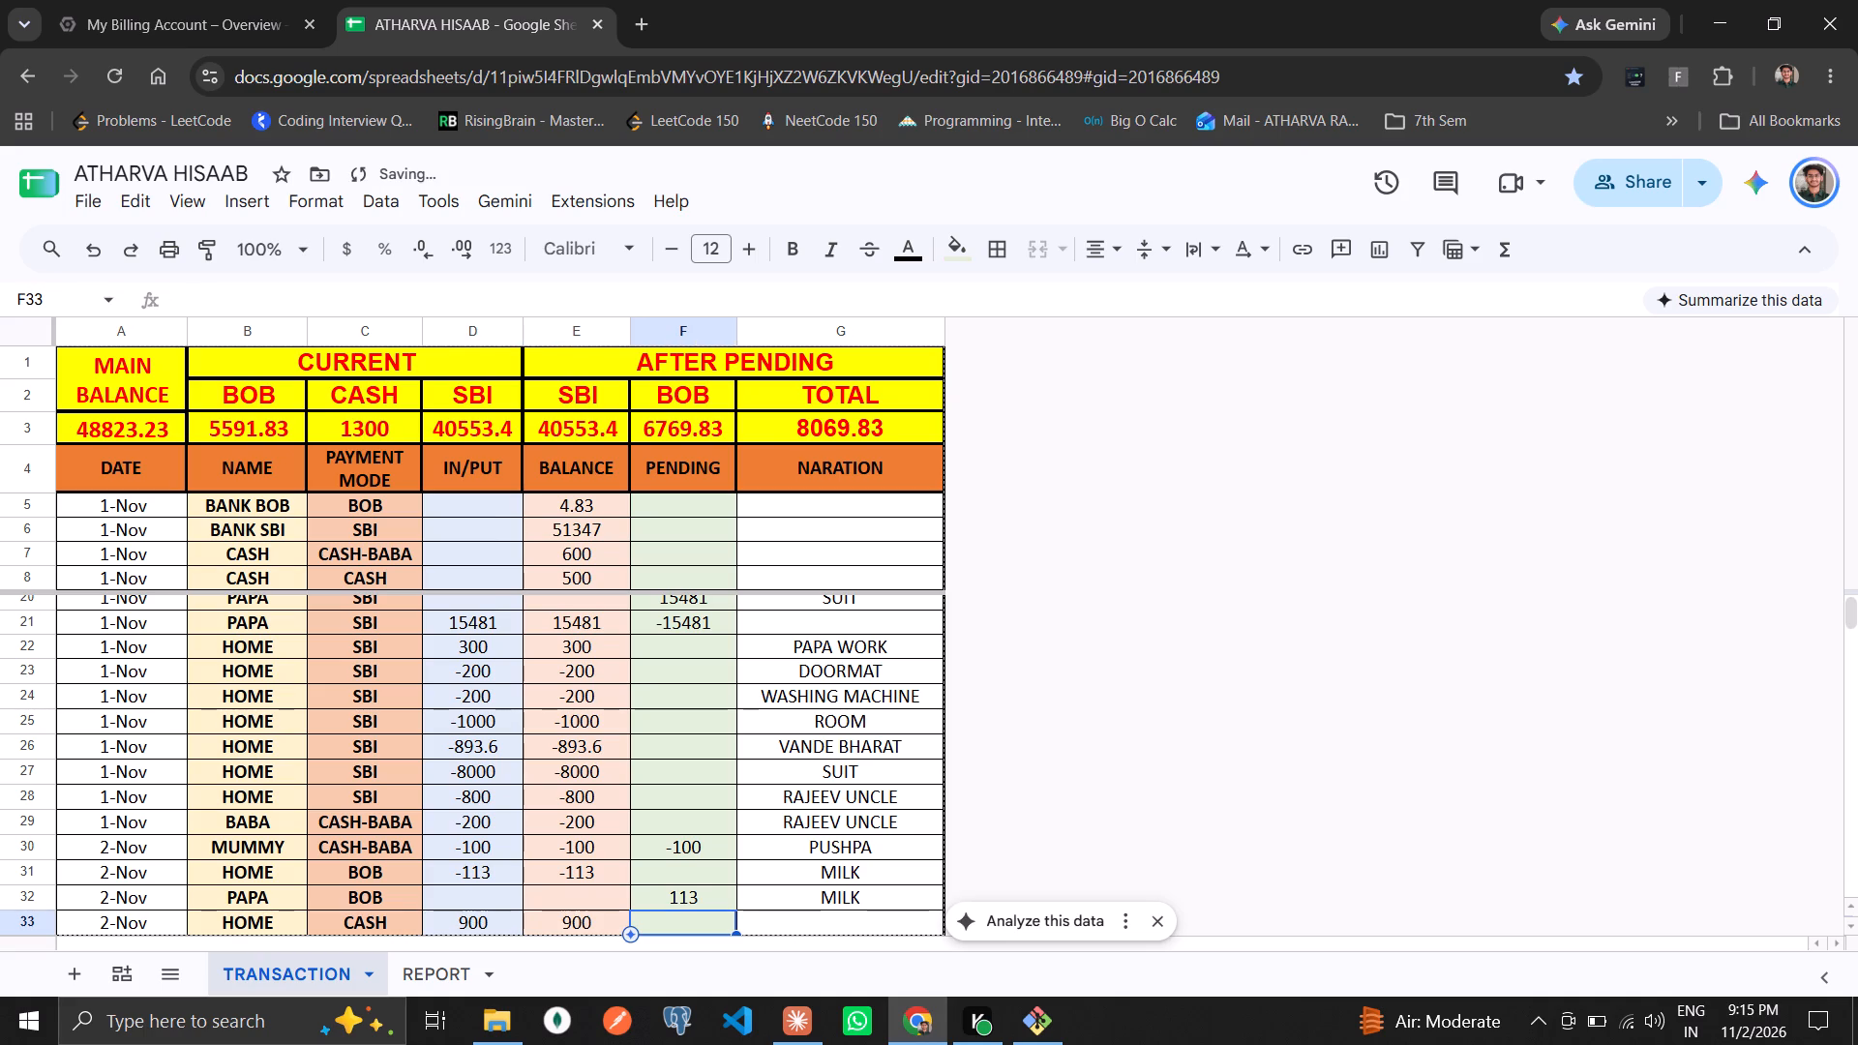
pyautogui.write('-900')
pyautogui.press('Right')
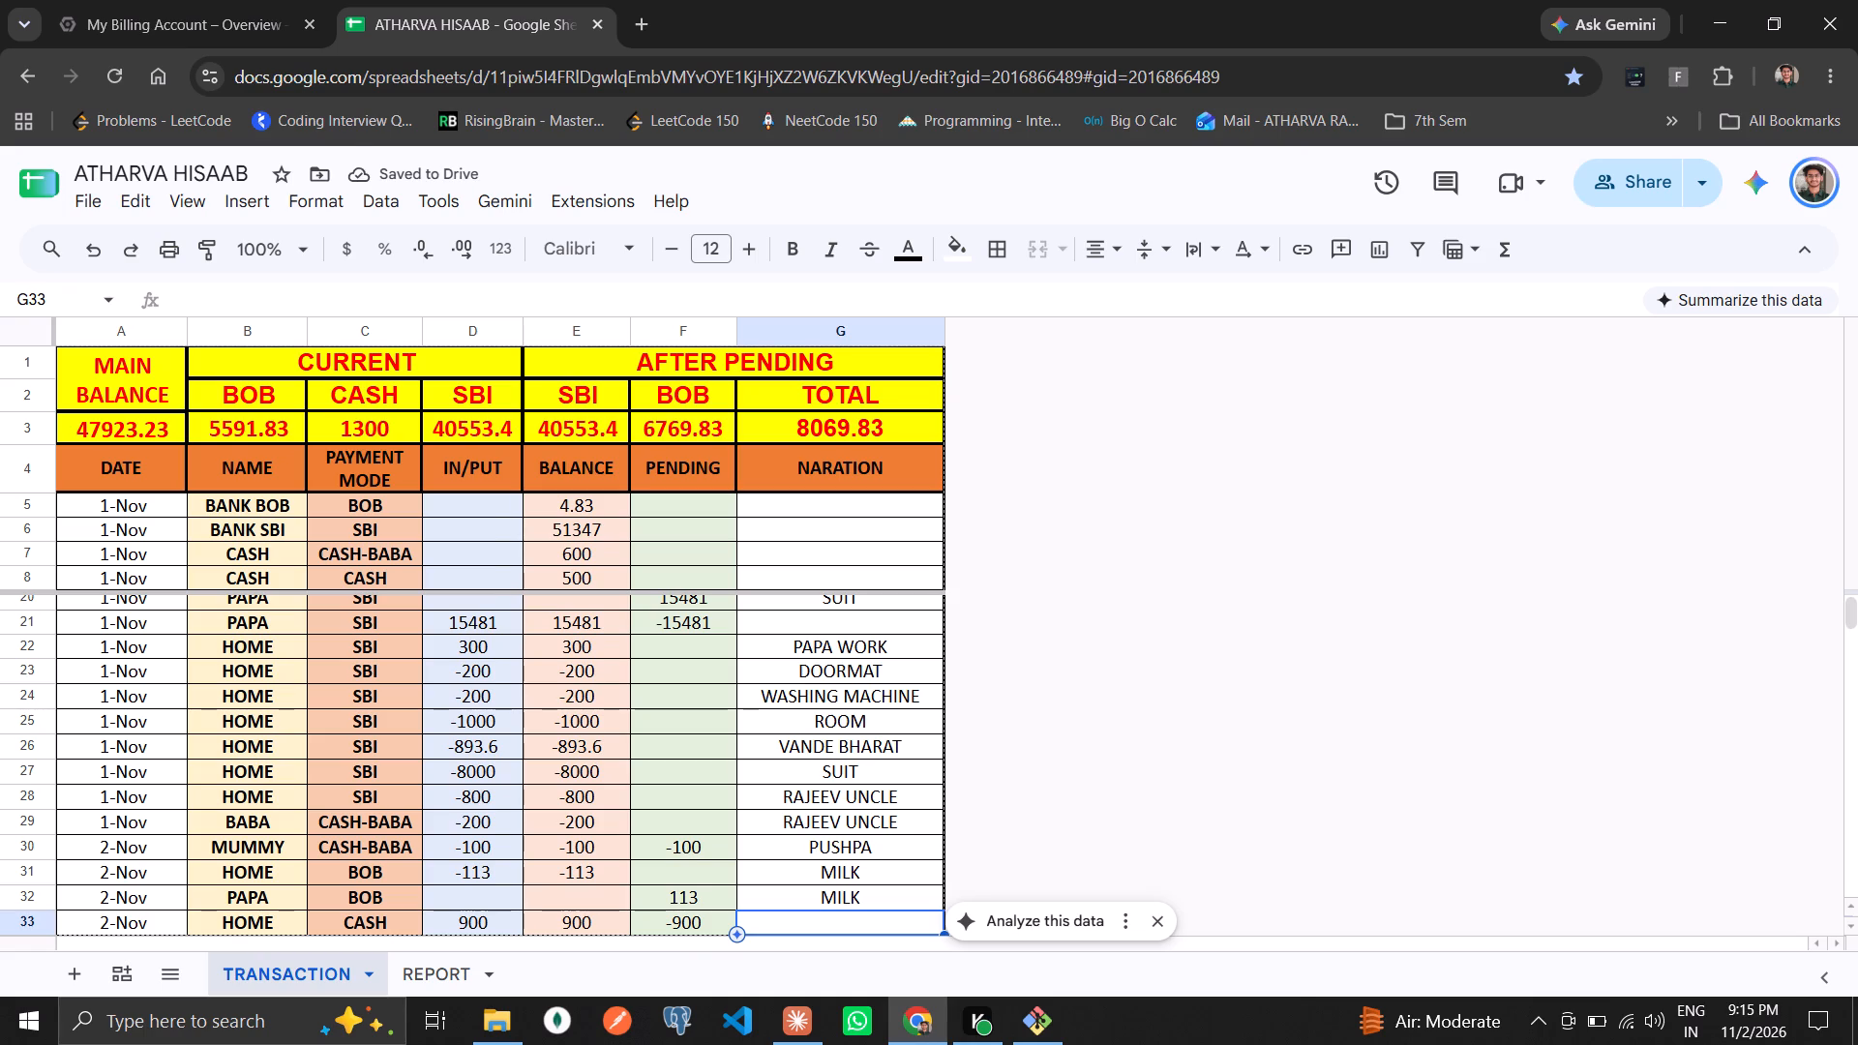
pyautogui.write('MAID')
pyautogui.press('Return')
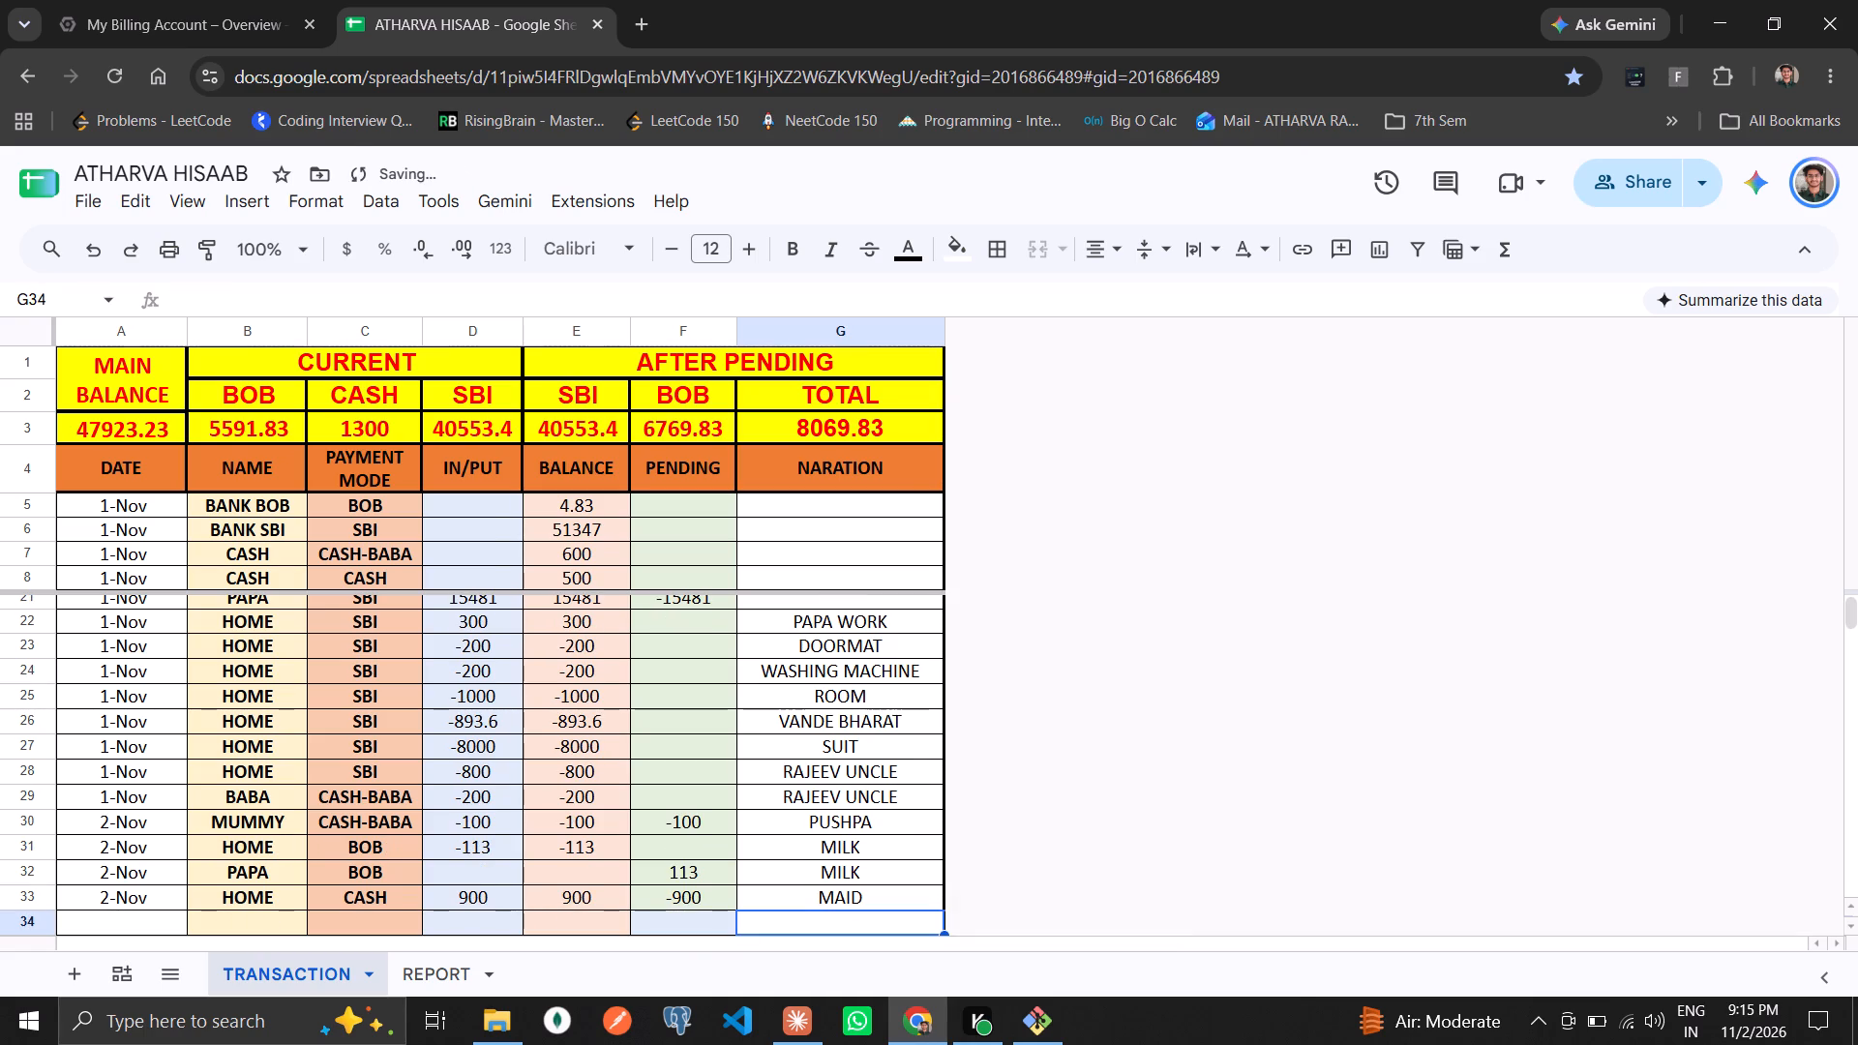
# Enter the narrations DISHWASHER, CLOTHES WASHER and CLEANER in rows 34, 35 and 36.
pyautogui.write('DISHWASHER')
pyautogui.press('Return')
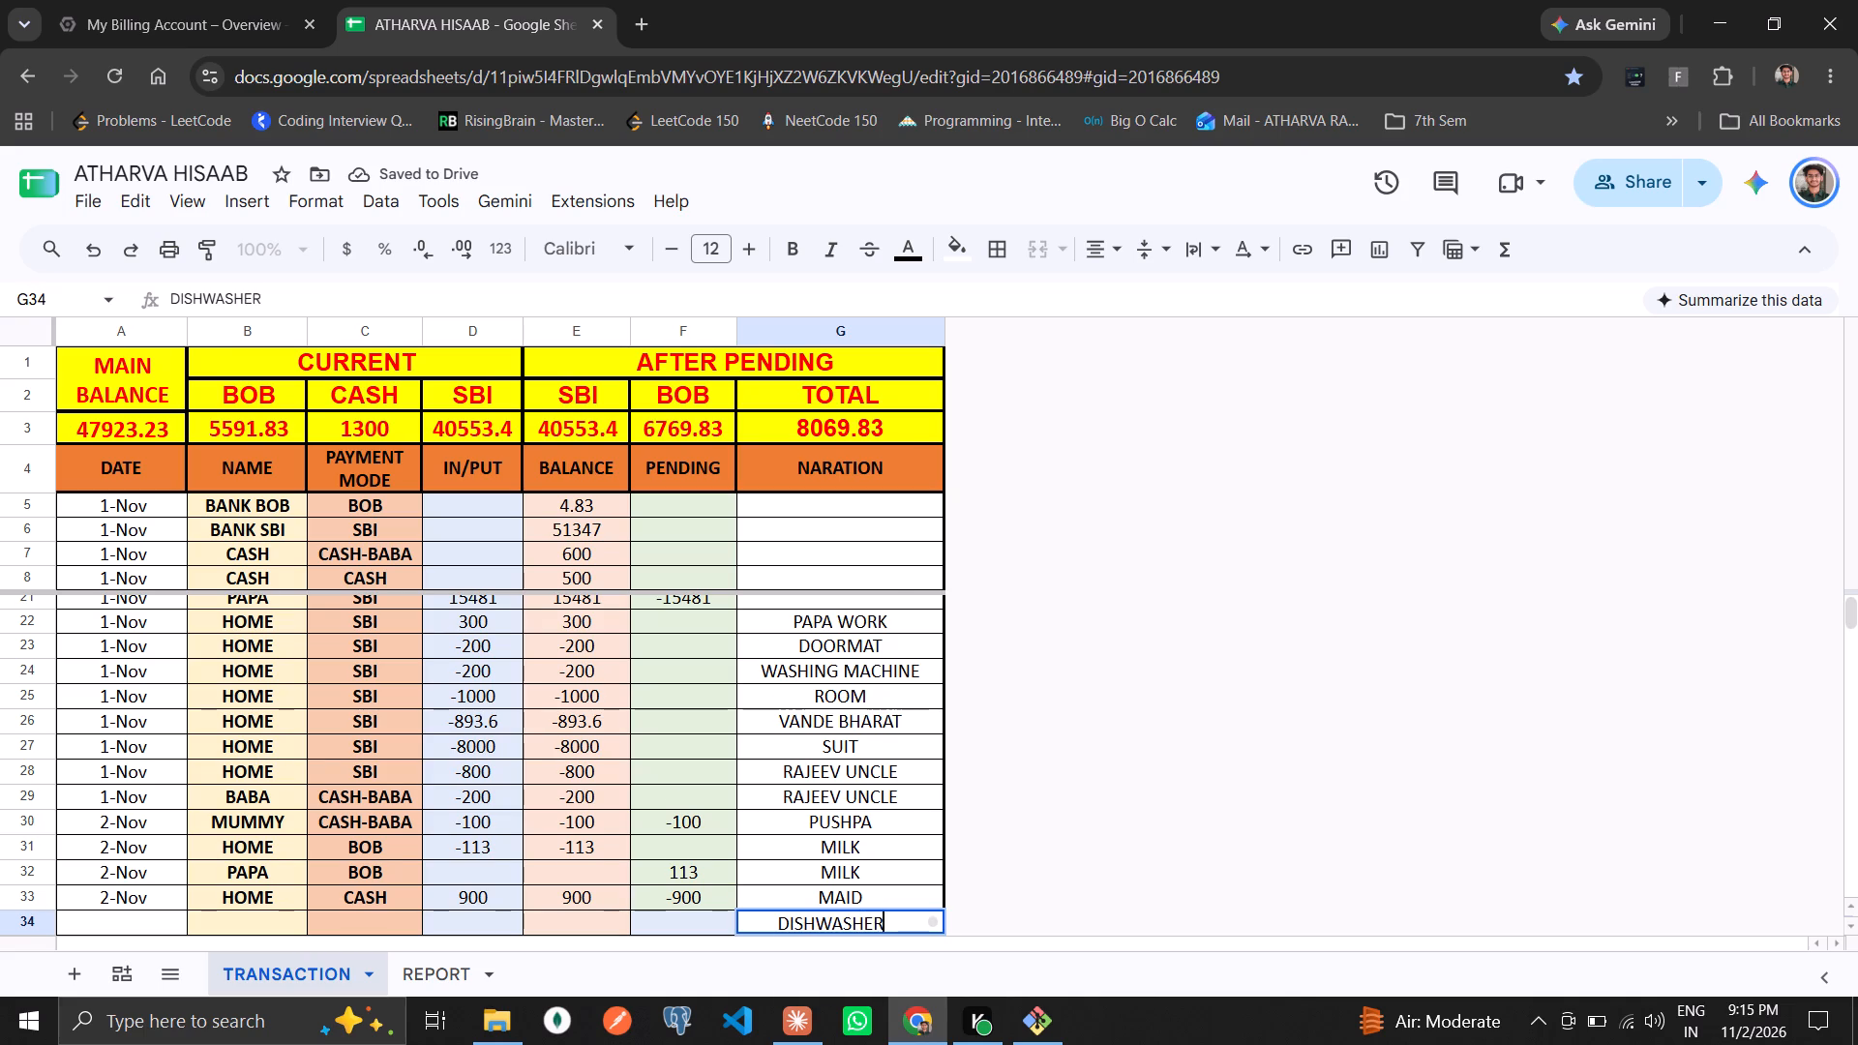
pyautogui.write('CLOTHES WASHER')
pyautogui.press('Return')
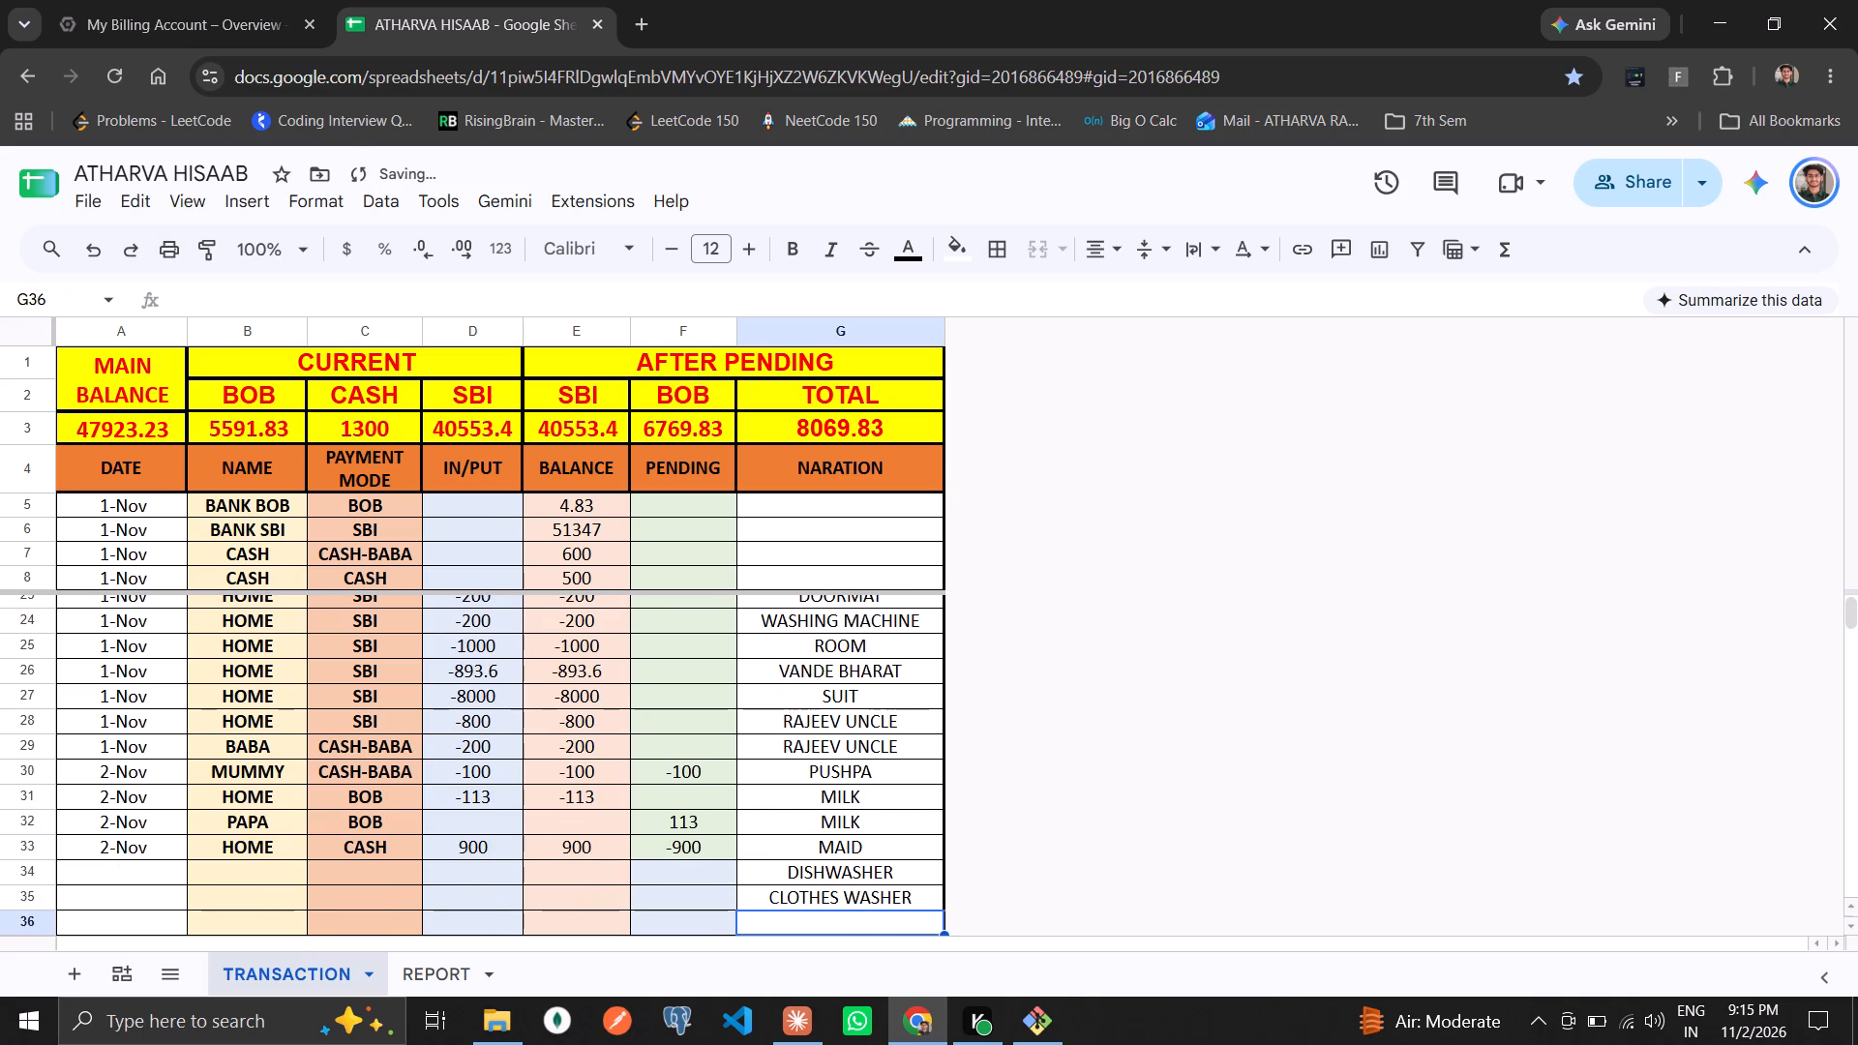
pyautogui.write('CLEANER')
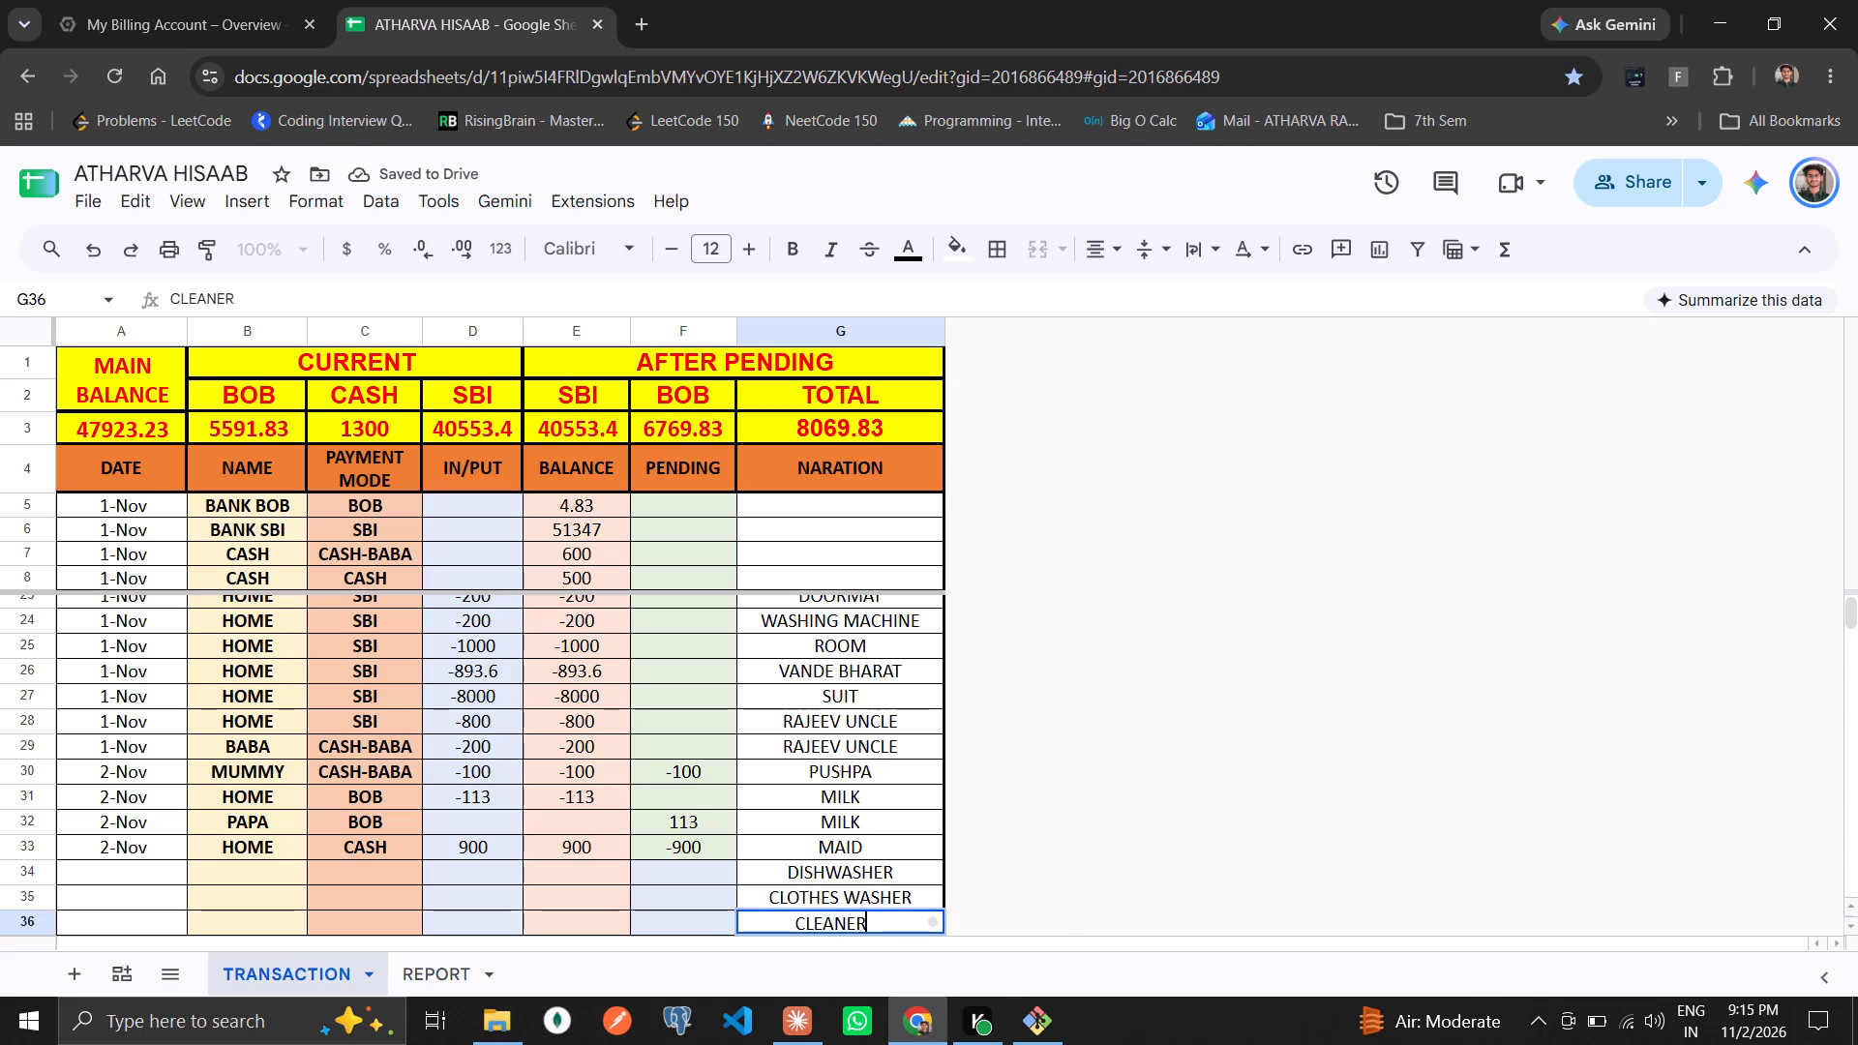
pyautogui.press('Up')
# Enter IN/PUT amounts of 800 for DISHWASHER in row 34 and 1400 for CLOTHES WASHER in row 35.
pyautogui.press('Up')
pyautogui.press('Left')
pyautogui.press('Left')
pyautogui.press('Left')
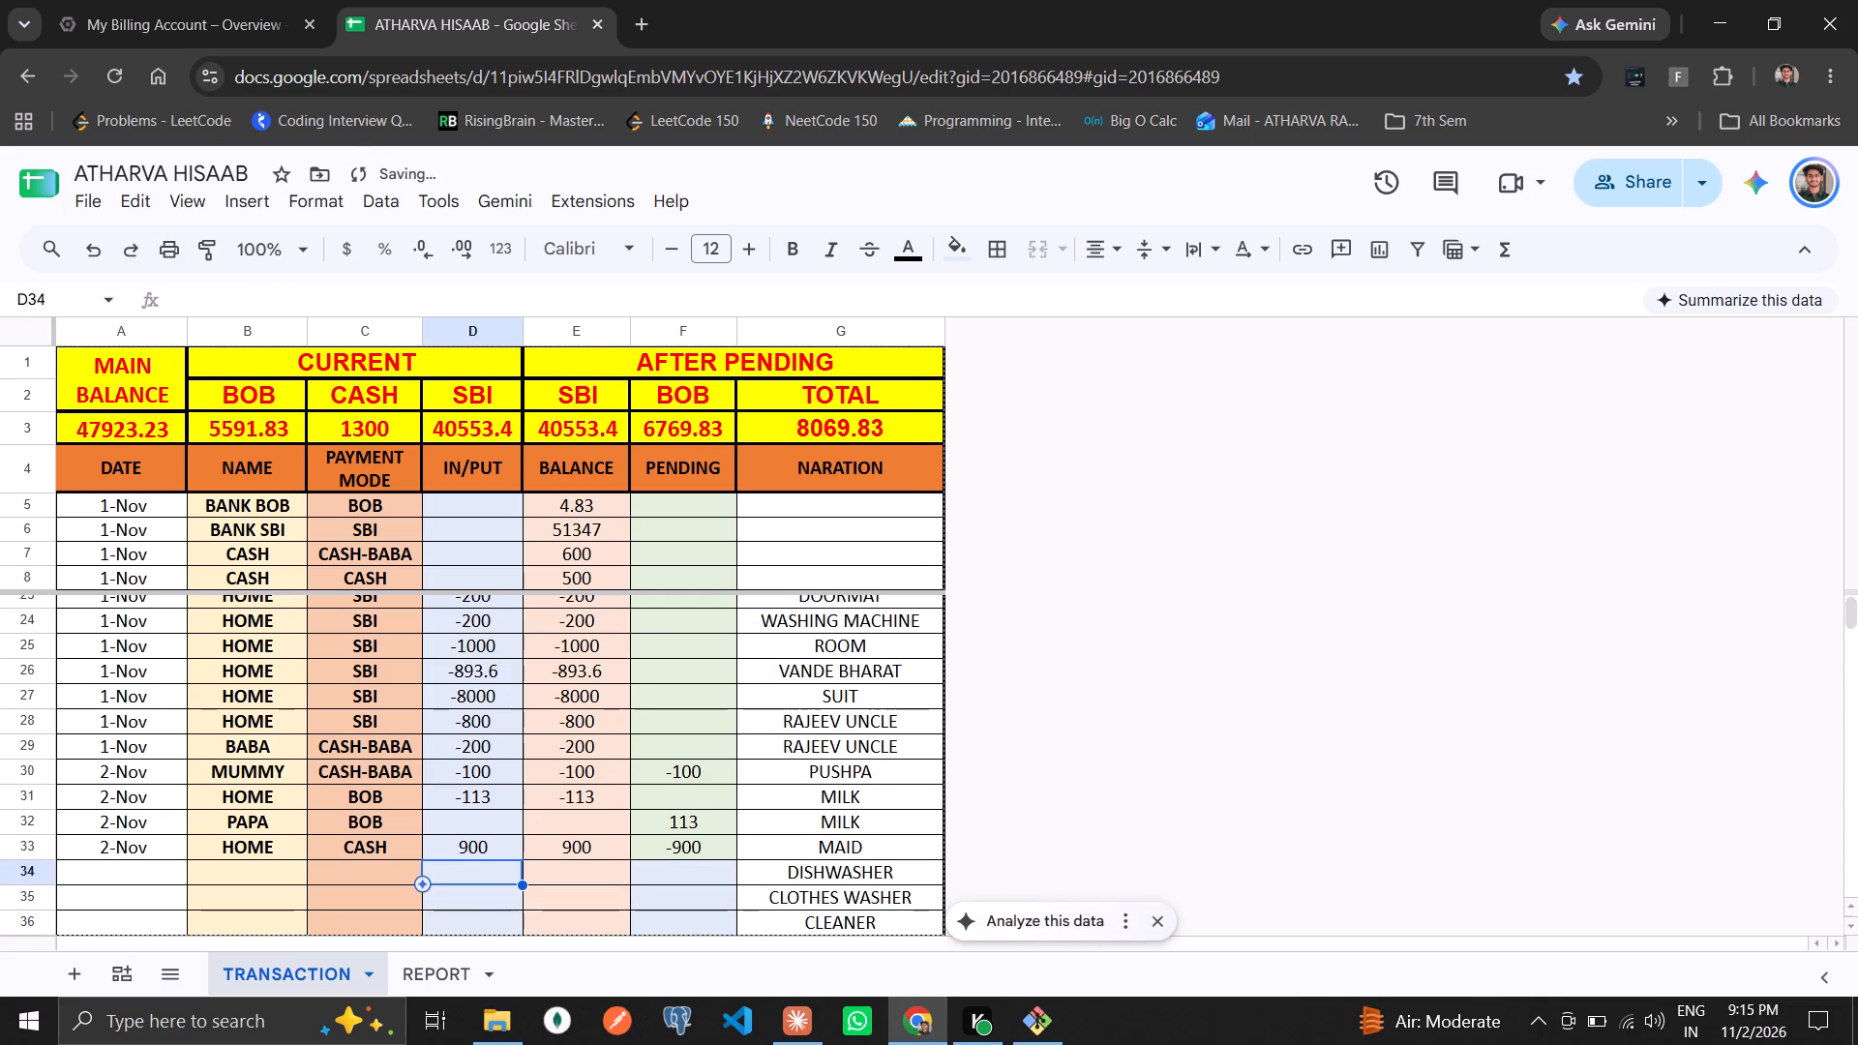
pyautogui.write('800')
pyautogui.press('Return')
pyautogui.write('1400')
pyautogui.press('Return')
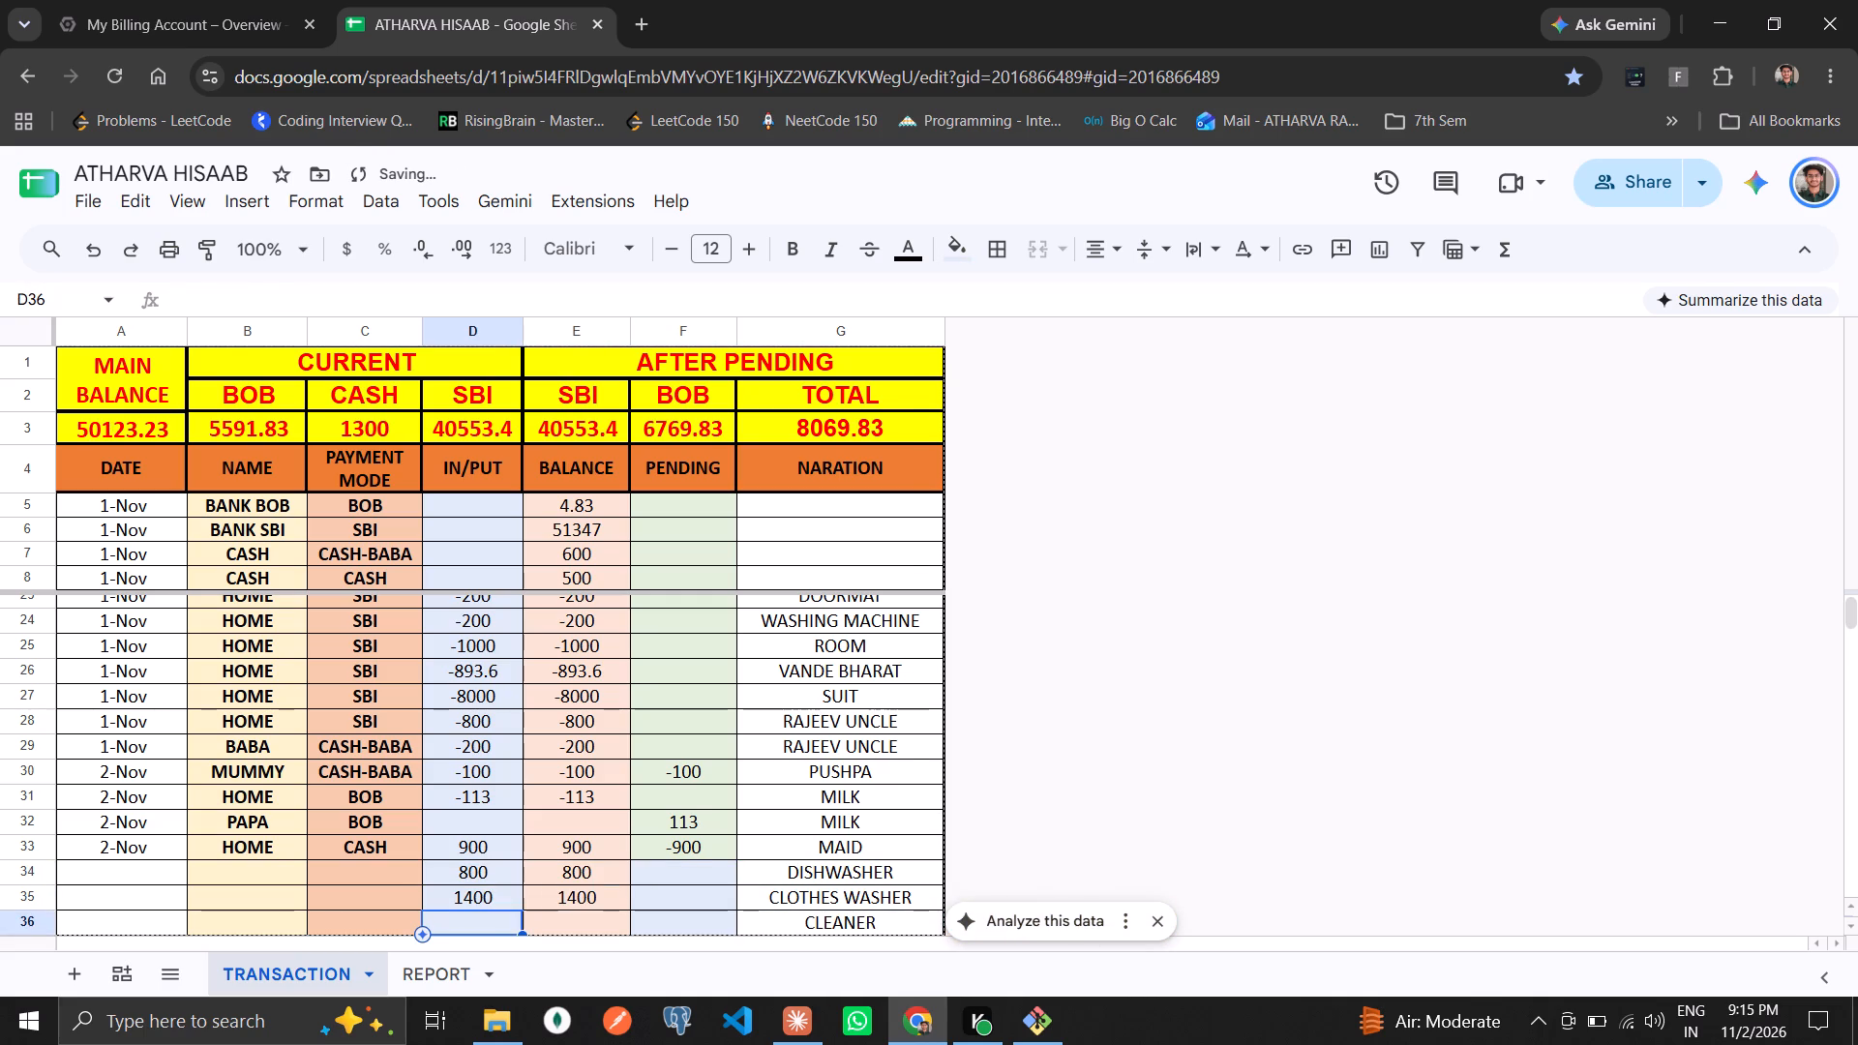
# Change the CLOTHES WASHER IN/PUT amount to 1600 and enter 1400 for CLEANER in row 36.
pyautogui.press('Up')
pyautogui.write('116')
pyautogui.press('BackSpace')
pyautogui.press('6')
pyautogui.press('BackSpace')
pyautogui.press('BackSpace')
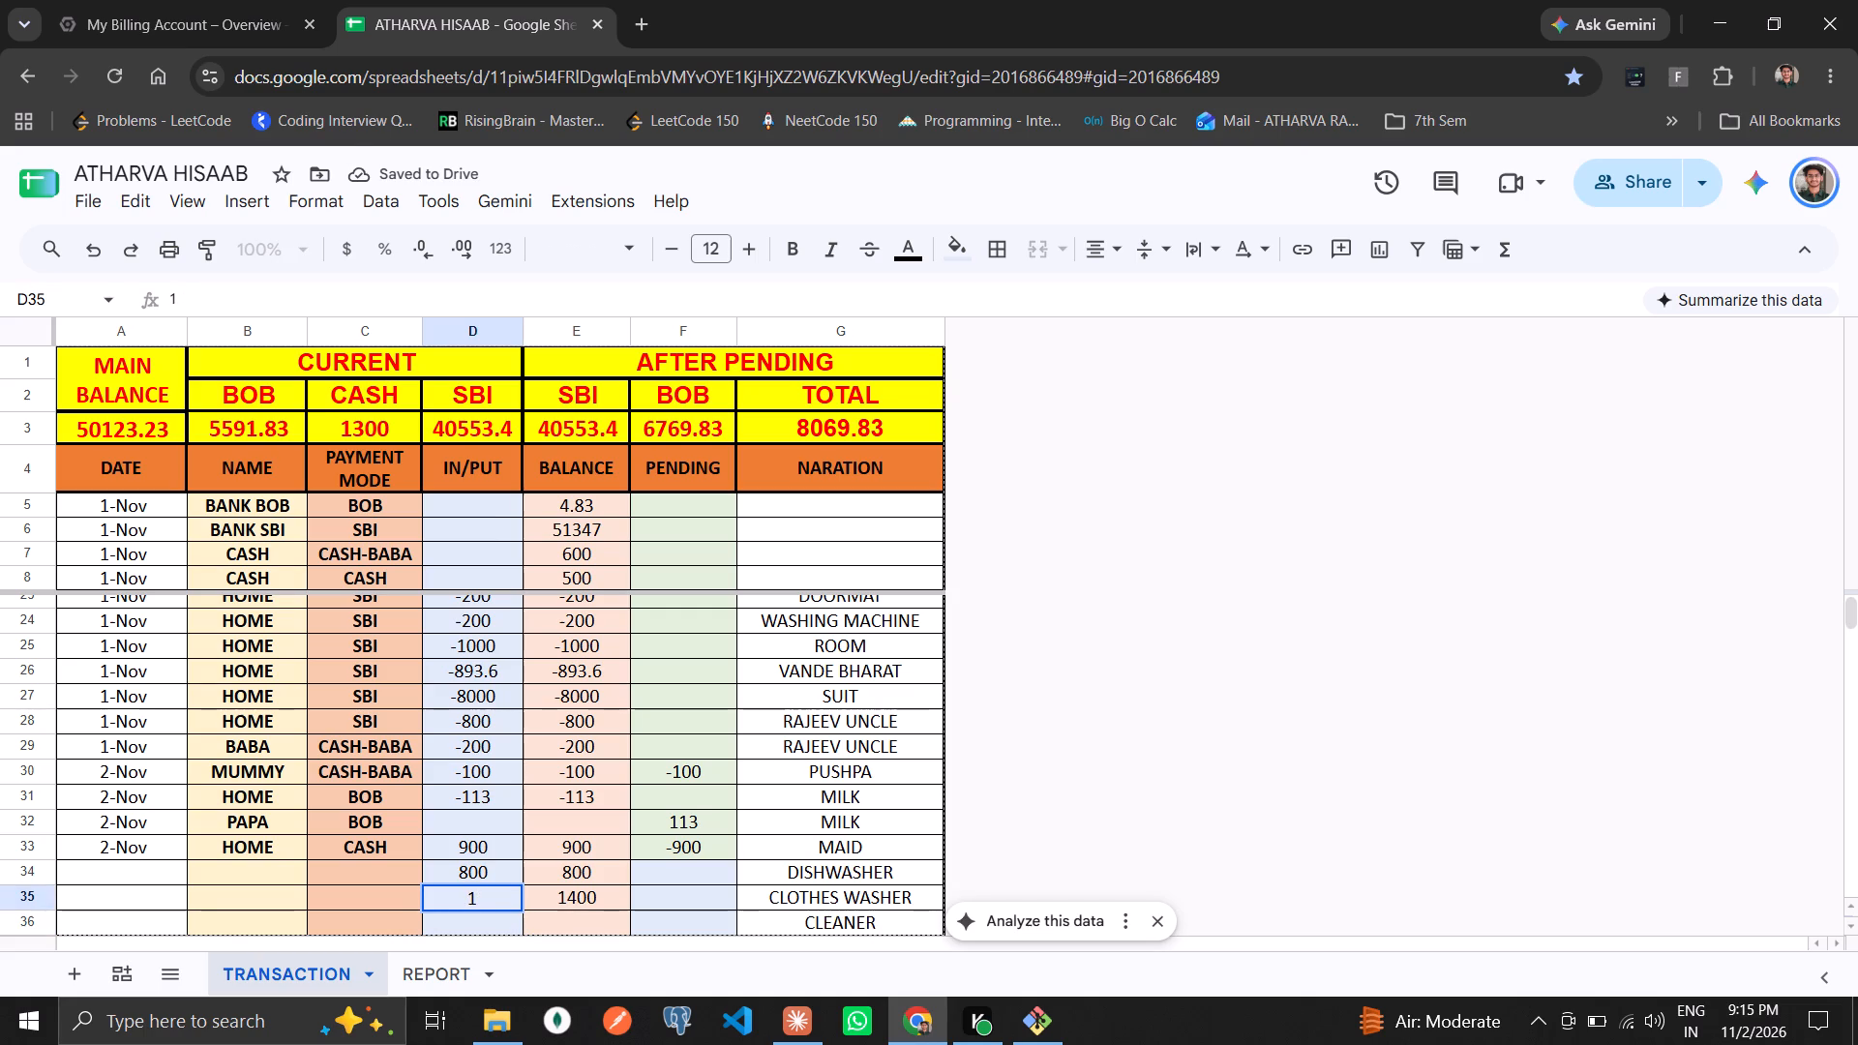
pyautogui.write('600')
pyautogui.press('Return')
pyautogui.write('1400')
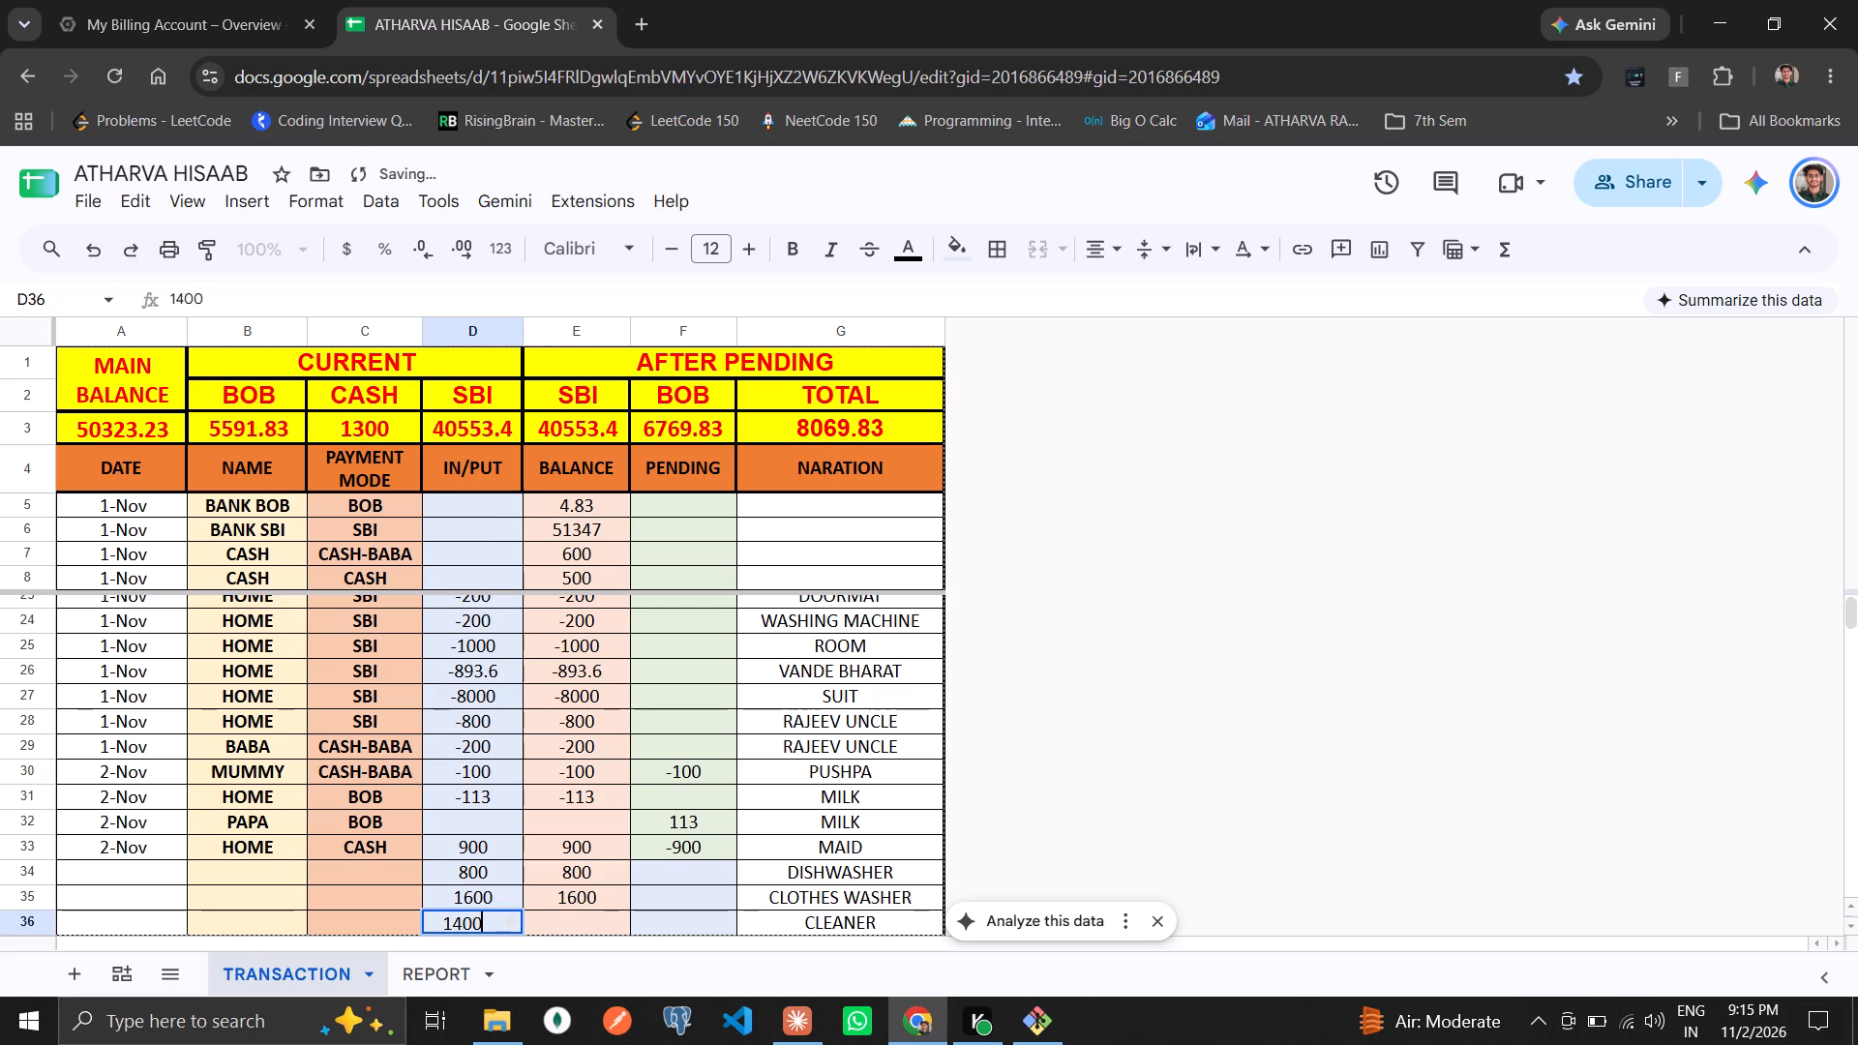
pyautogui.press('Down')
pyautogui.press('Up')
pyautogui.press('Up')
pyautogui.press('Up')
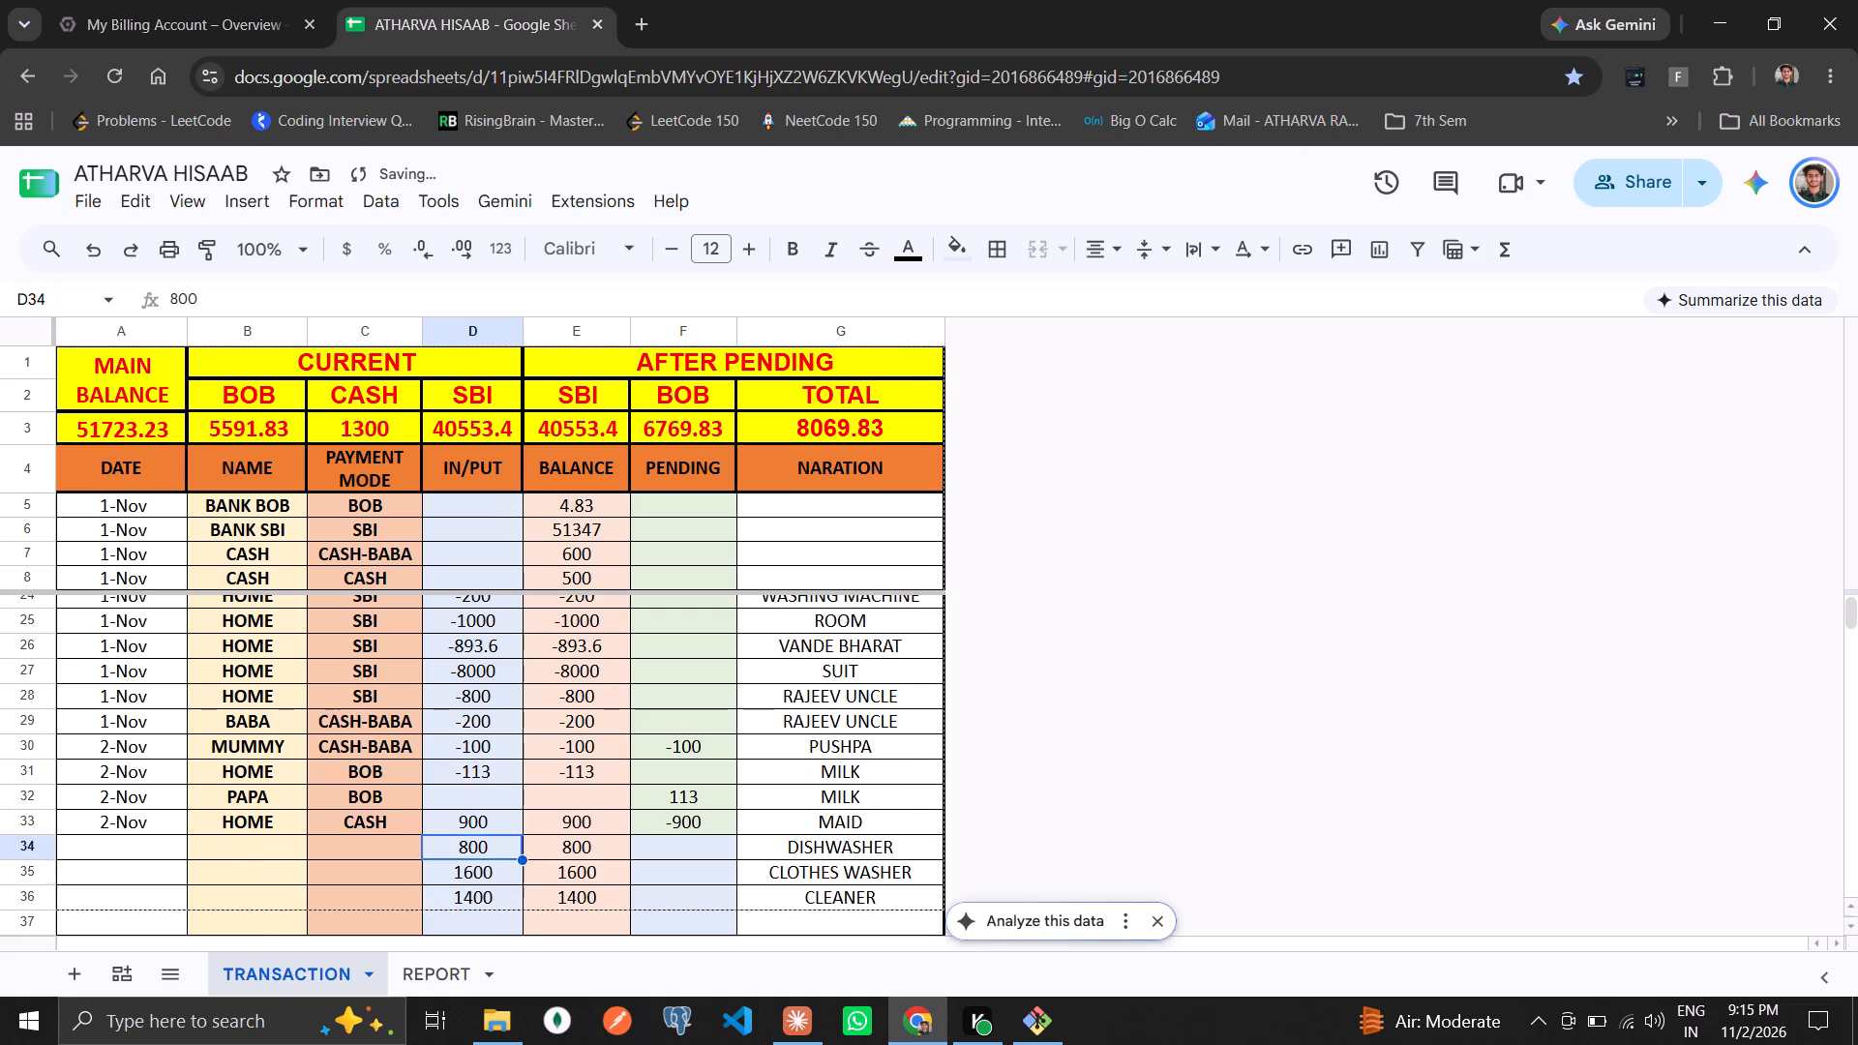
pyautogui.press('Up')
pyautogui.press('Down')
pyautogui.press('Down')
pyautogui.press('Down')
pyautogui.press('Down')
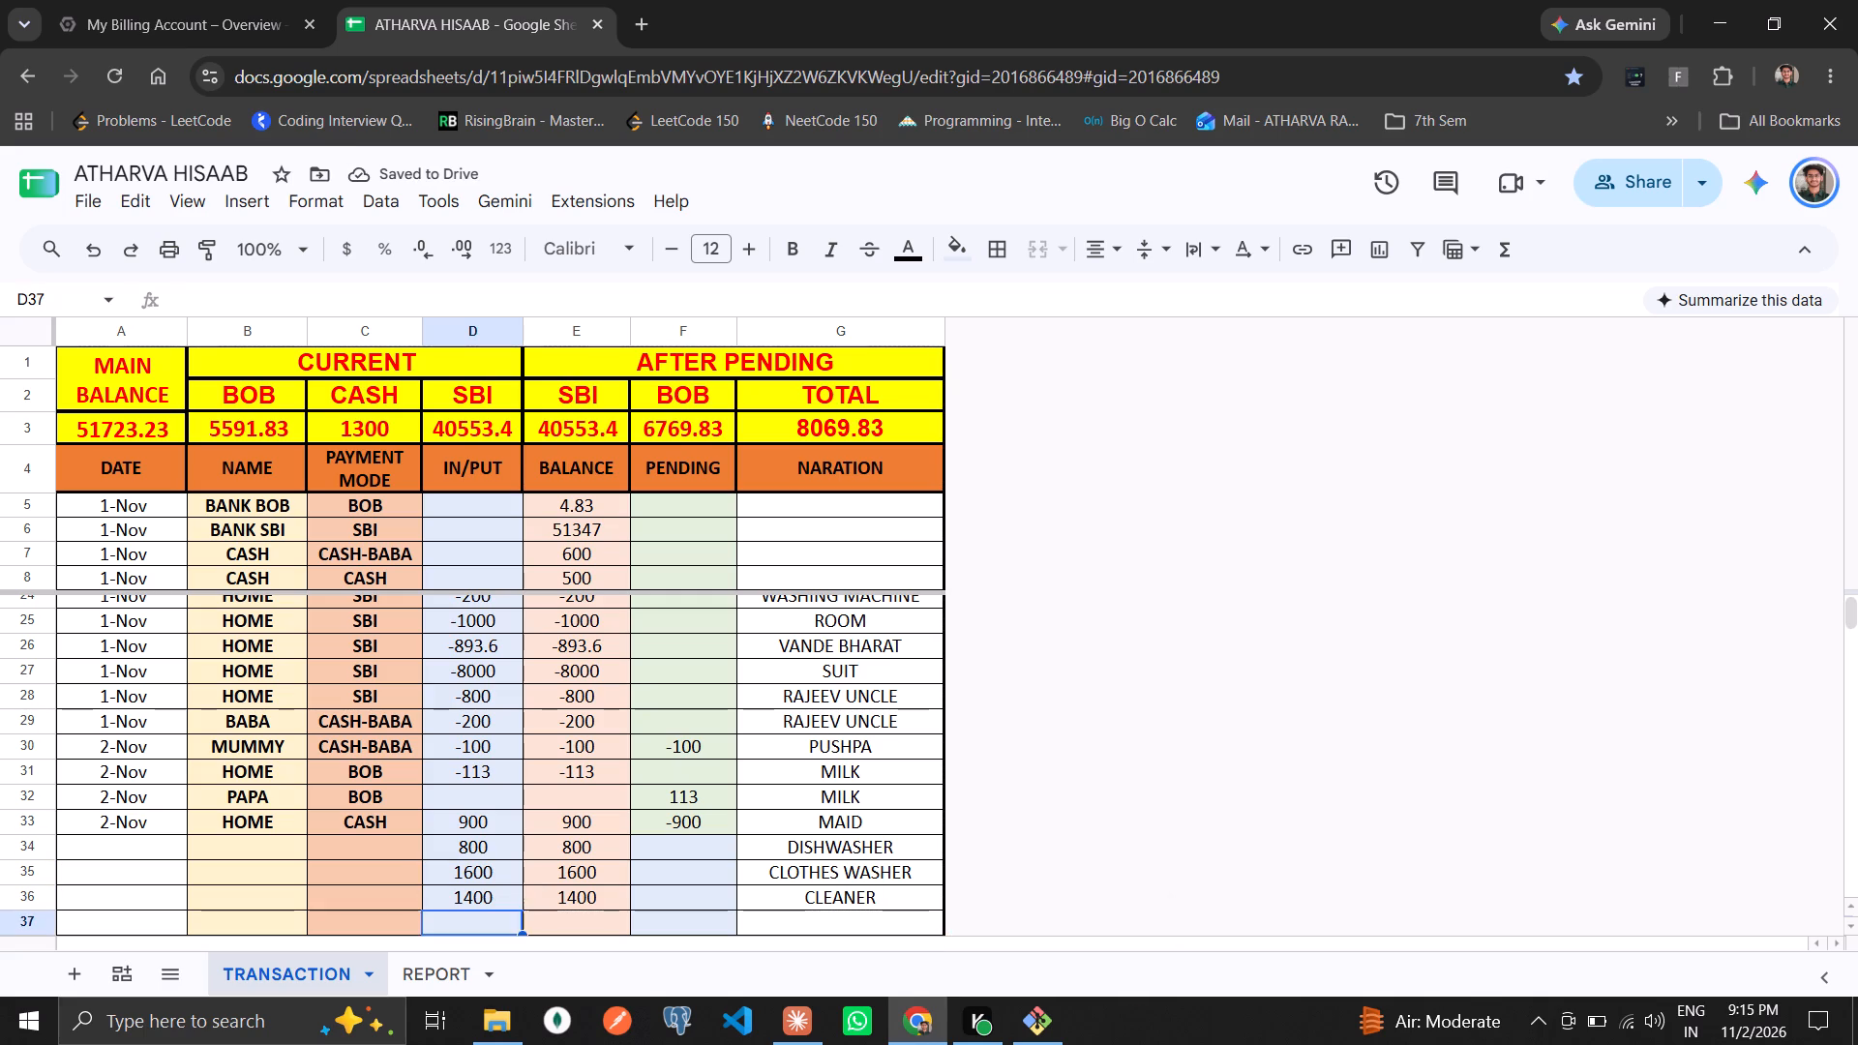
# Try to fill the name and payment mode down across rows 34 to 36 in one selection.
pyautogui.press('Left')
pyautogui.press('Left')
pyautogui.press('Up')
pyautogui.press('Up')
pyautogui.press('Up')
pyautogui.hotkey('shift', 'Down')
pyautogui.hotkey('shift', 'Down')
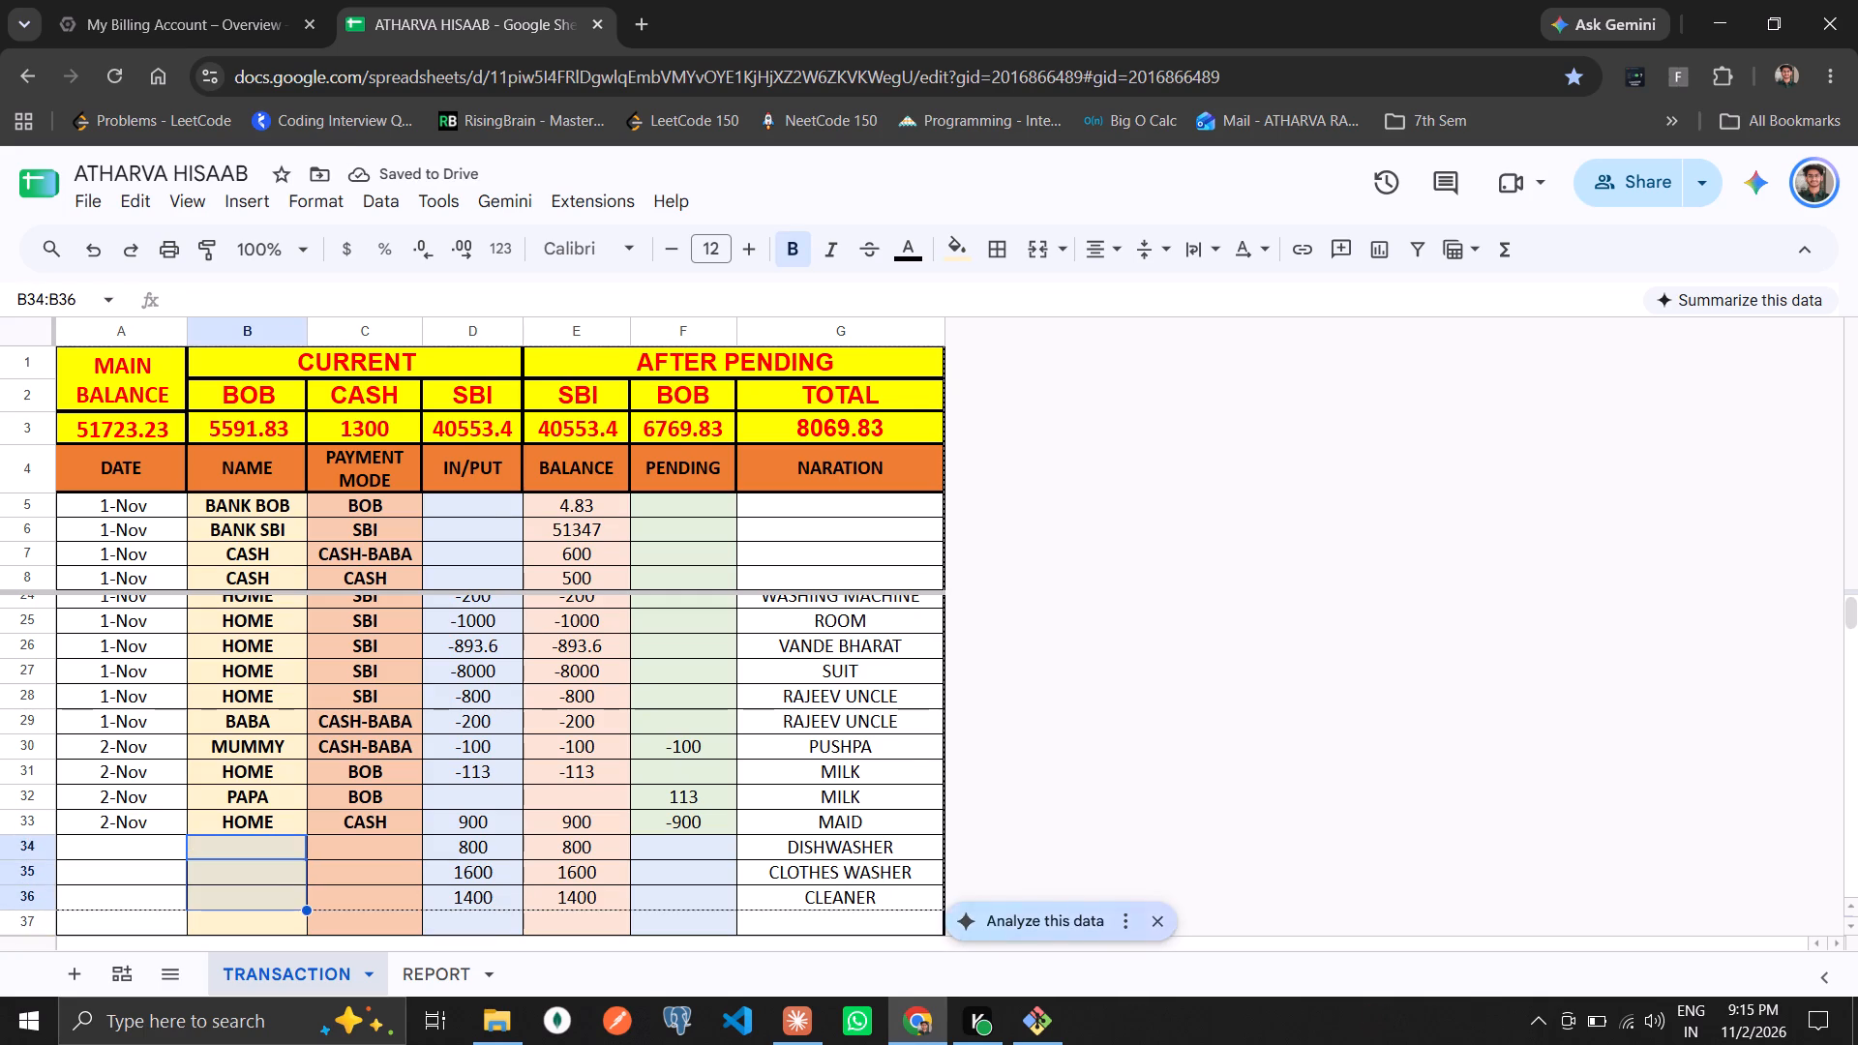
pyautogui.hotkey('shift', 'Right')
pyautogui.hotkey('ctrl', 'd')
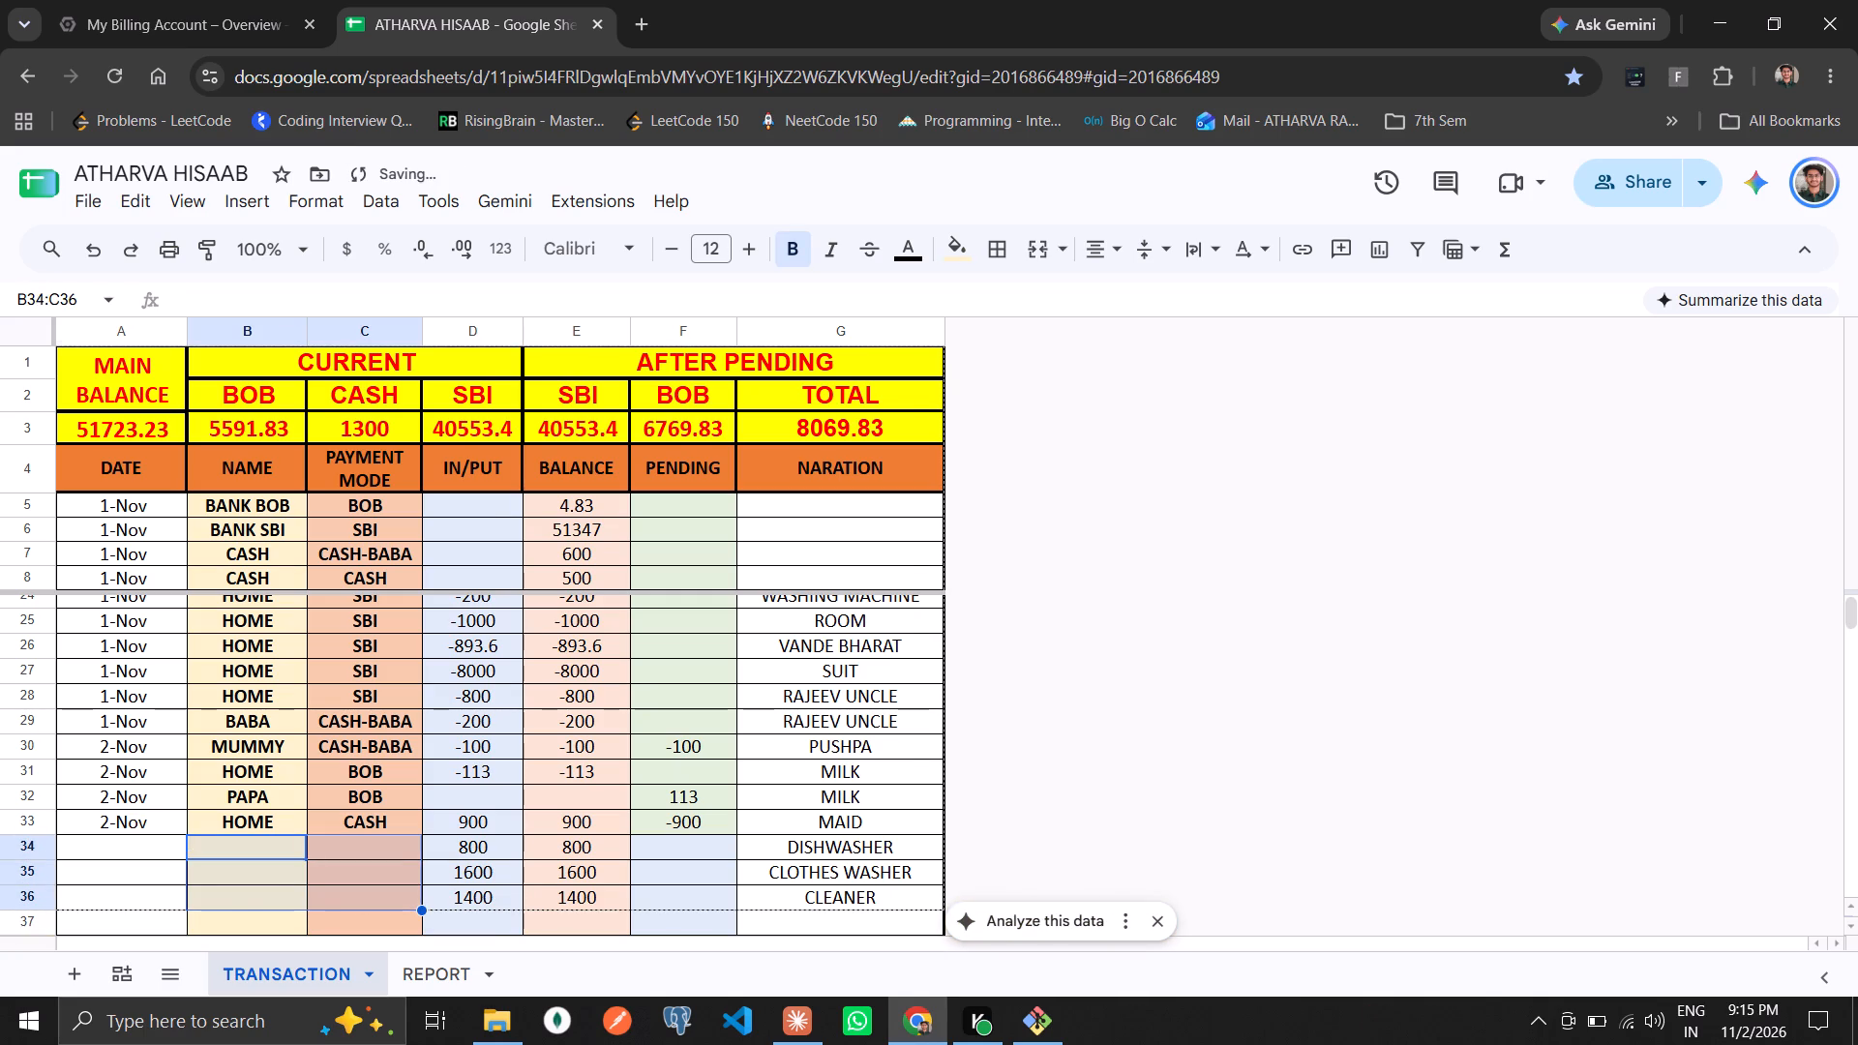
# Fill the date, name and payment mode from row 33 into the DISHWASHER row 34.
pyautogui.press('Left')
pyautogui.hotkey('ctrl', 'd')
pyautogui.press('Right')
pyautogui.hotkey('ctrl', 'd')
pyautogui.press('Right')
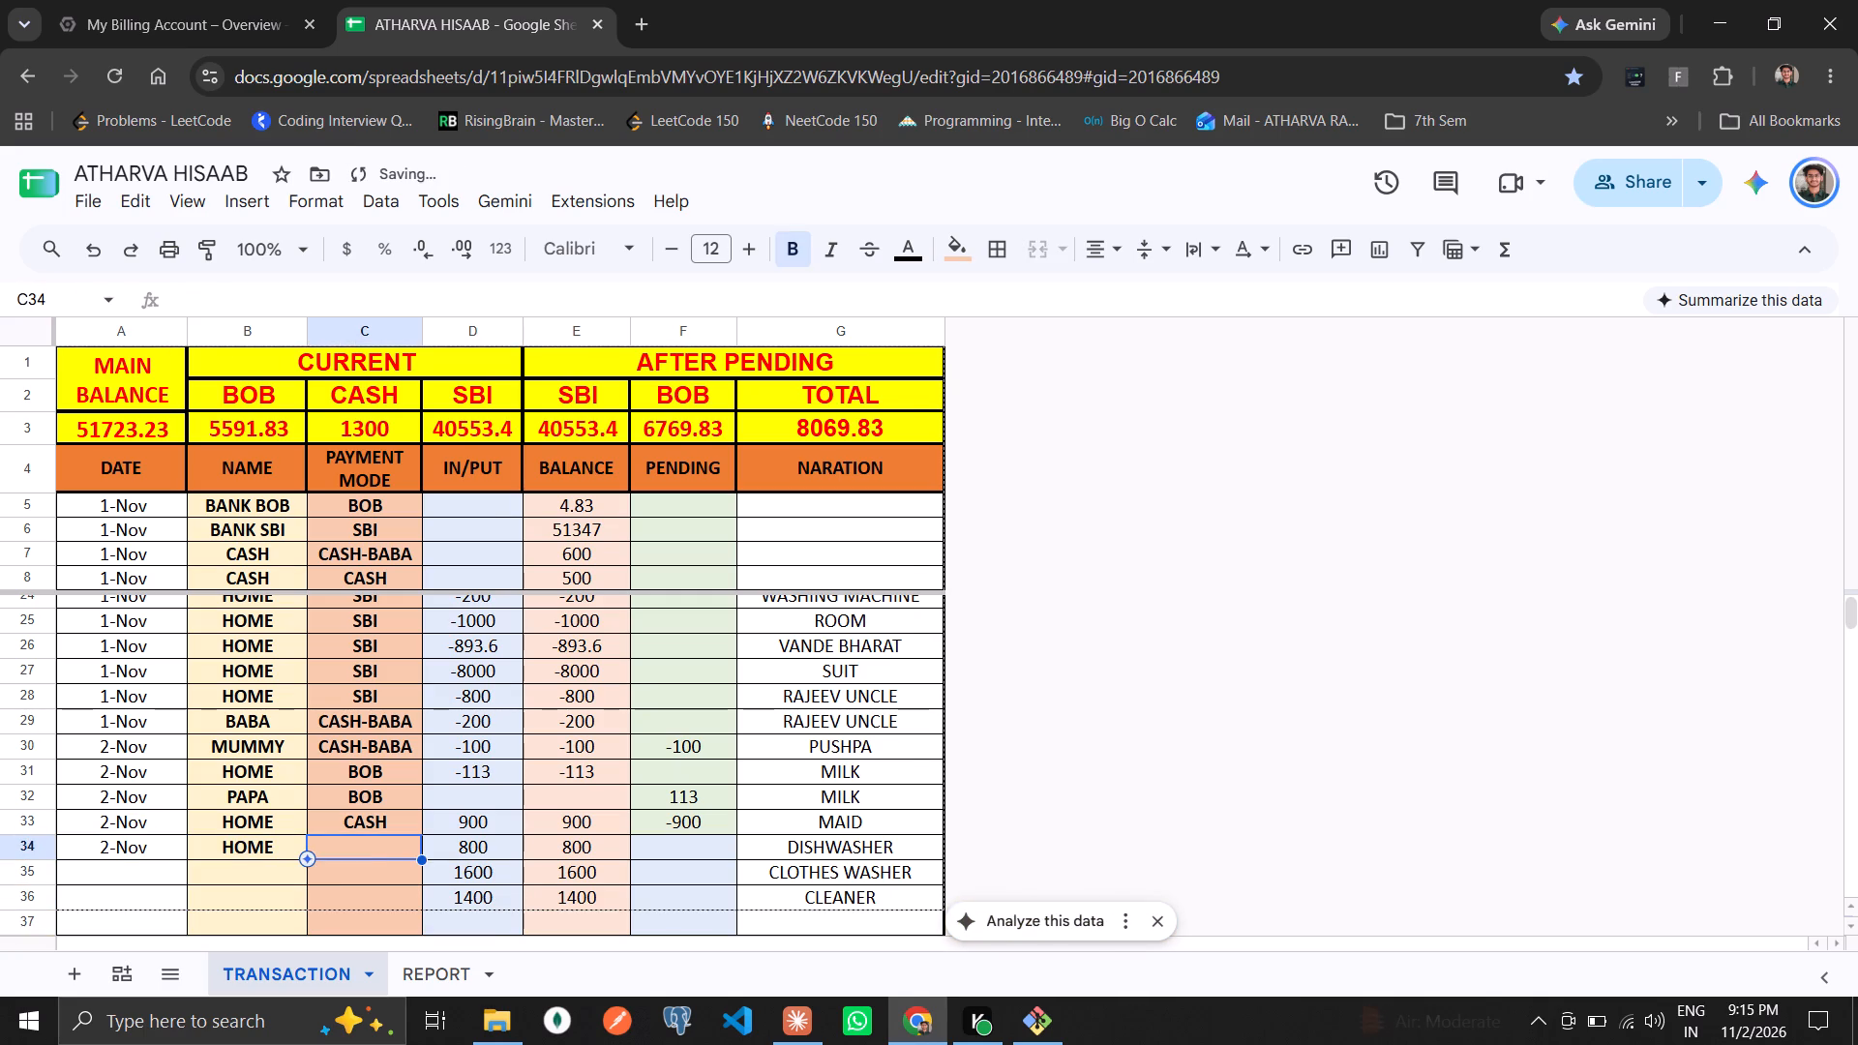
pyautogui.hotkey('ctrl', 'd')
# Fill the 2-Nov date, name HOME and payment mode CASH from above into rows 35 and 36.
pyautogui.press('Down')
pyautogui.hotkey('ctrl', 'd')
pyautogui.press('Left')
pyautogui.hotkey('ctrl', 'd')
pyautogui.press('Left')
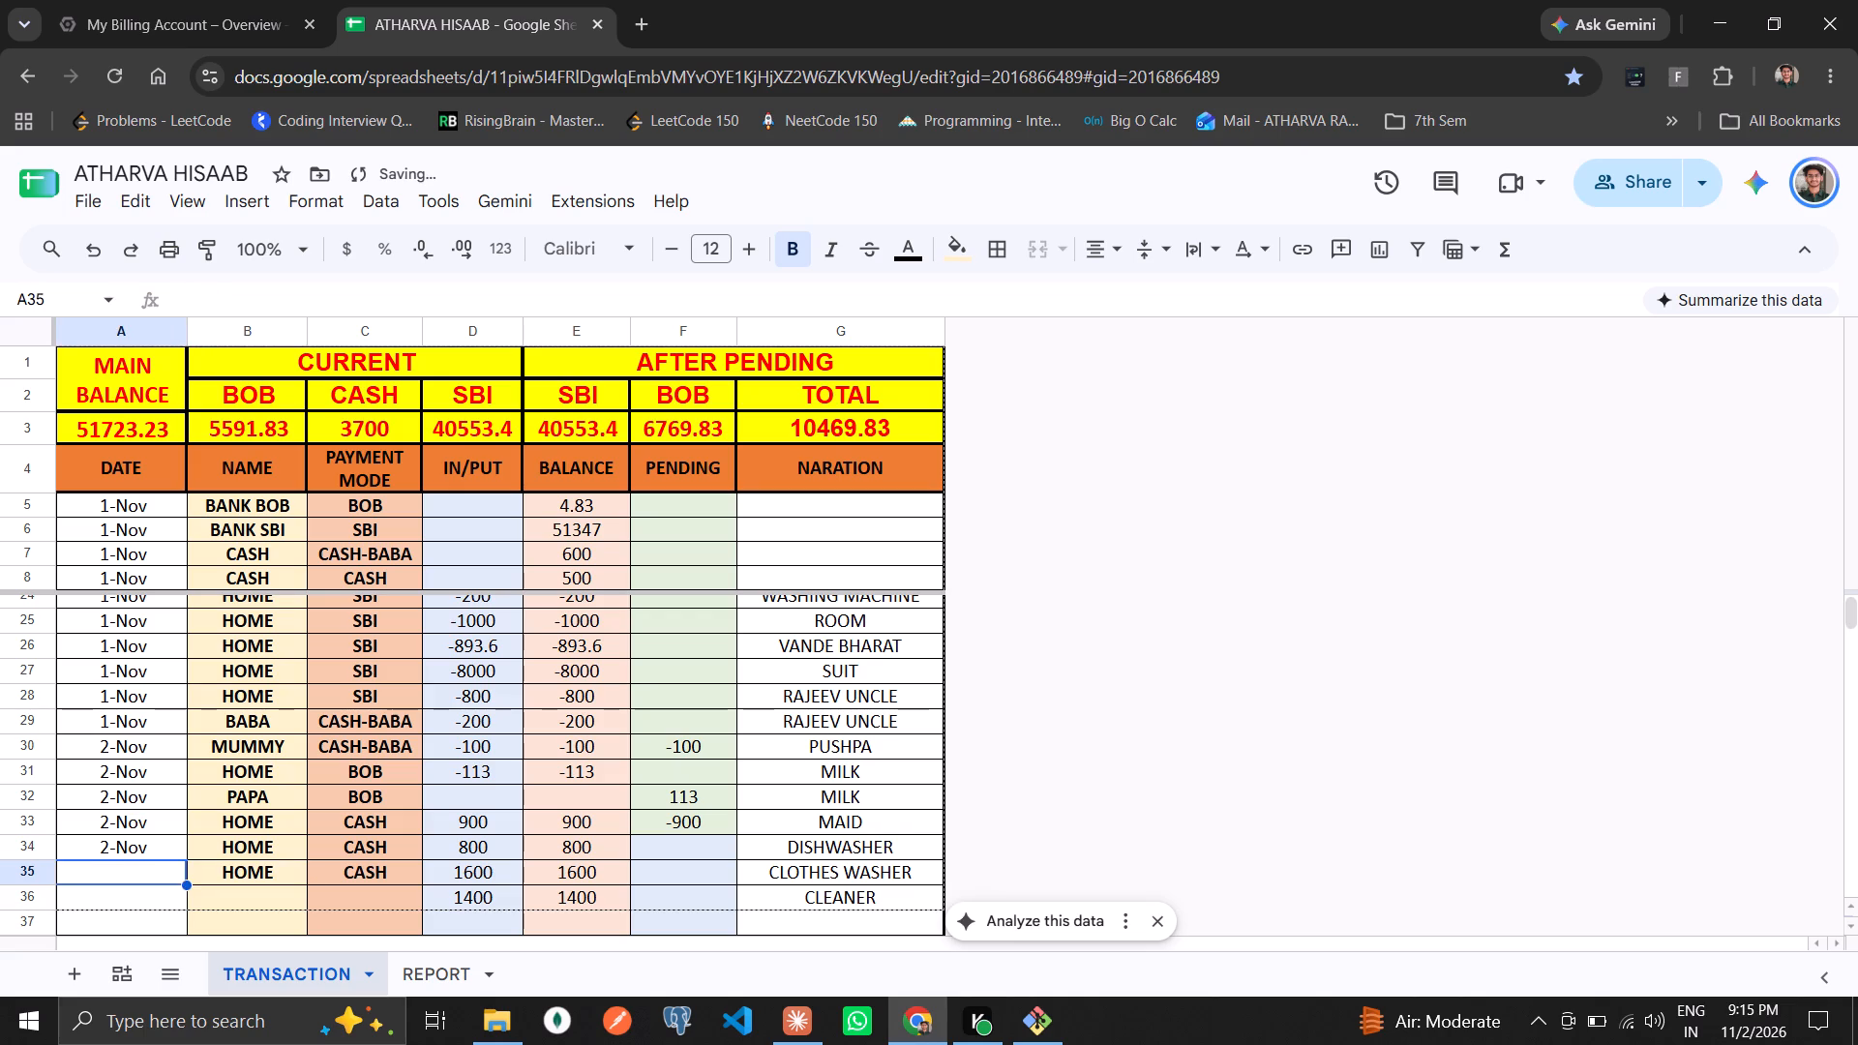
pyautogui.hotkey('ctrl', 'd')
pyautogui.press('Down')
pyautogui.hotkey('ctrl', 'd')
pyautogui.press('Right')
pyautogui.hotkey('ctrl', 'd')
pyautogui.press('Right')
pyautogui.hotkey('ctrl', 'd')
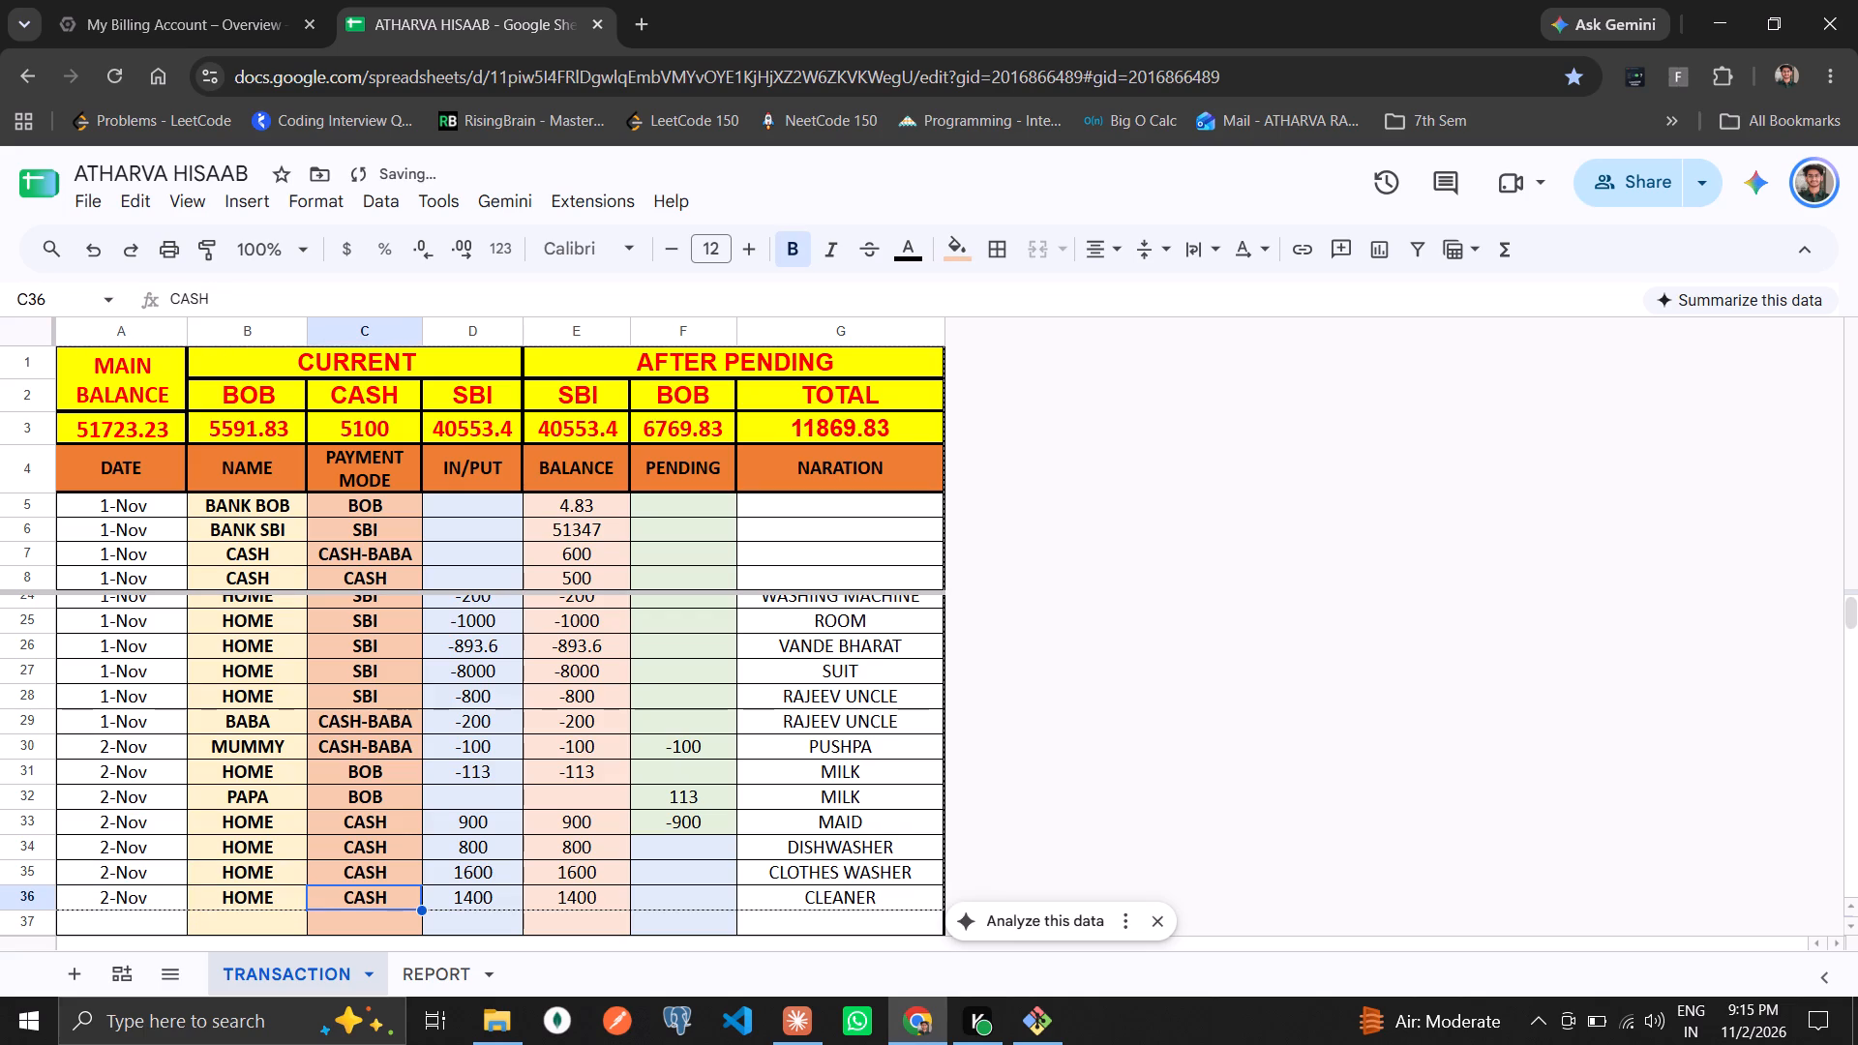
# Enter PENDING amounts of -800, -1600 and -1400 in rows 34, 35 and 36.
pyautogui.press('Right')
pyautogui.press('Right')
pyautogui.press('Right')
pyautogui.press('Up')
pyautogui.press('Up')
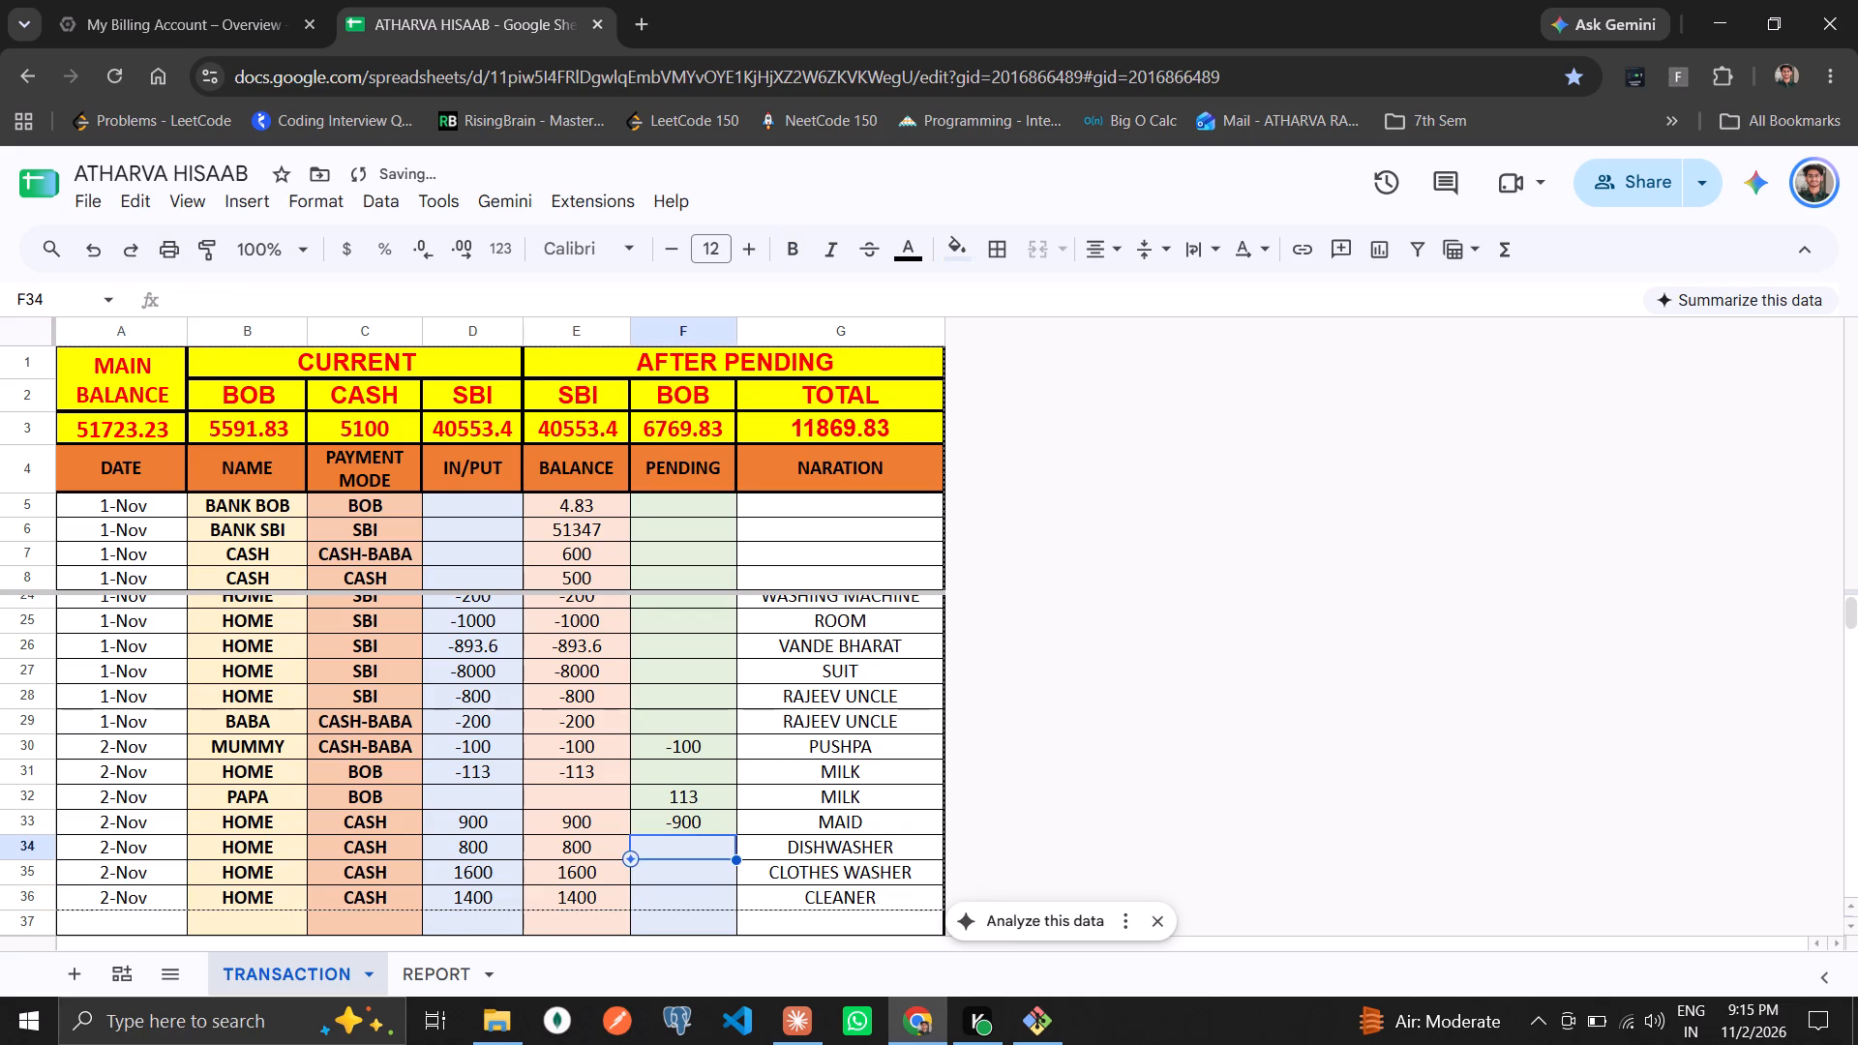
pyautogui.write('-800')
pyautogui.press('Down')
pyautogui.press('1')
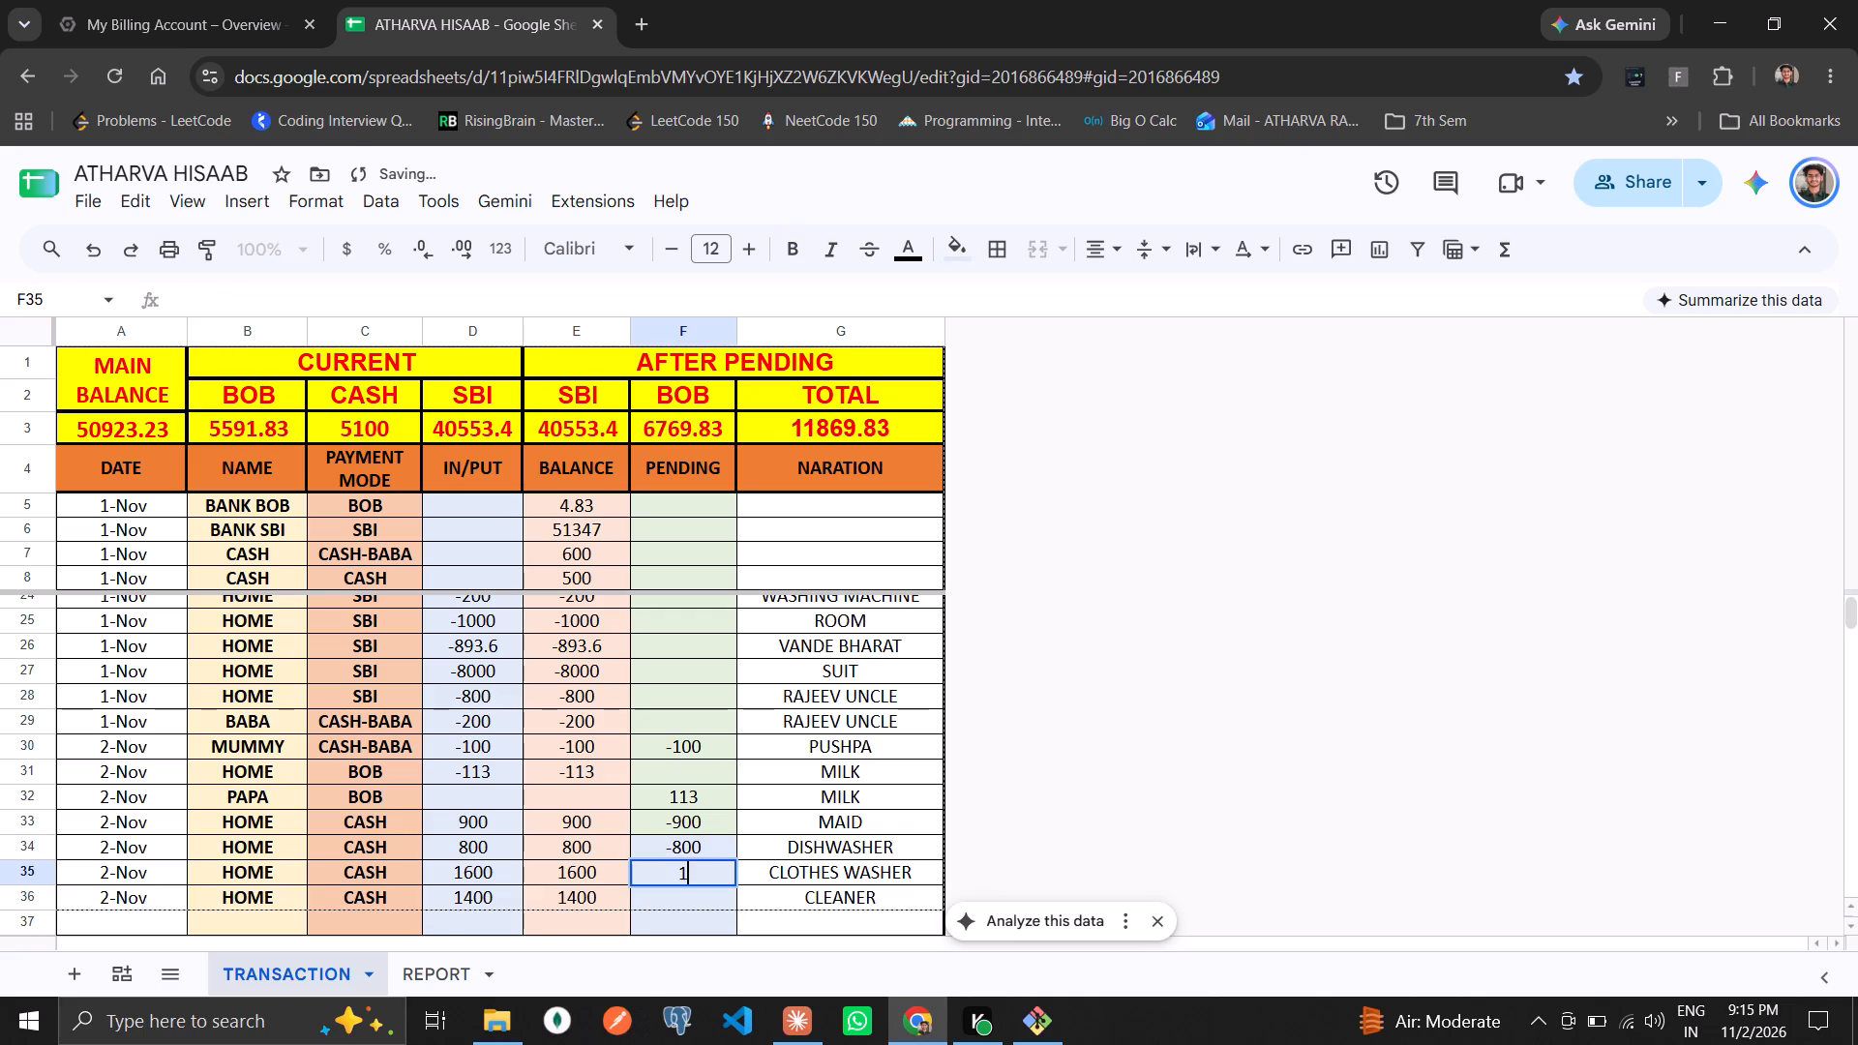
pyautogui.press('BackSpace')
pyautogui.write('-1600')
pyautogui.press('Return')
pyautogui.write('-1400')
pyautogui.press('Down')
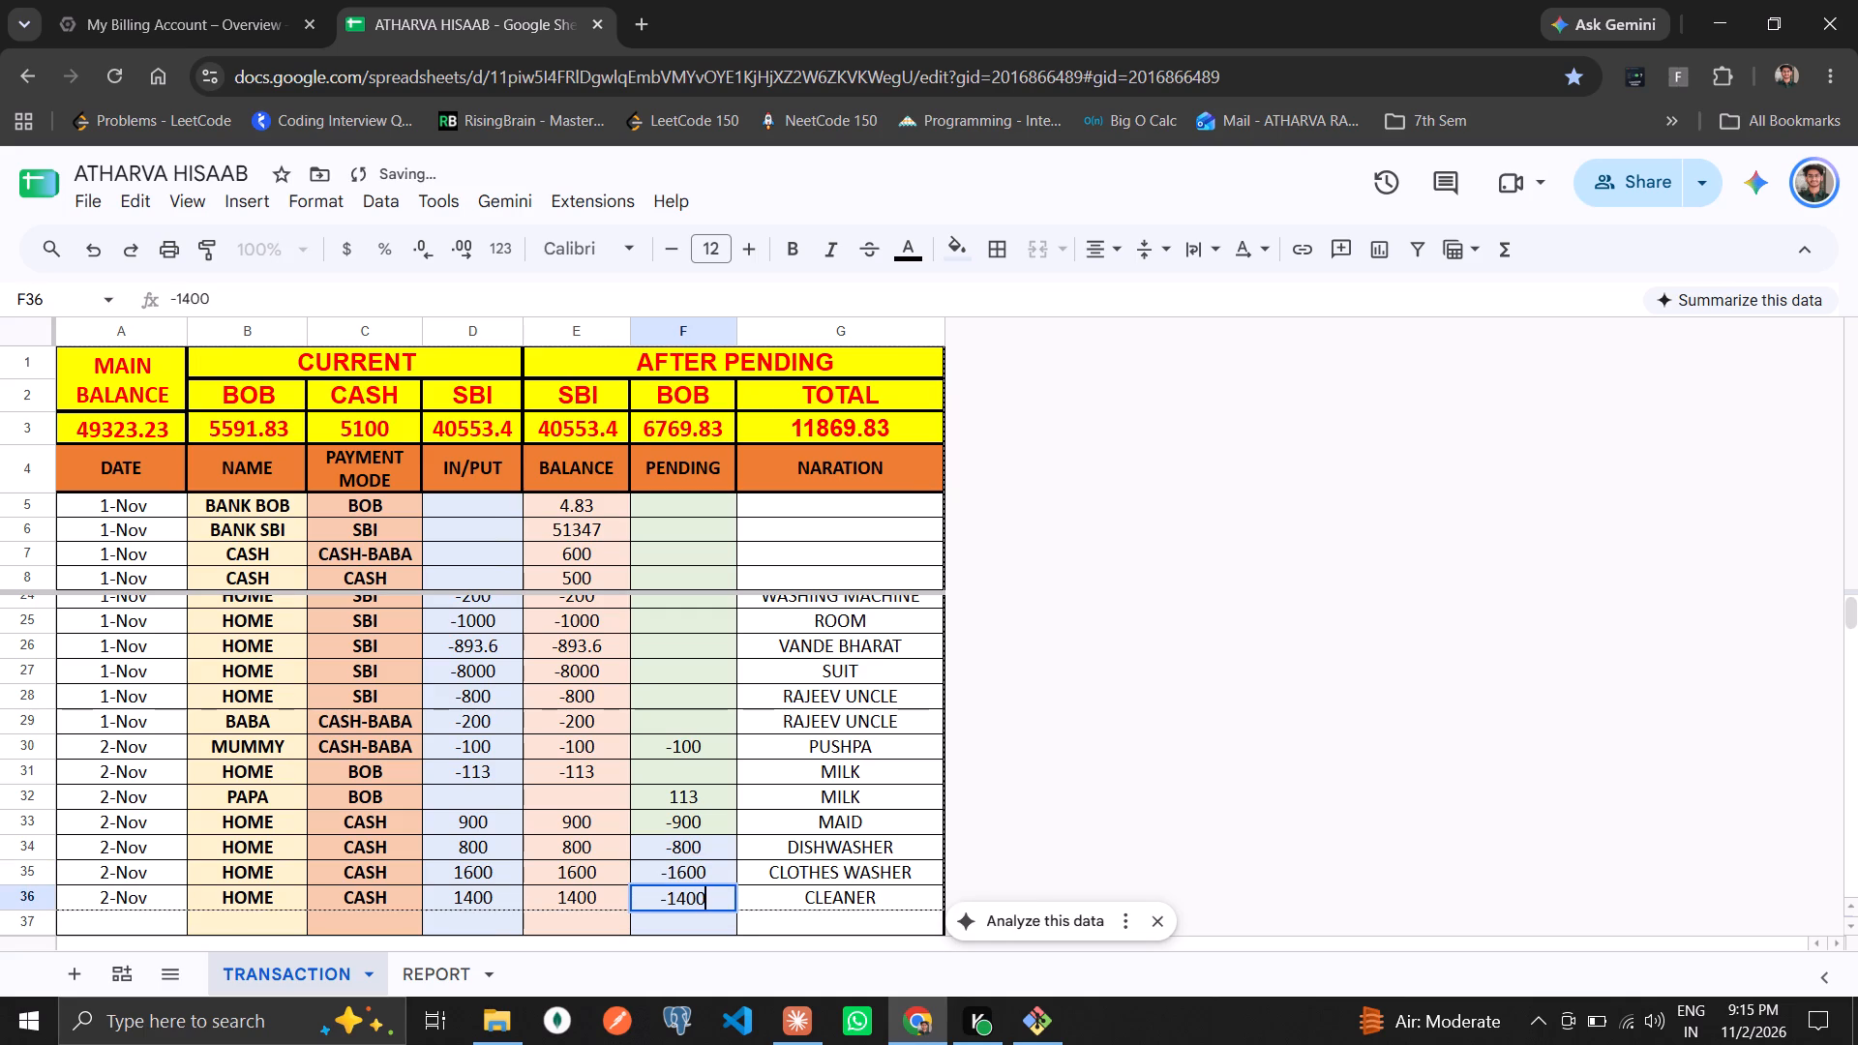
# Start row 37 with the 2-Nov date copied from the row above, name HOME and payment mode CASH.
pyautogui.press('Left')
pyautogui.press('Left')
pyautogui.press('Left')
pyautogui.press('Left')
pyautogui.press('Left')
pyautogui.press('Left')
pyautogui.press('Left')
pyautogui.press('Left')
pyautogui.press('Left')
pyautogui.press('Left')
pyautogui.press('Left')
pyautogui.press('Left')
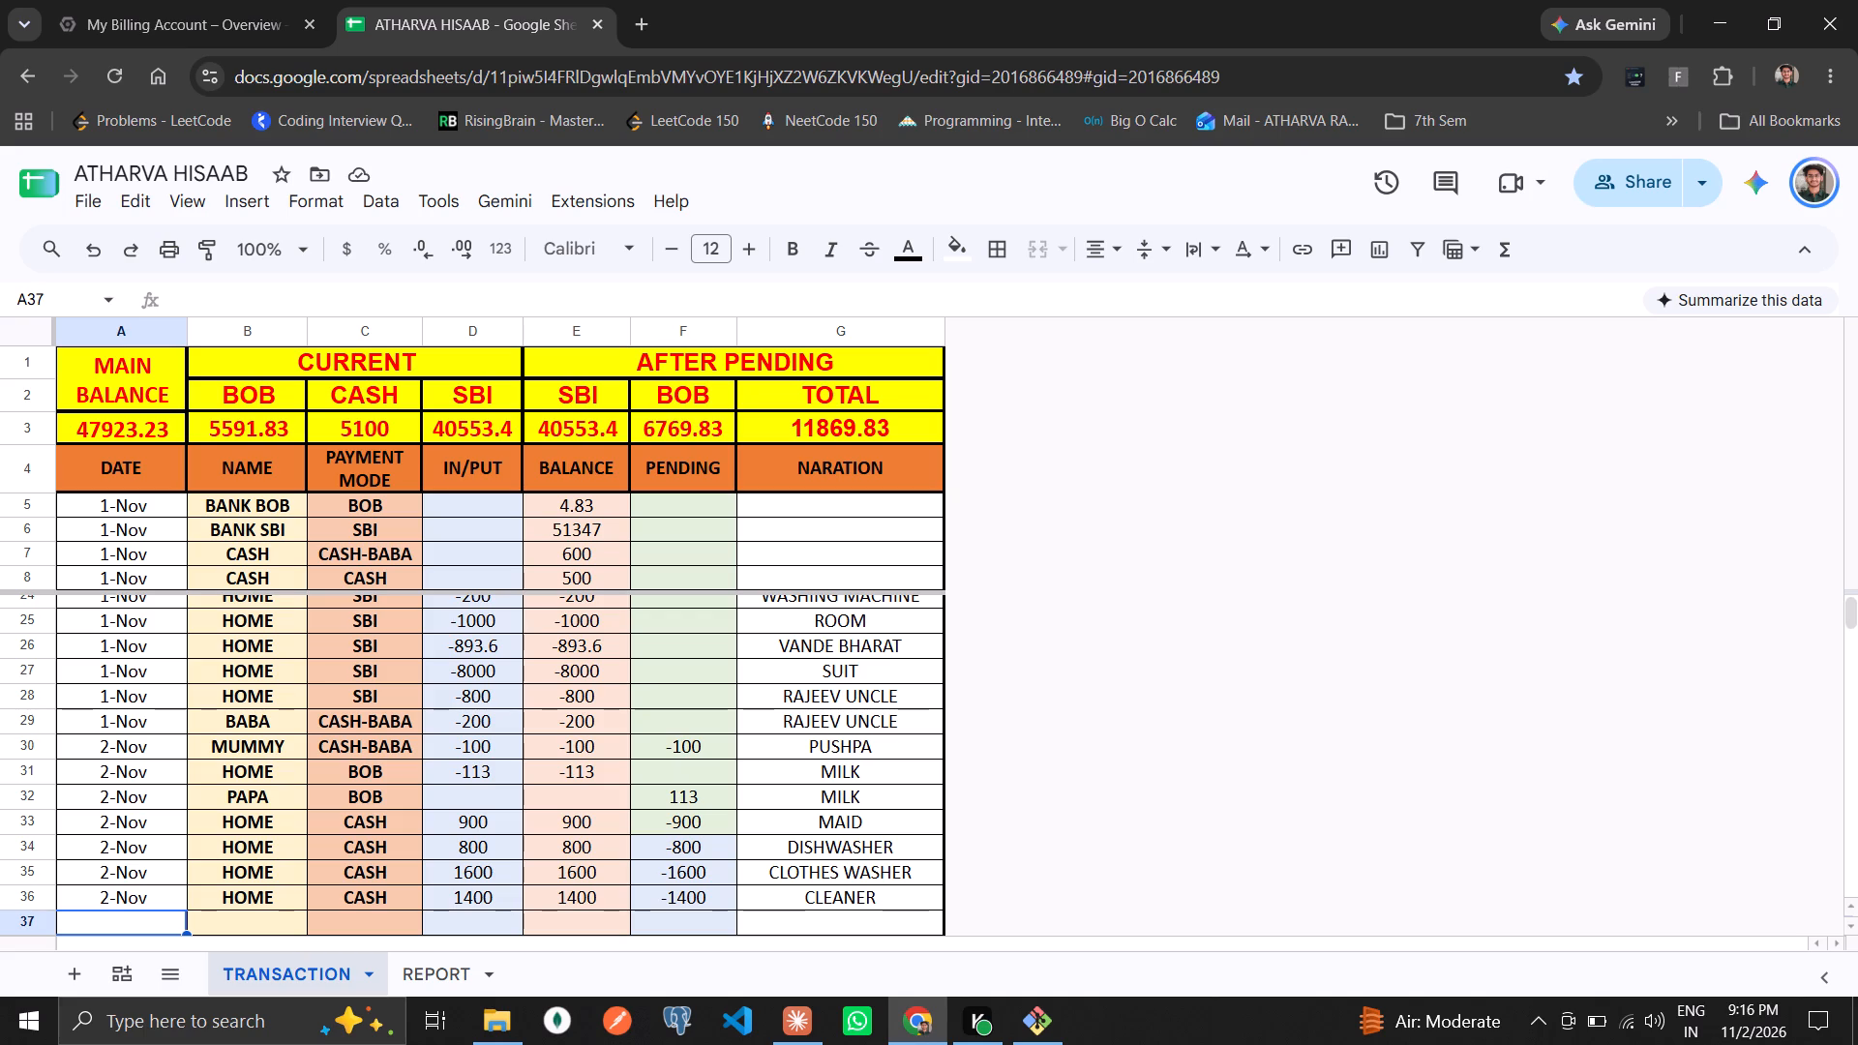
pyautogui.press('Right')
pyautogui.press('Left')
pyautogui.hotkey('ctrl', 'd')
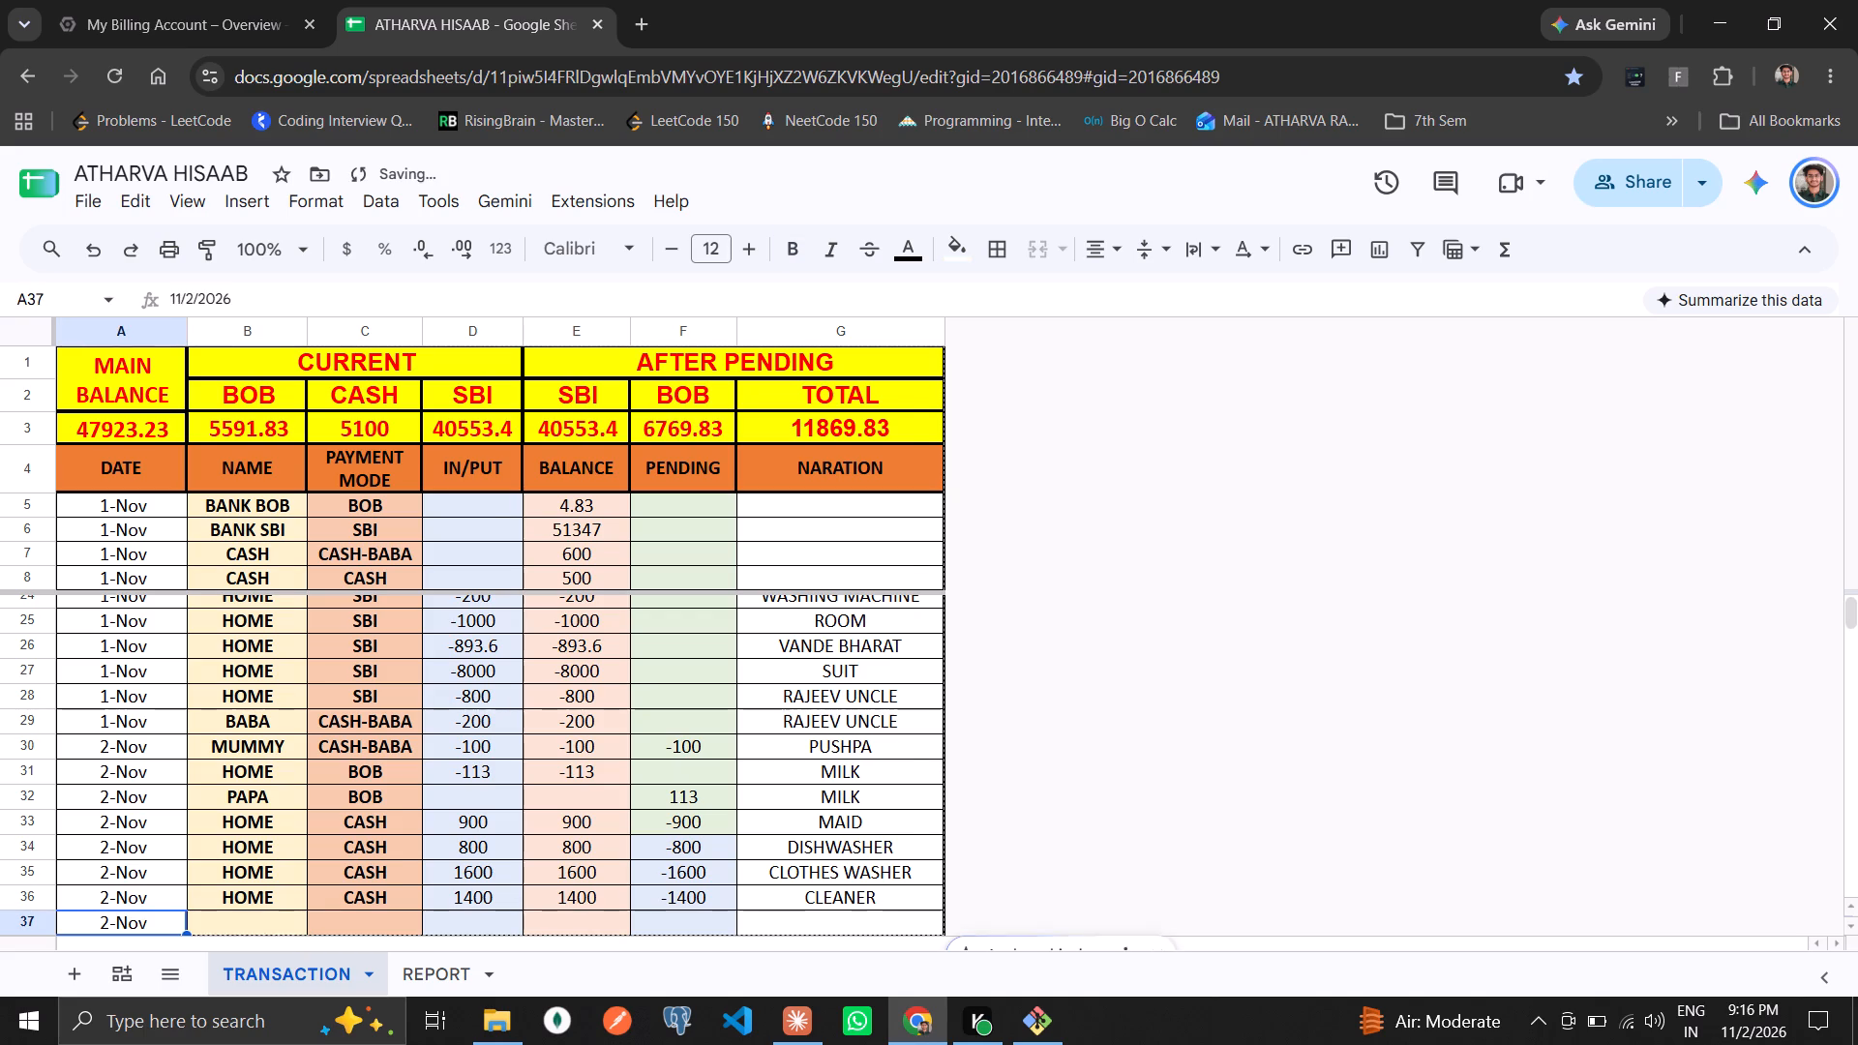
pyautogui.press('Right')
pyautogui.write('HOM')
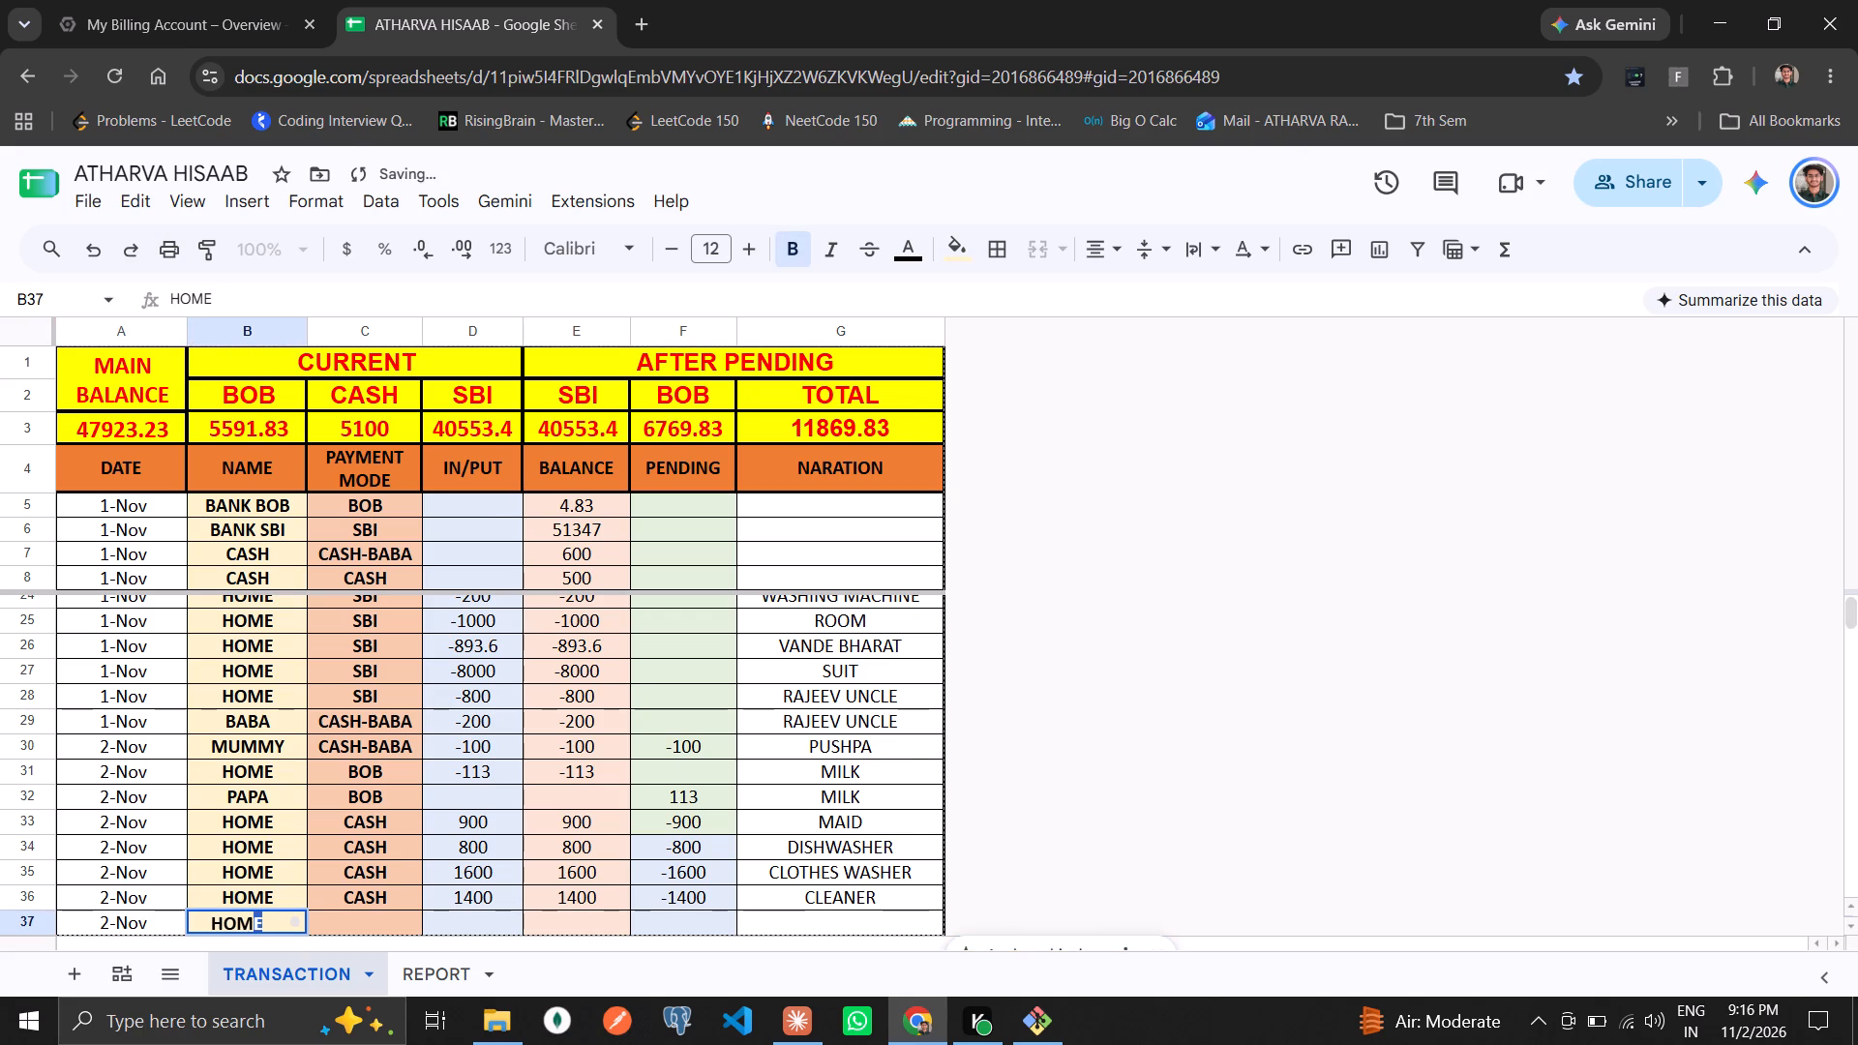
pyautogui.press('e')
pyautogui.press('Right')
pyautogui.write('CASH')
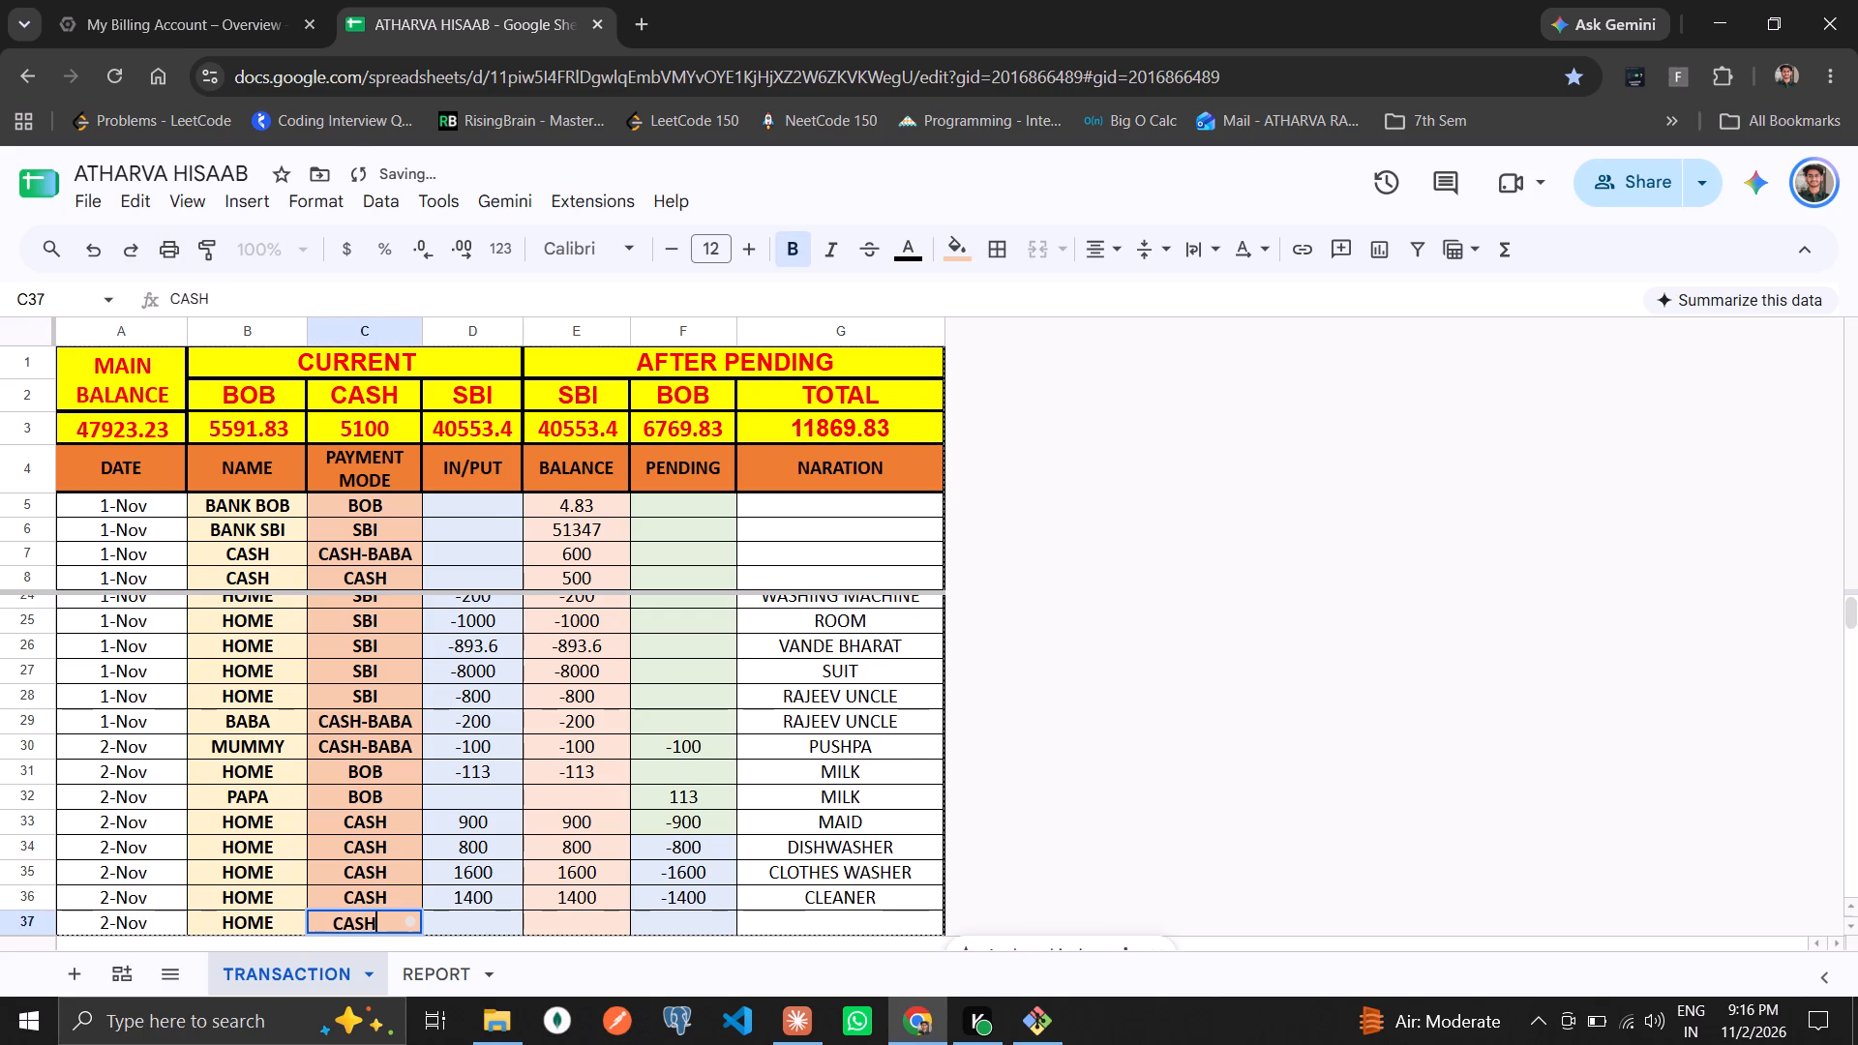
pyautogui.press('Down')
pyautogui.press('Up')
# Complete row 37 with an IN/PUT amount of -900, a PENDING amount of 900 and the narration MAID.
pyautogui.press('Right')
pyautogui.write('-900')
pyautogui.press('Right')
pyautogui.press('Right')
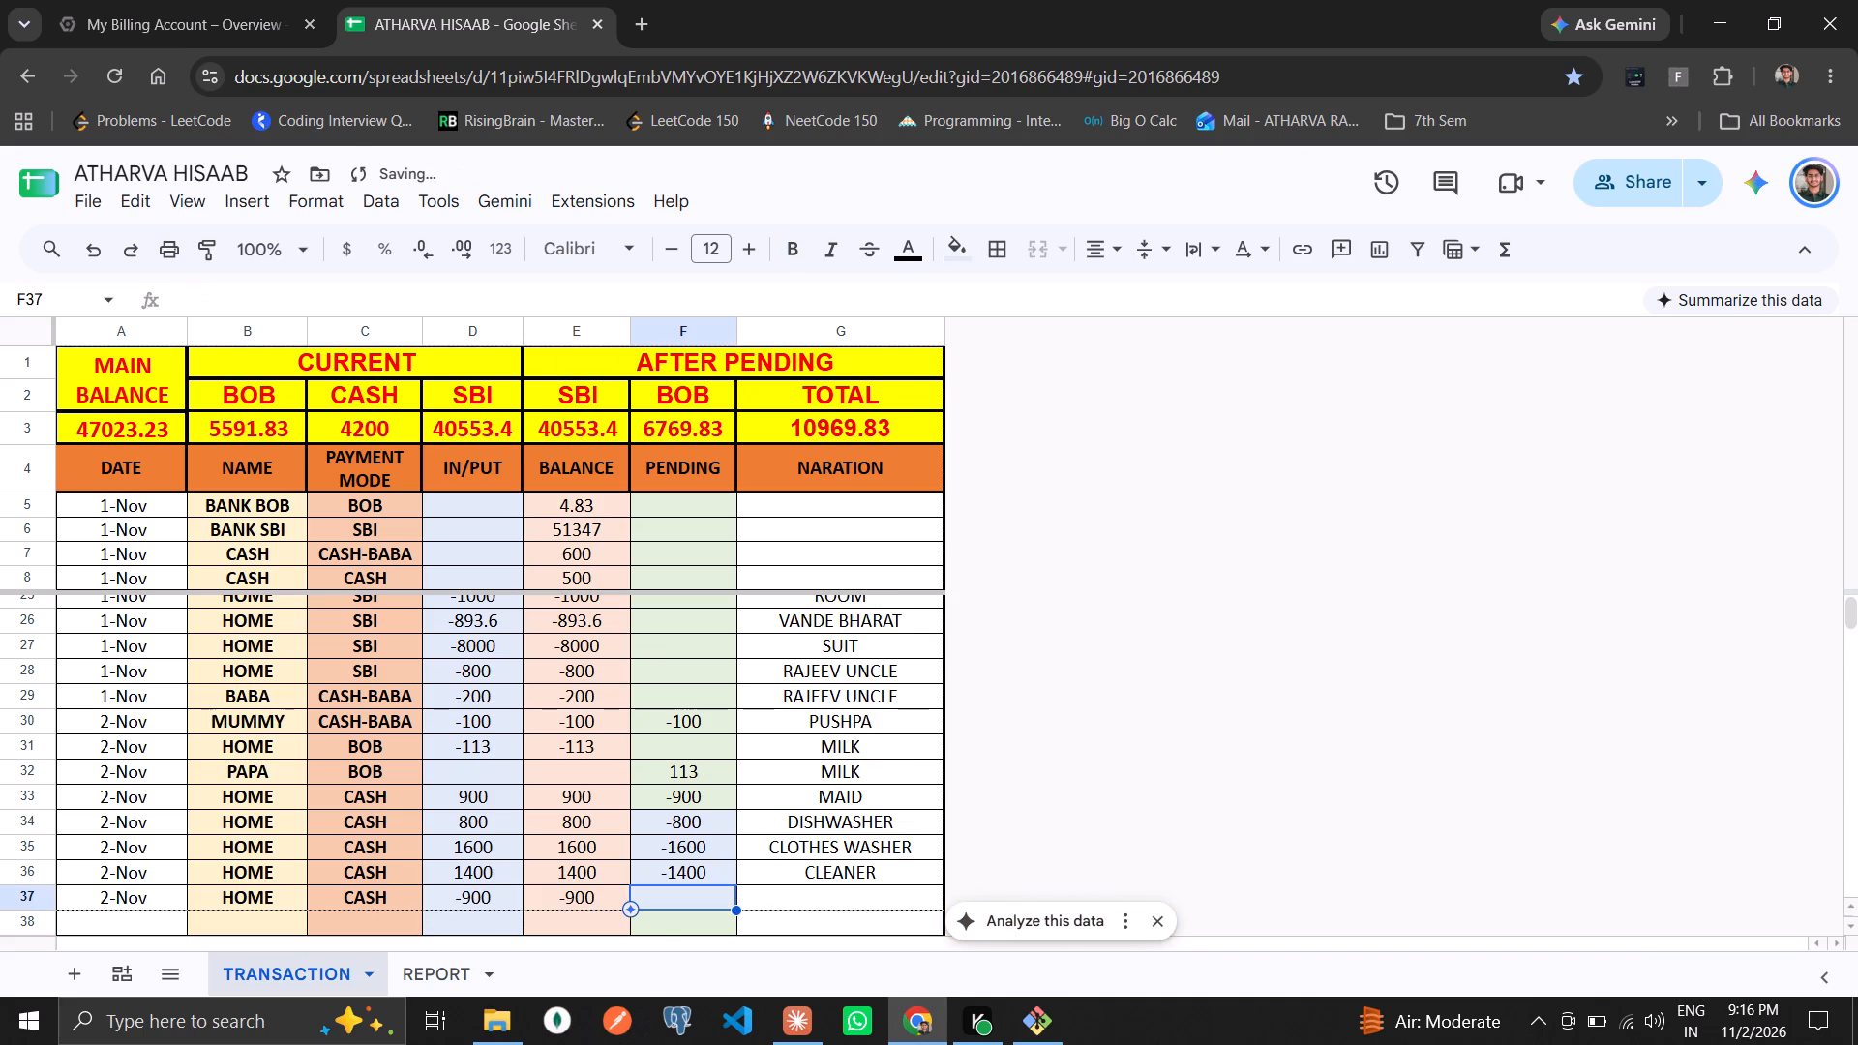
pyautogui.write('900')
pyautogui.press('Right')
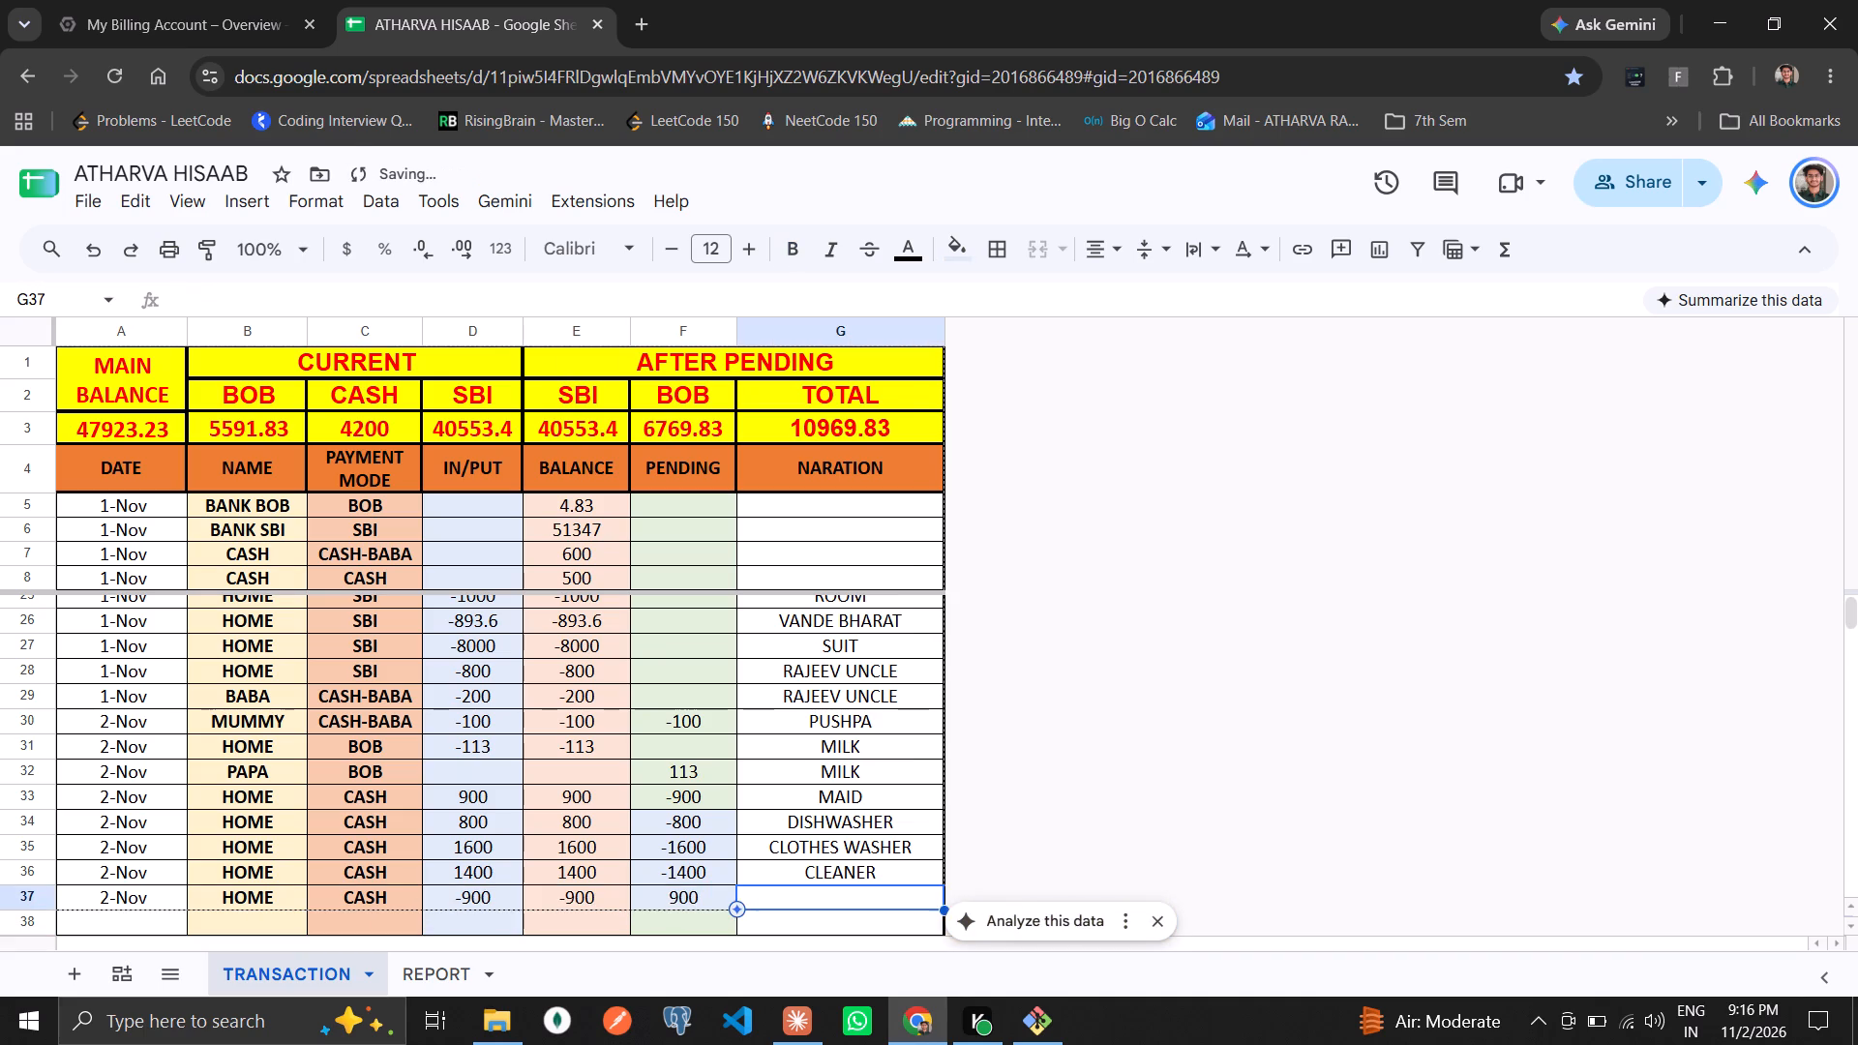
pyautogui.write('MAID')
pyautogui.press('Return')
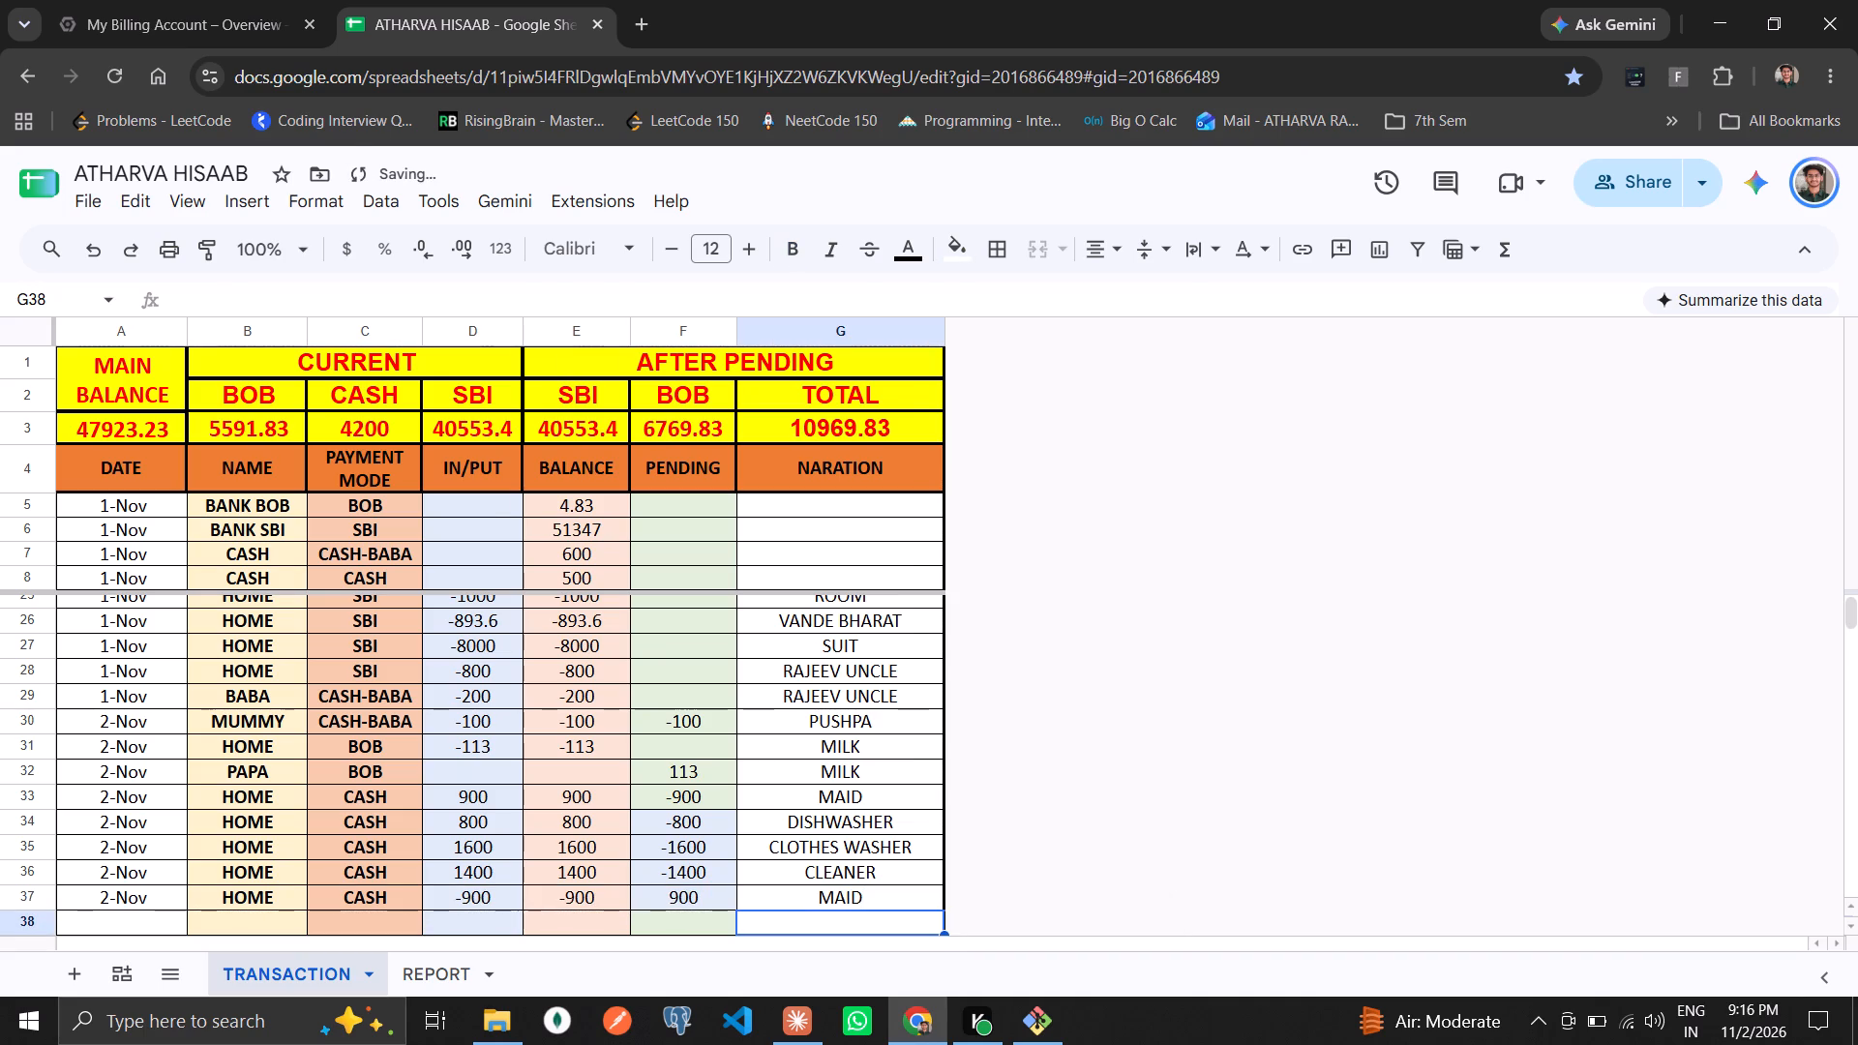
# Open the REPORT sheet to check the pending and balance summaries.
pyautogui.press('Left')
pyautogui.press('Left')
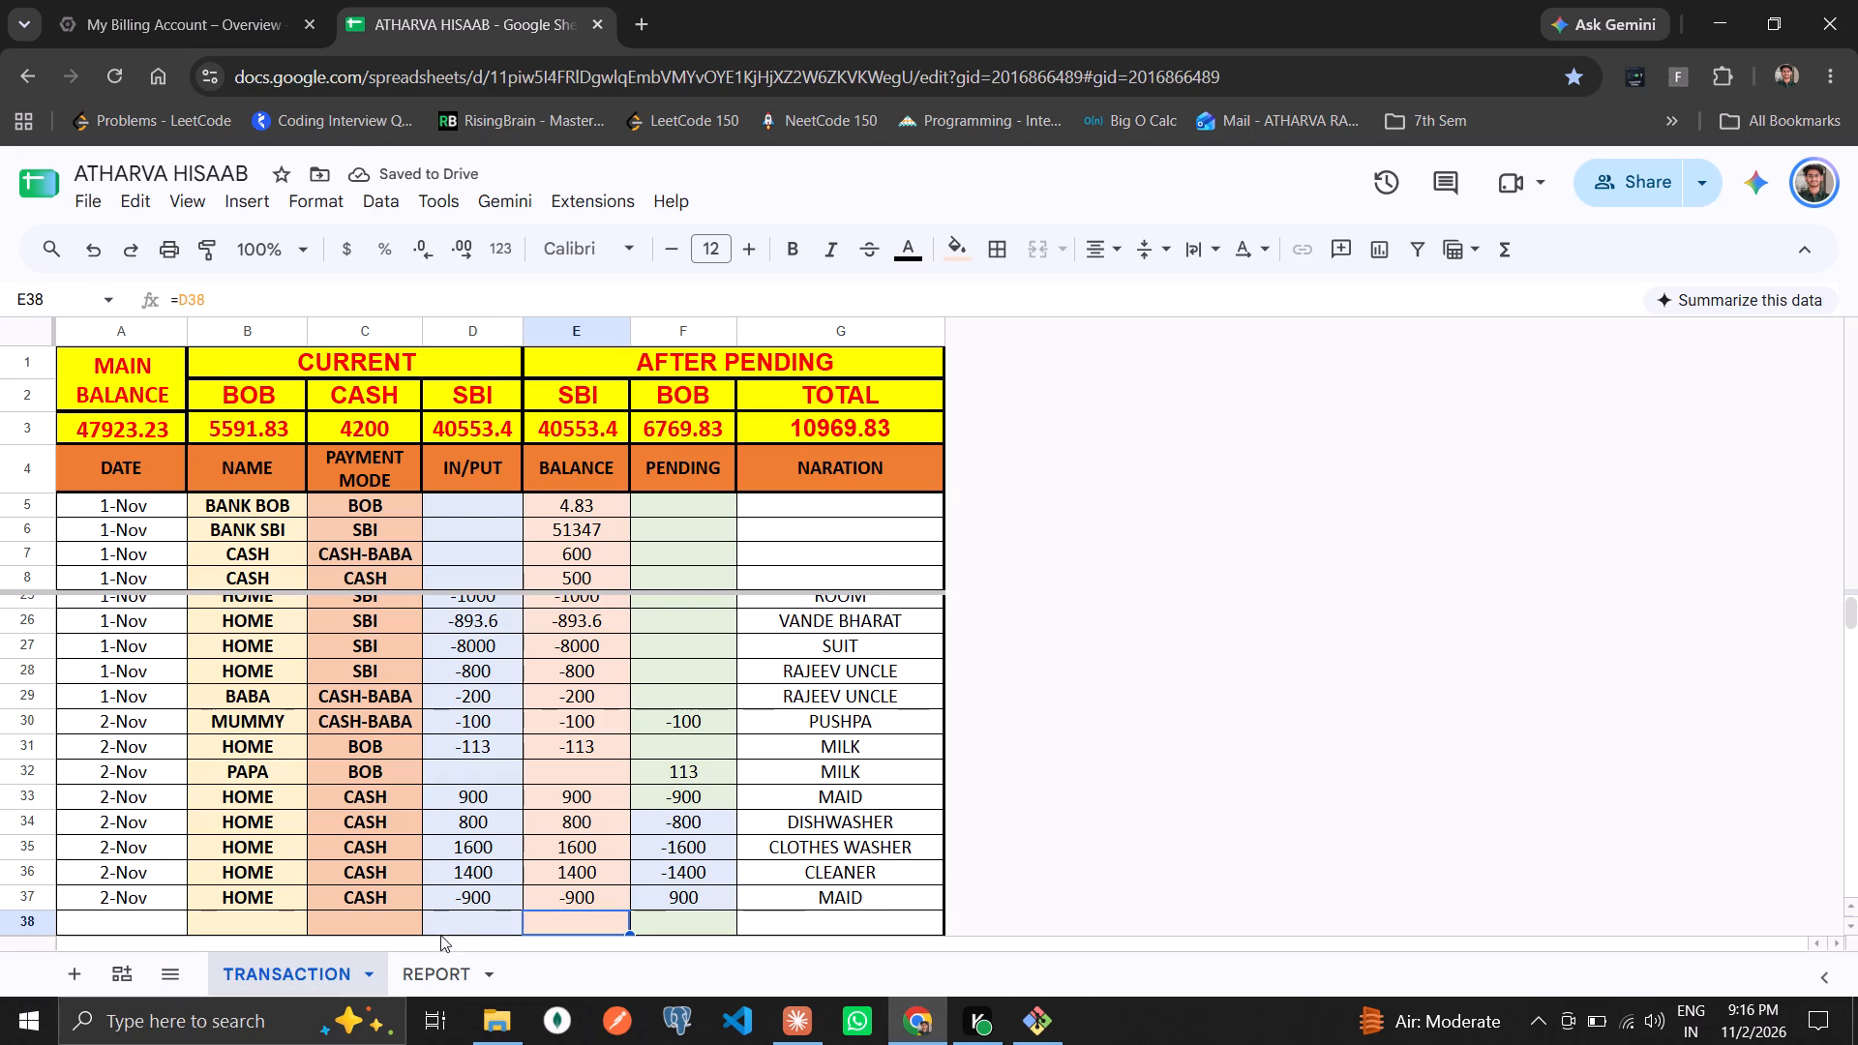
pyautogui.click(438, 965)
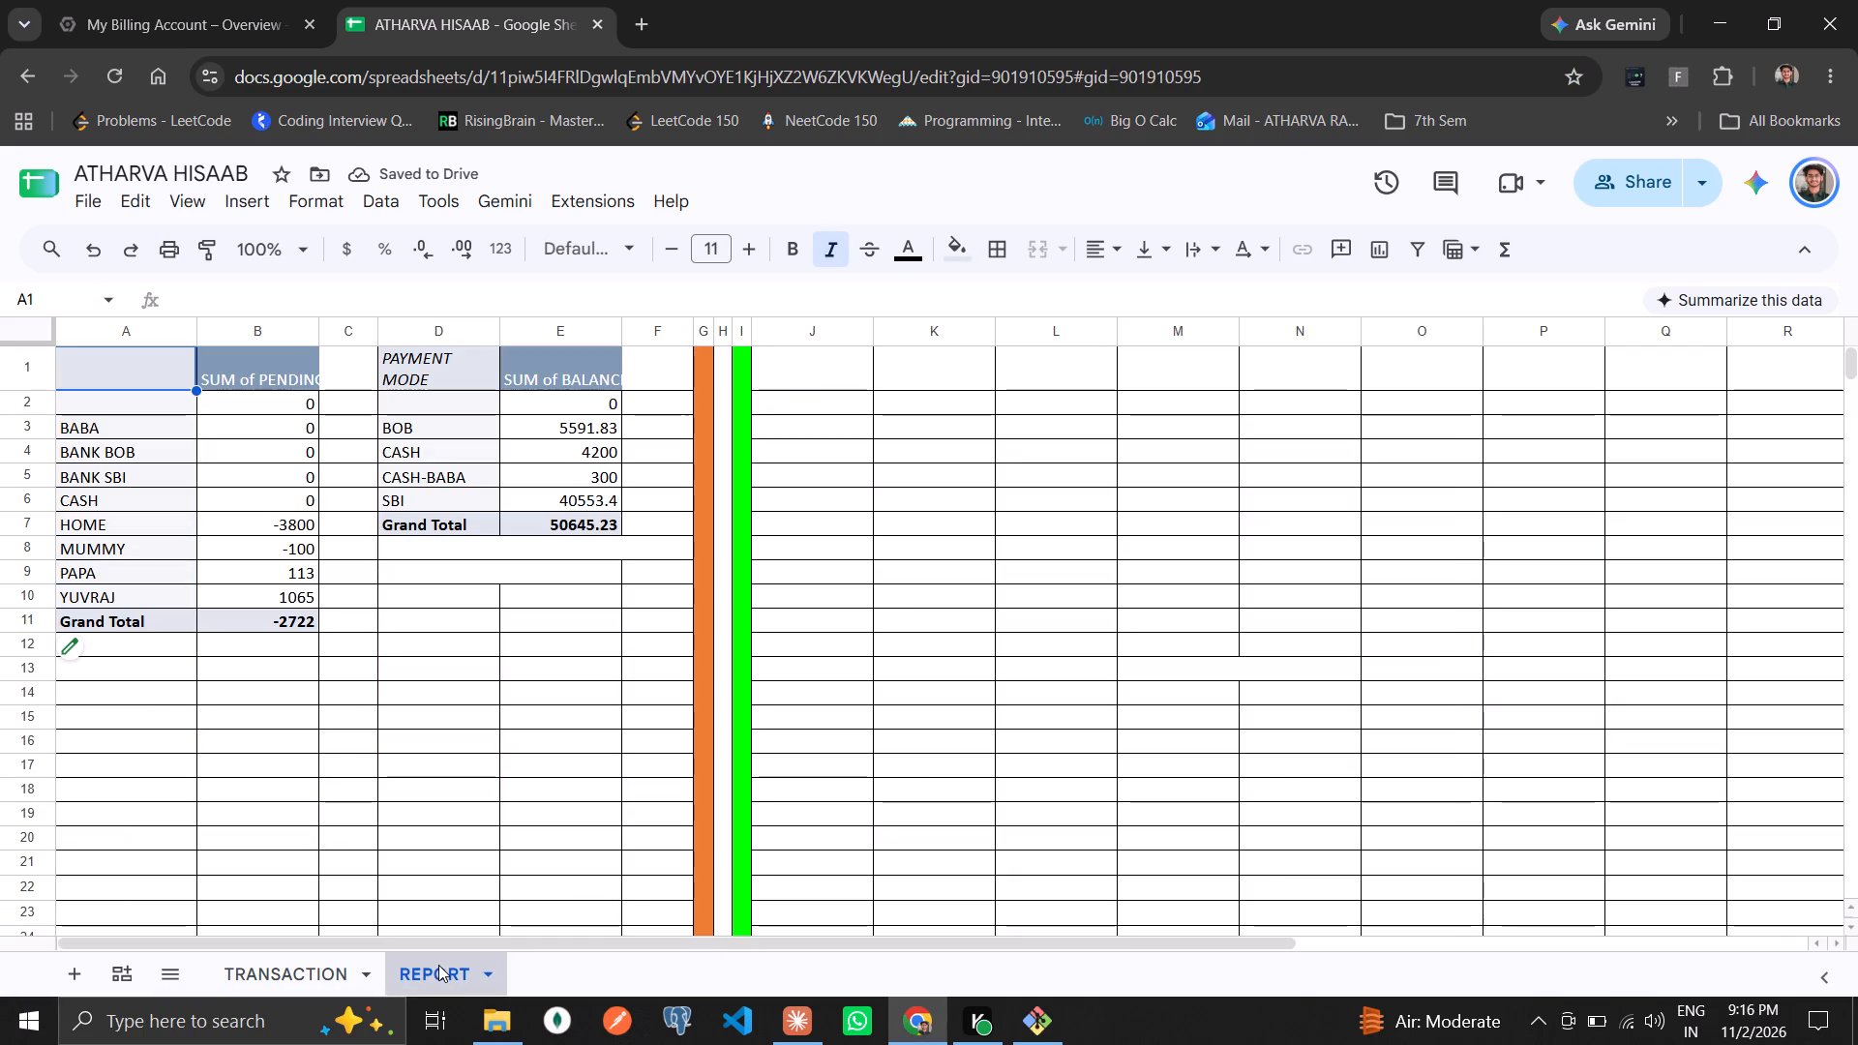
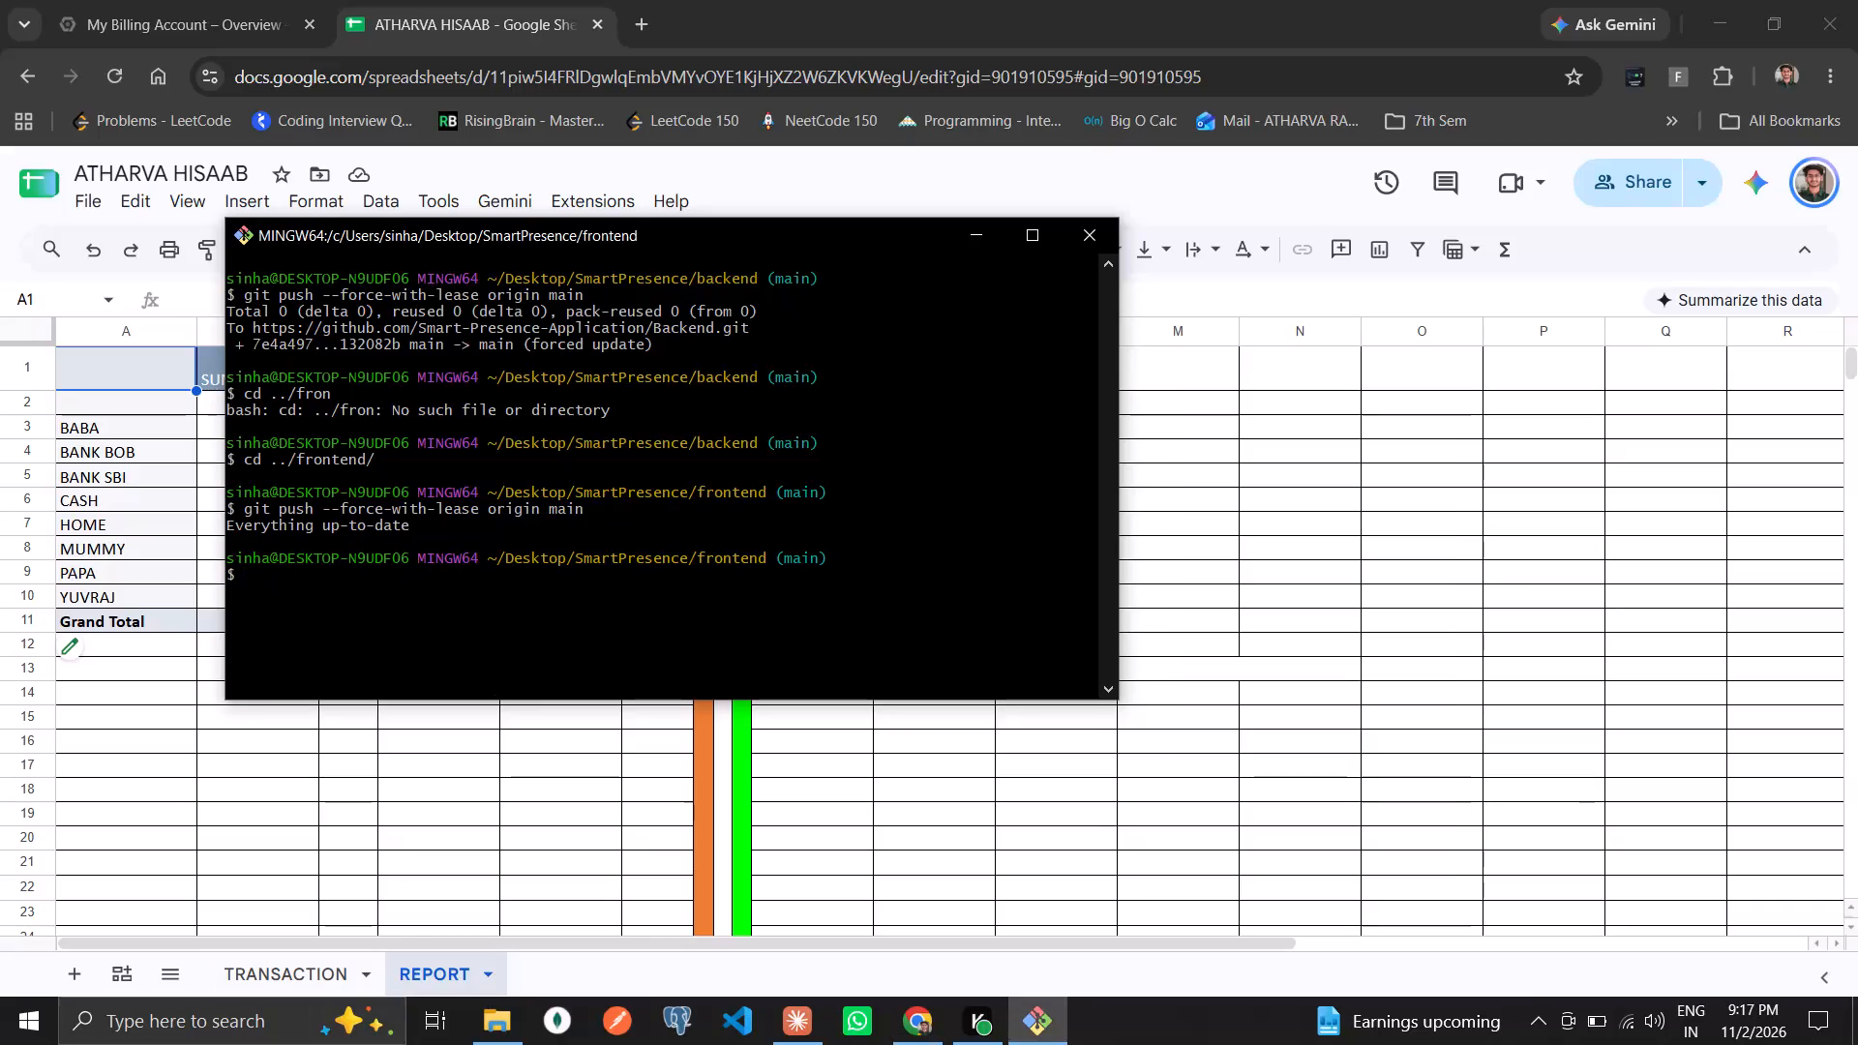
# Close the terminal window that covers the spreadsheet.
pyautogui.click(1100, 224)
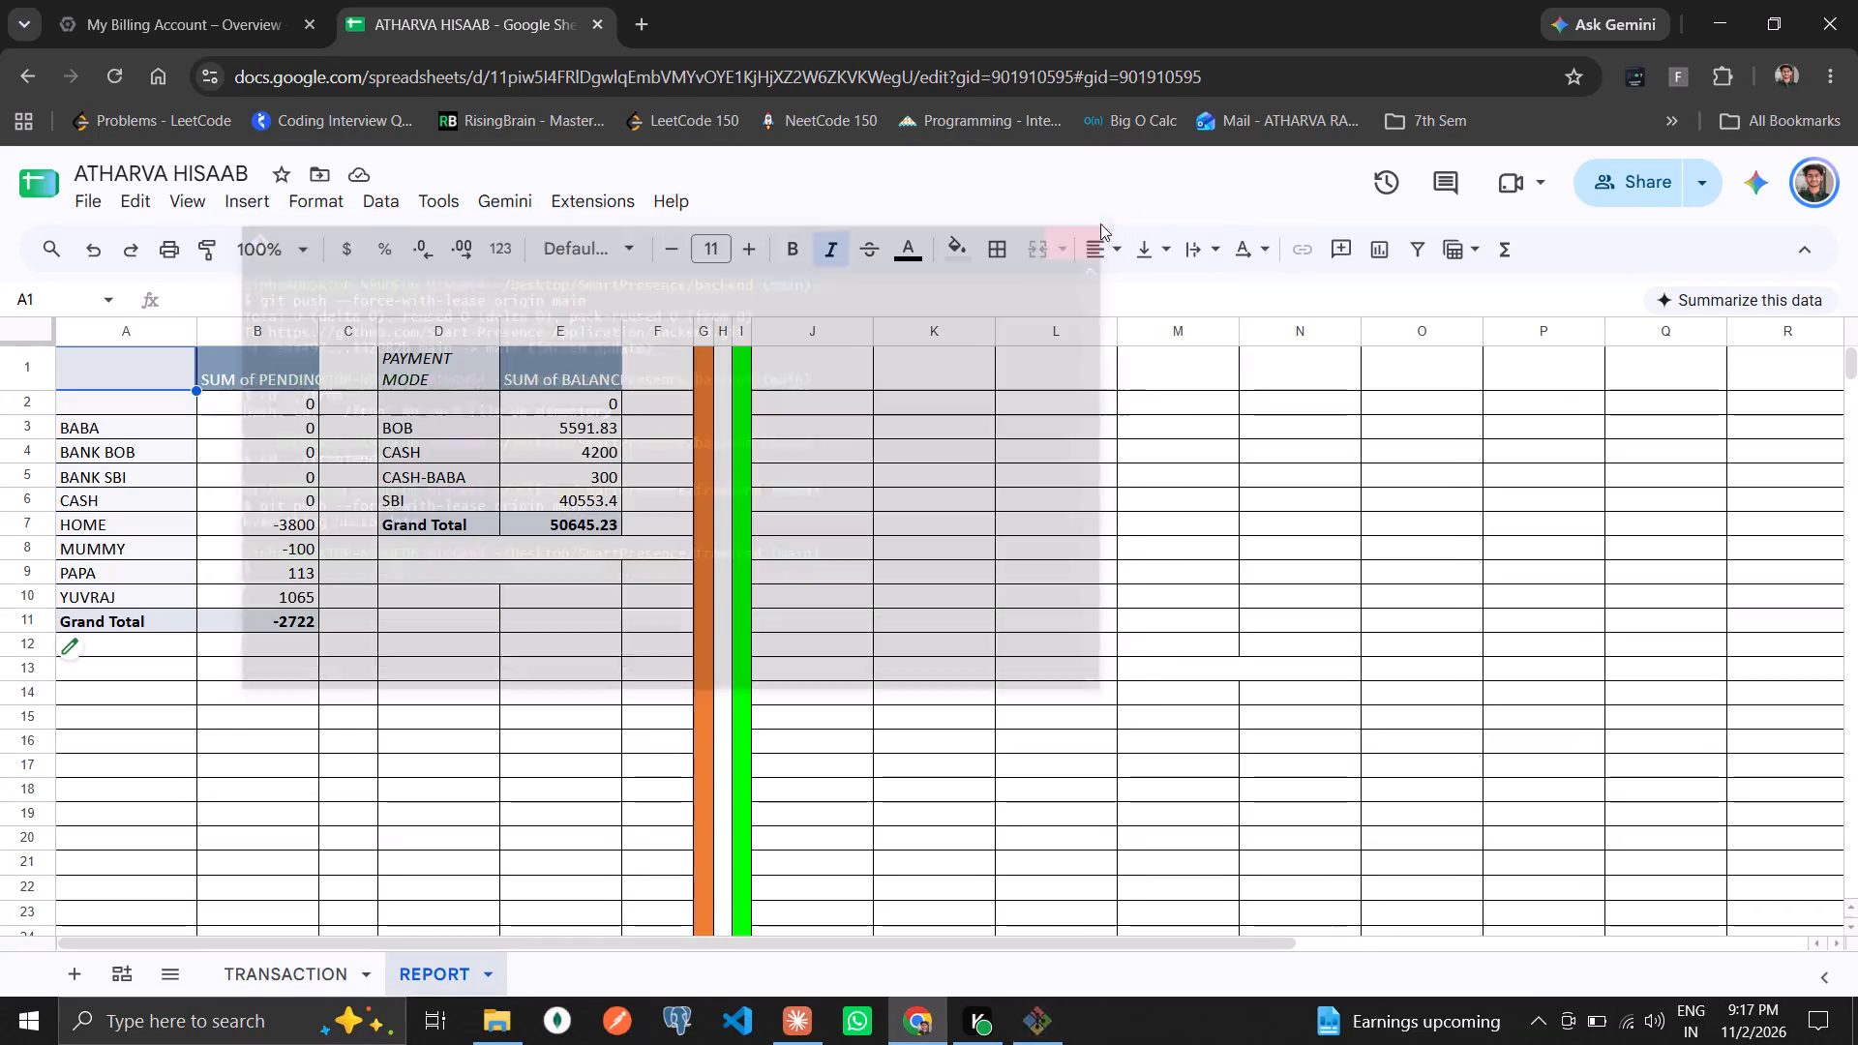
# In the TRANSACTION sheet, start row 38 with the 2-Nov date copied from above, name BABA and payment mode CASH-BABA.
pyautogui.click(243, 966)
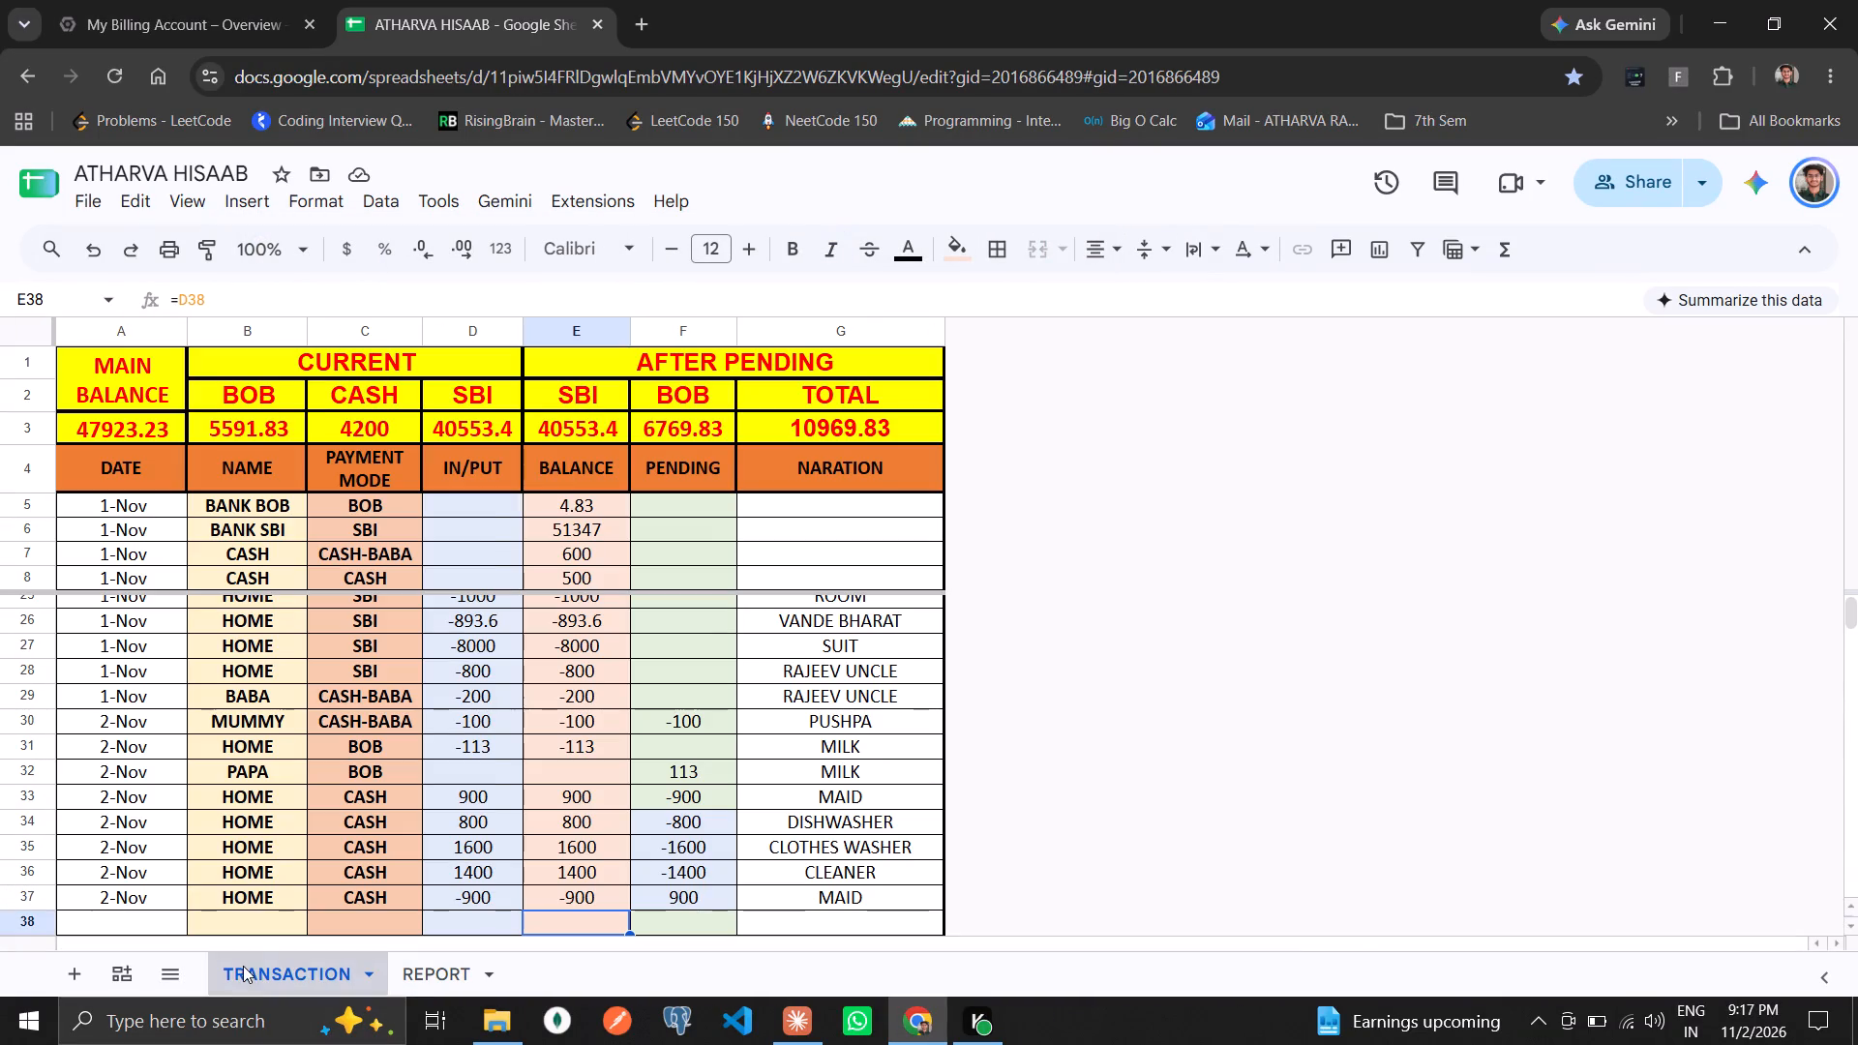
pyautogui.press('Left')
pyautogui.press('Left')
pyautogui.press('Left')
pyautogui.press('Left')
pyautogui.press('Left')
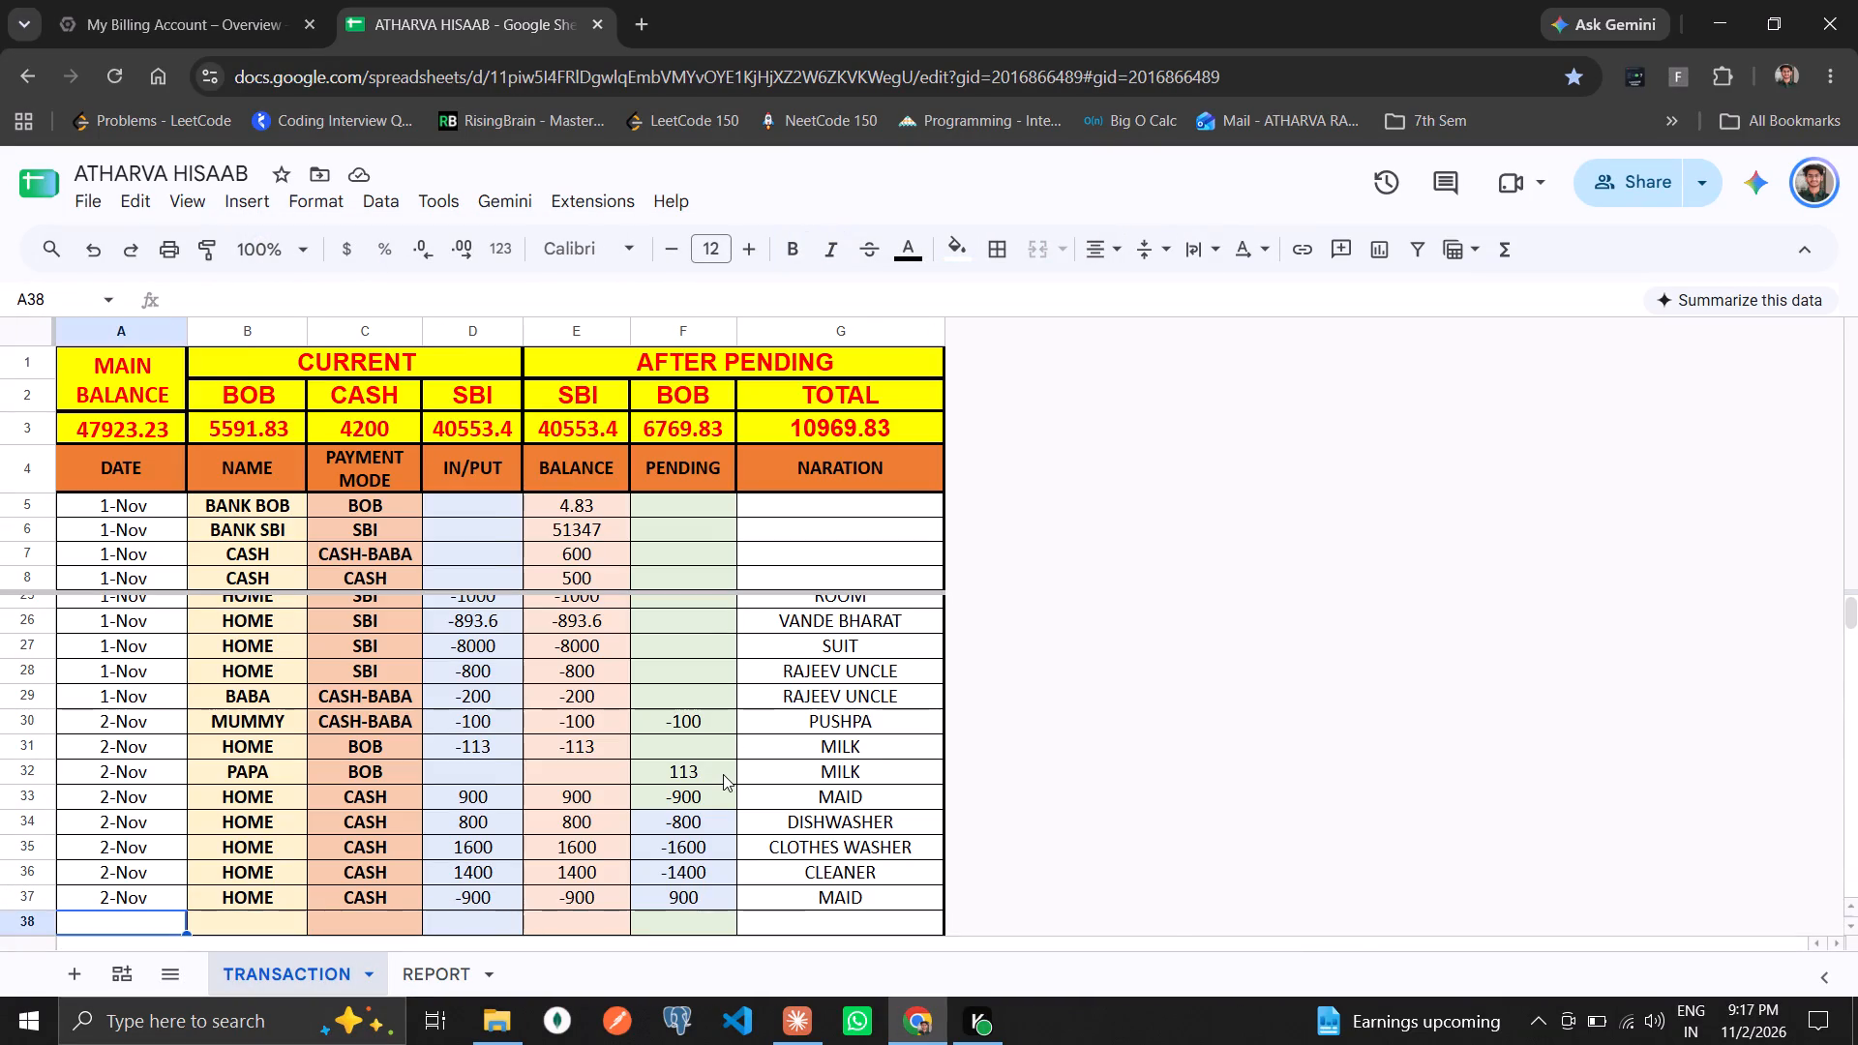
pyautogui.hotkey('ctrl', 'd')
pyautogui.press('Right')
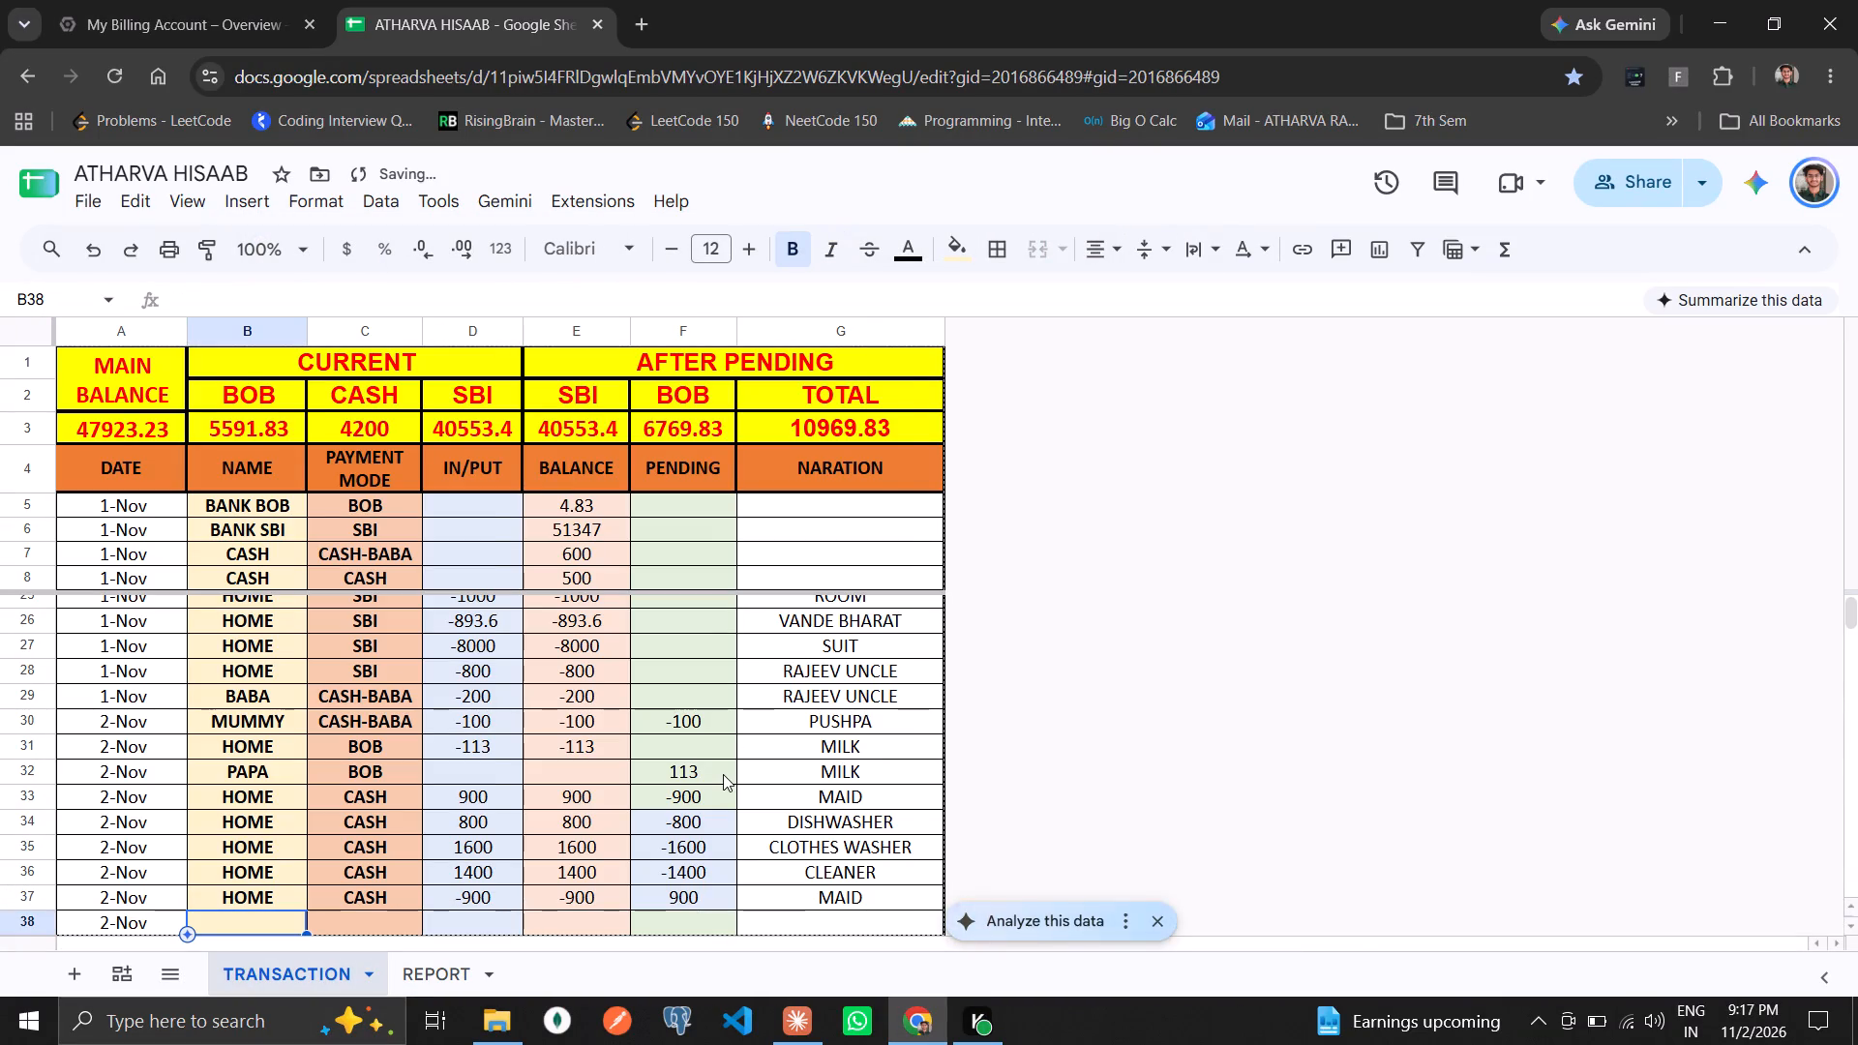
pyautogui.write('BABA')
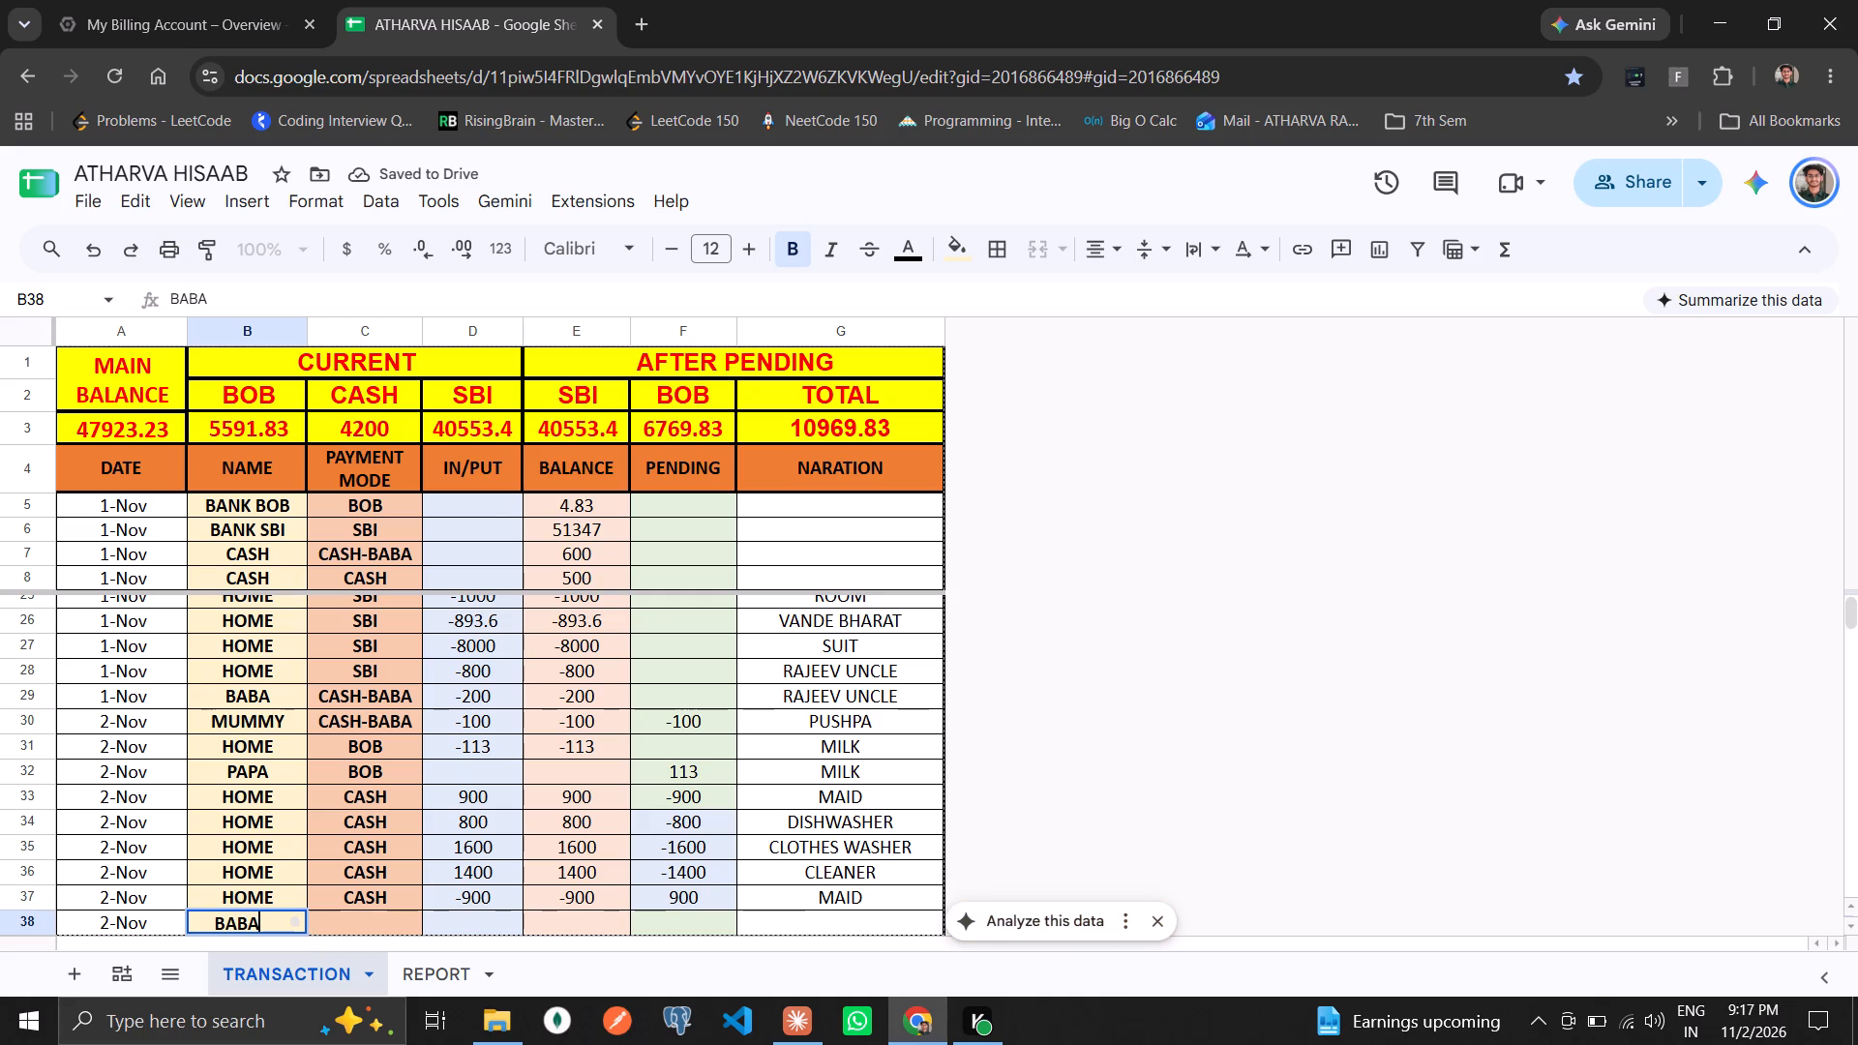
pyautogui.press('BackSpace')
pyautogui.press('BackSpace')
pyautogui.press('BackSpace')
pyautogui.press('BackSpace')
pyautogui.write('BABA')
pyautogui.press('Right')
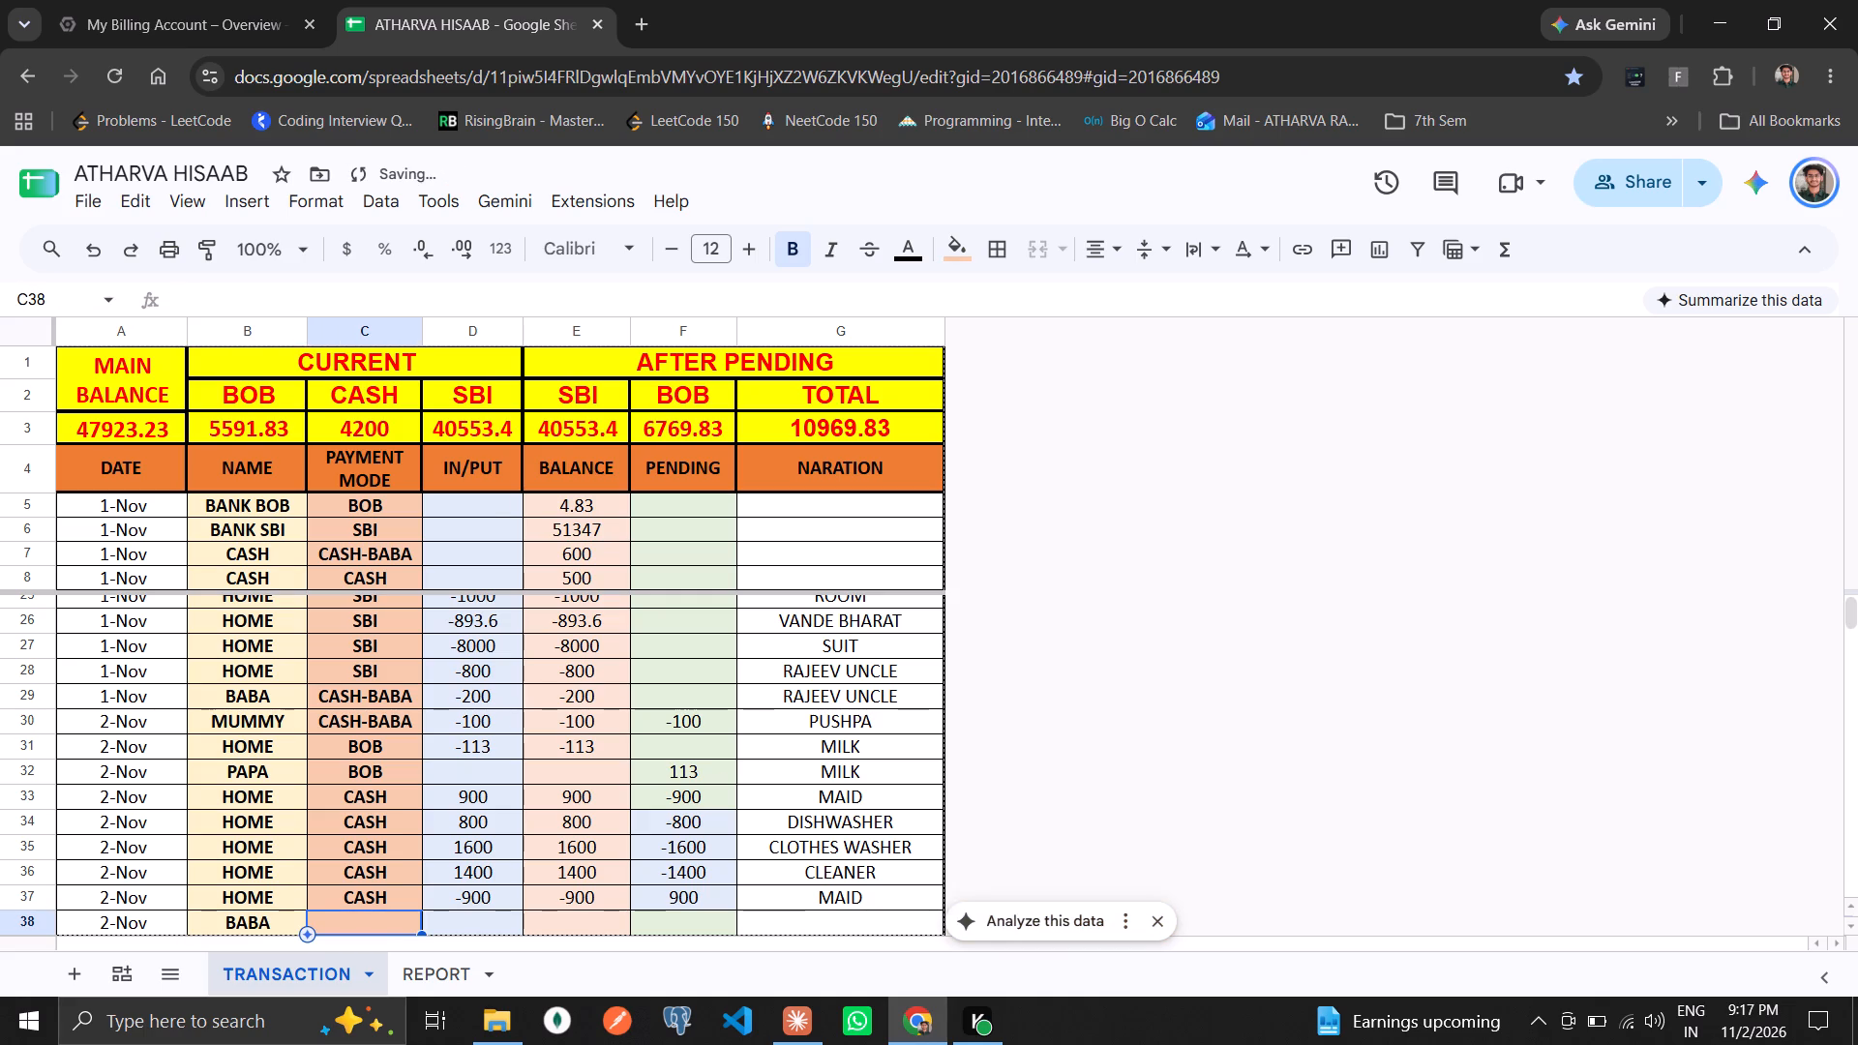
pyautogui.write('CASH')
pyautogui.press('=')
pyautogui.press('BackSpace')
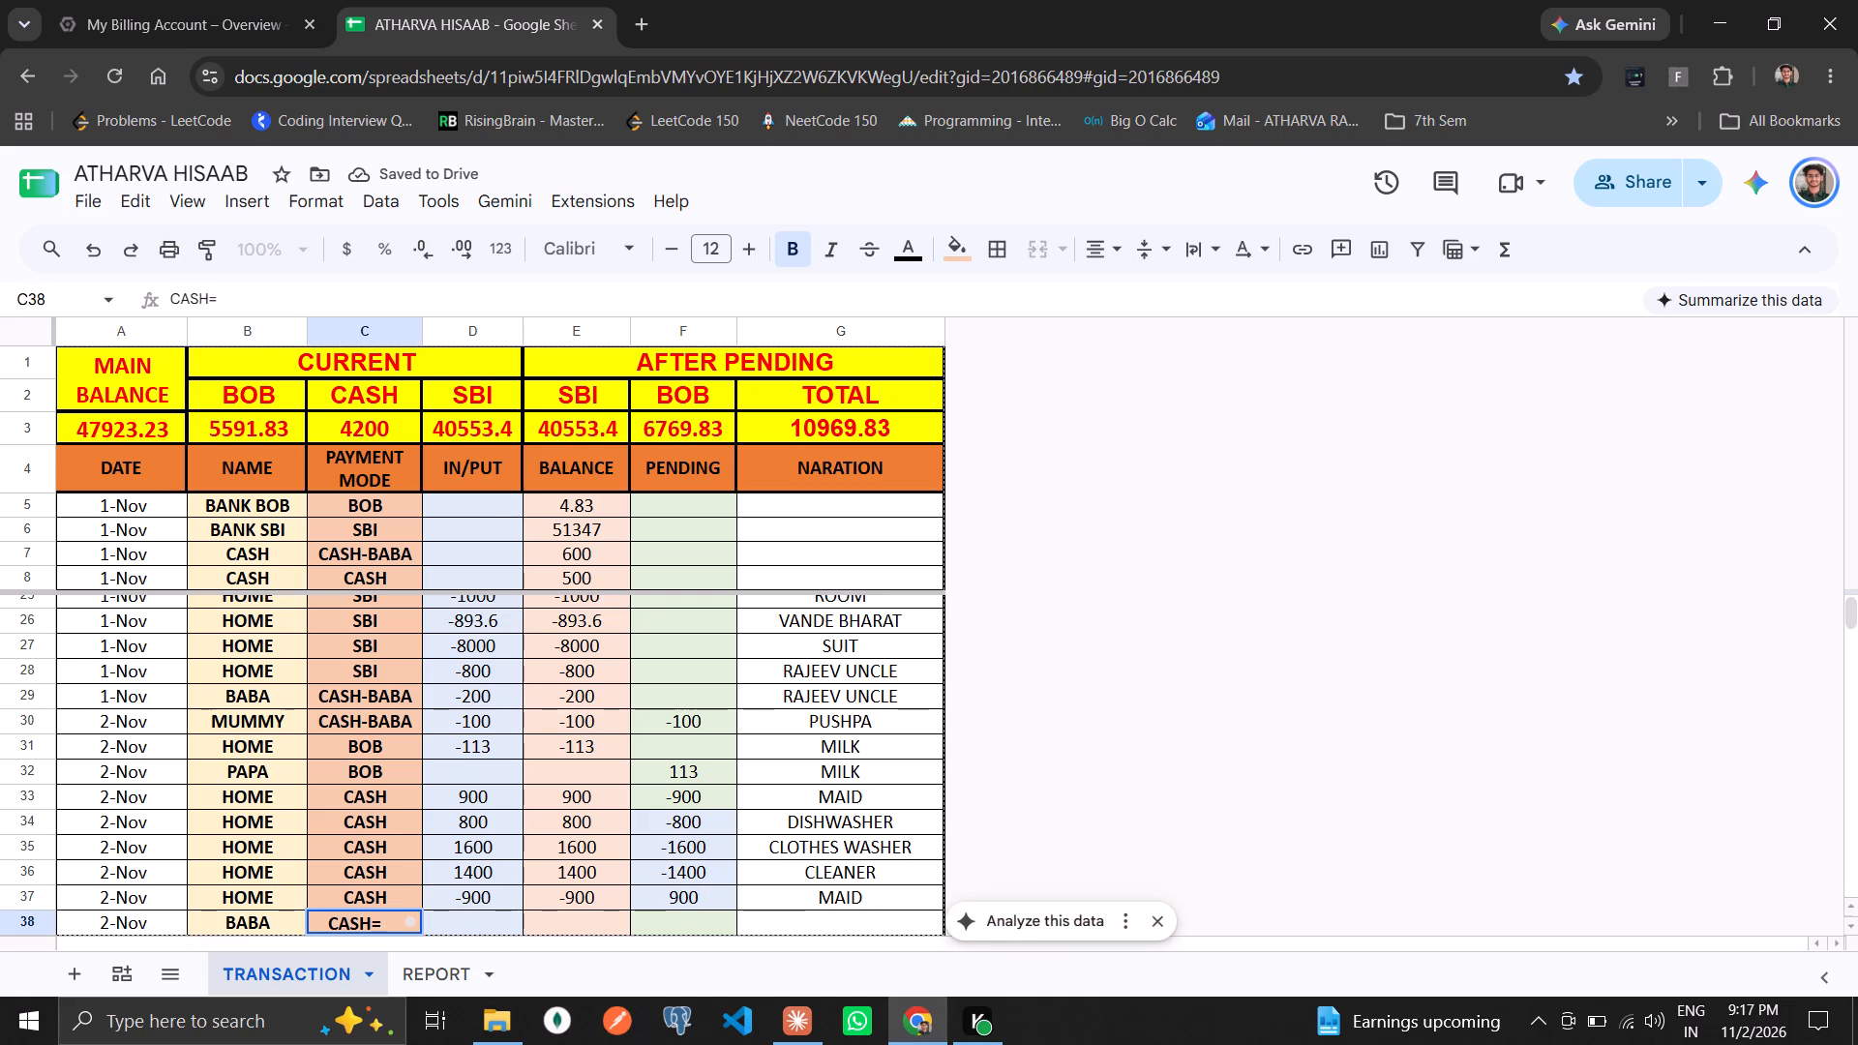
pyautogui.write('-BABA')
pyautogui.press('Right')
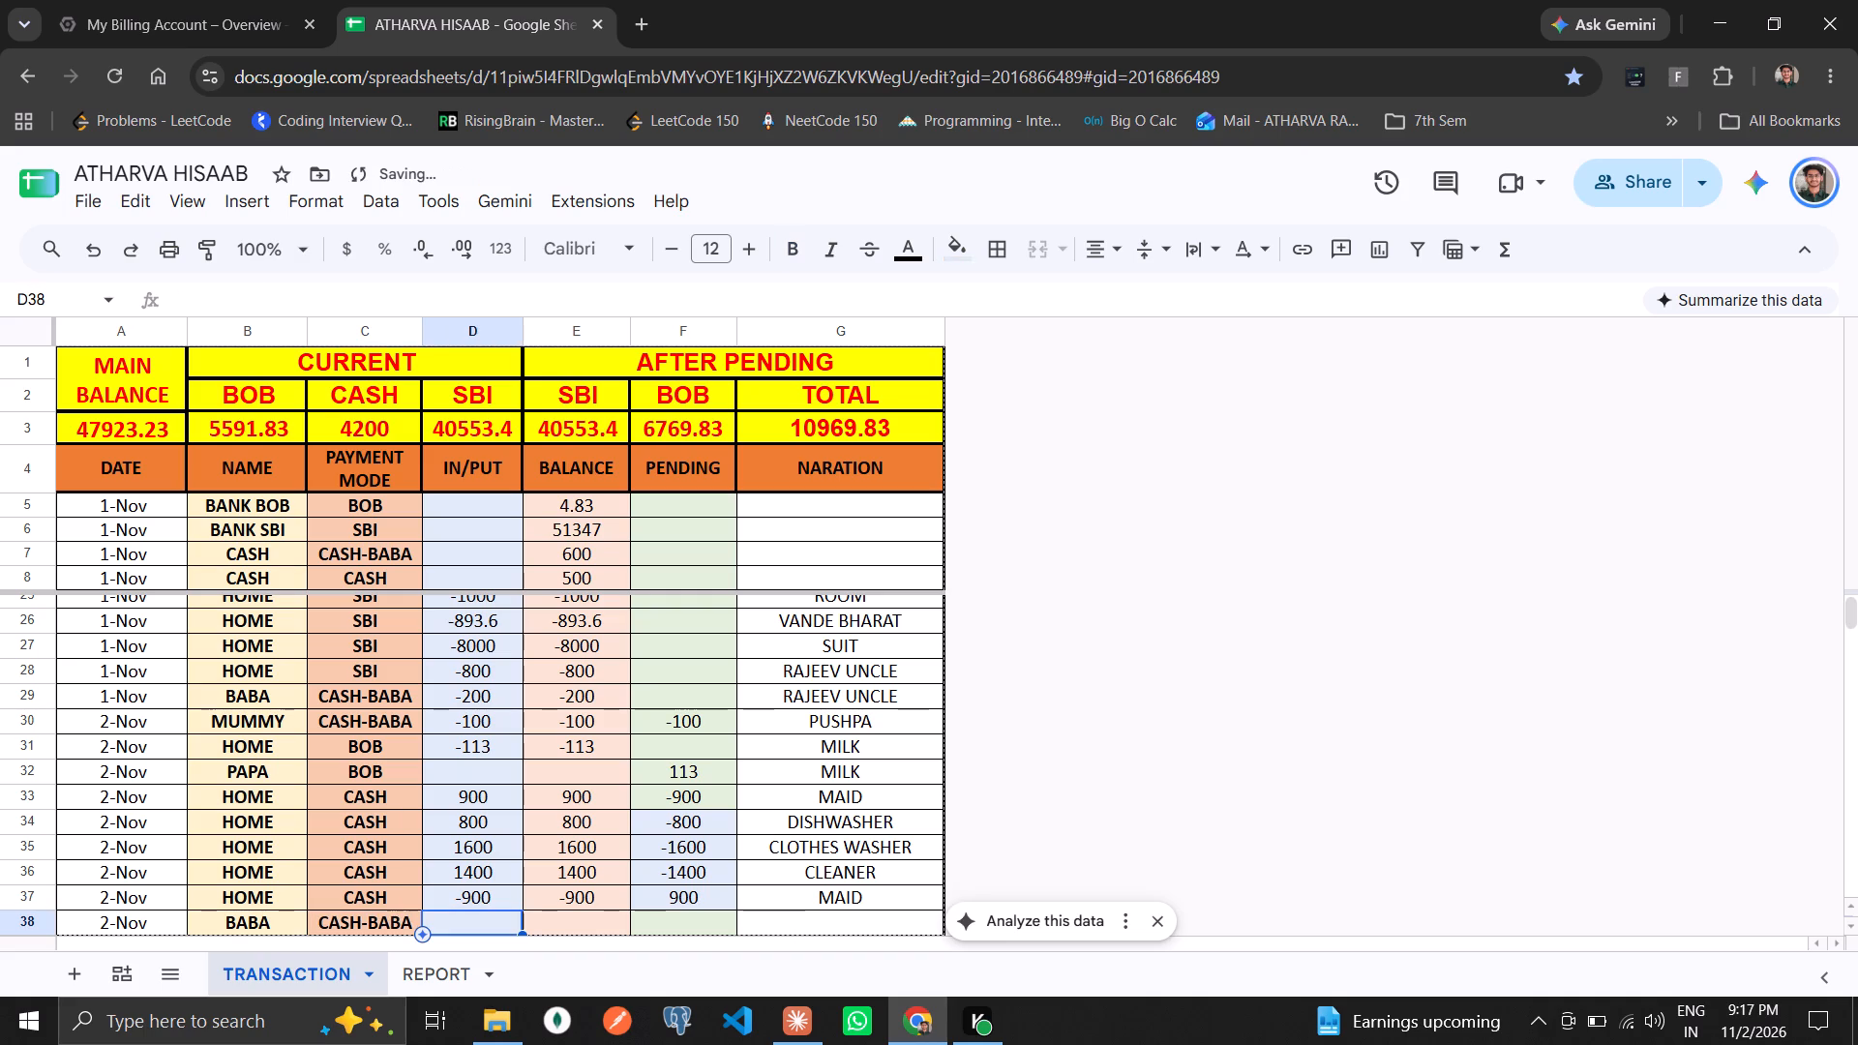
# Enter an IN/PUT amount of 5000 in row 38 and go to the DATE cell of row 39.
pyautogui.write('5000')
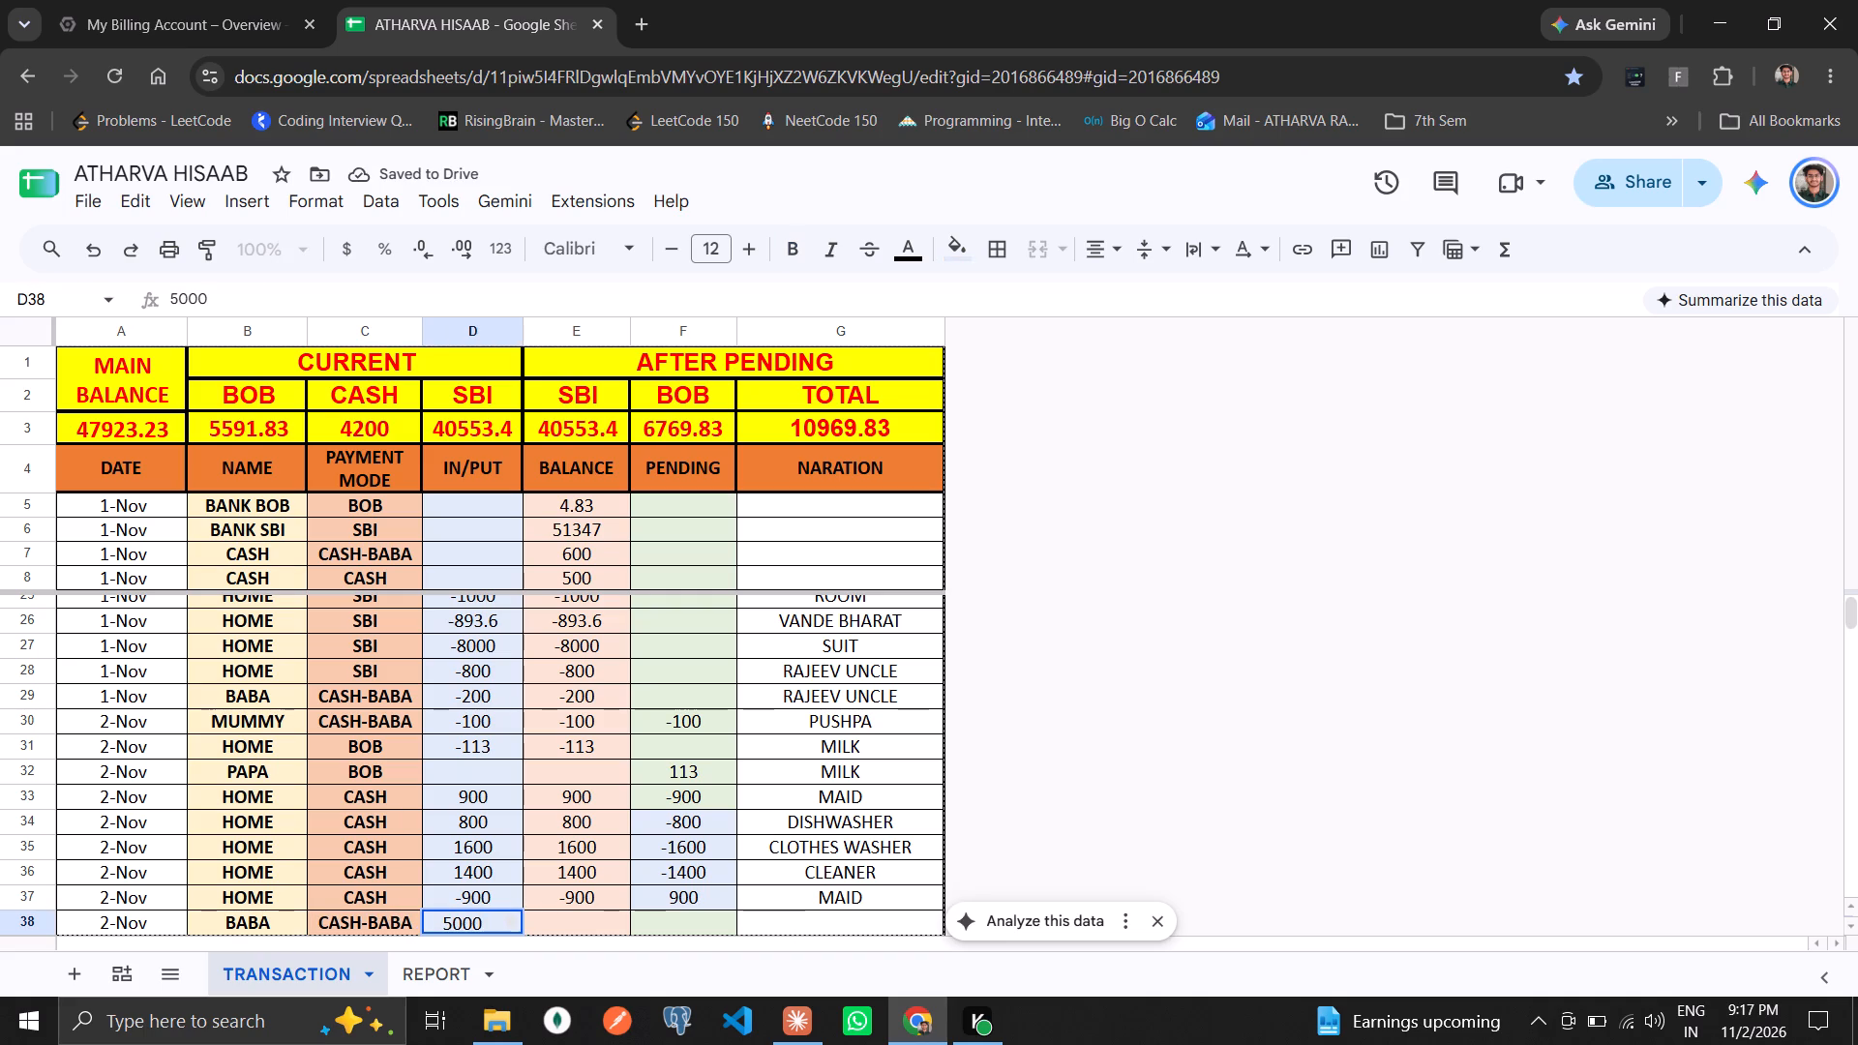
pyautogui.press('Right')
pyautogui.press('Right')
pyautogui.press('Right')
pyautogui.press('Down')
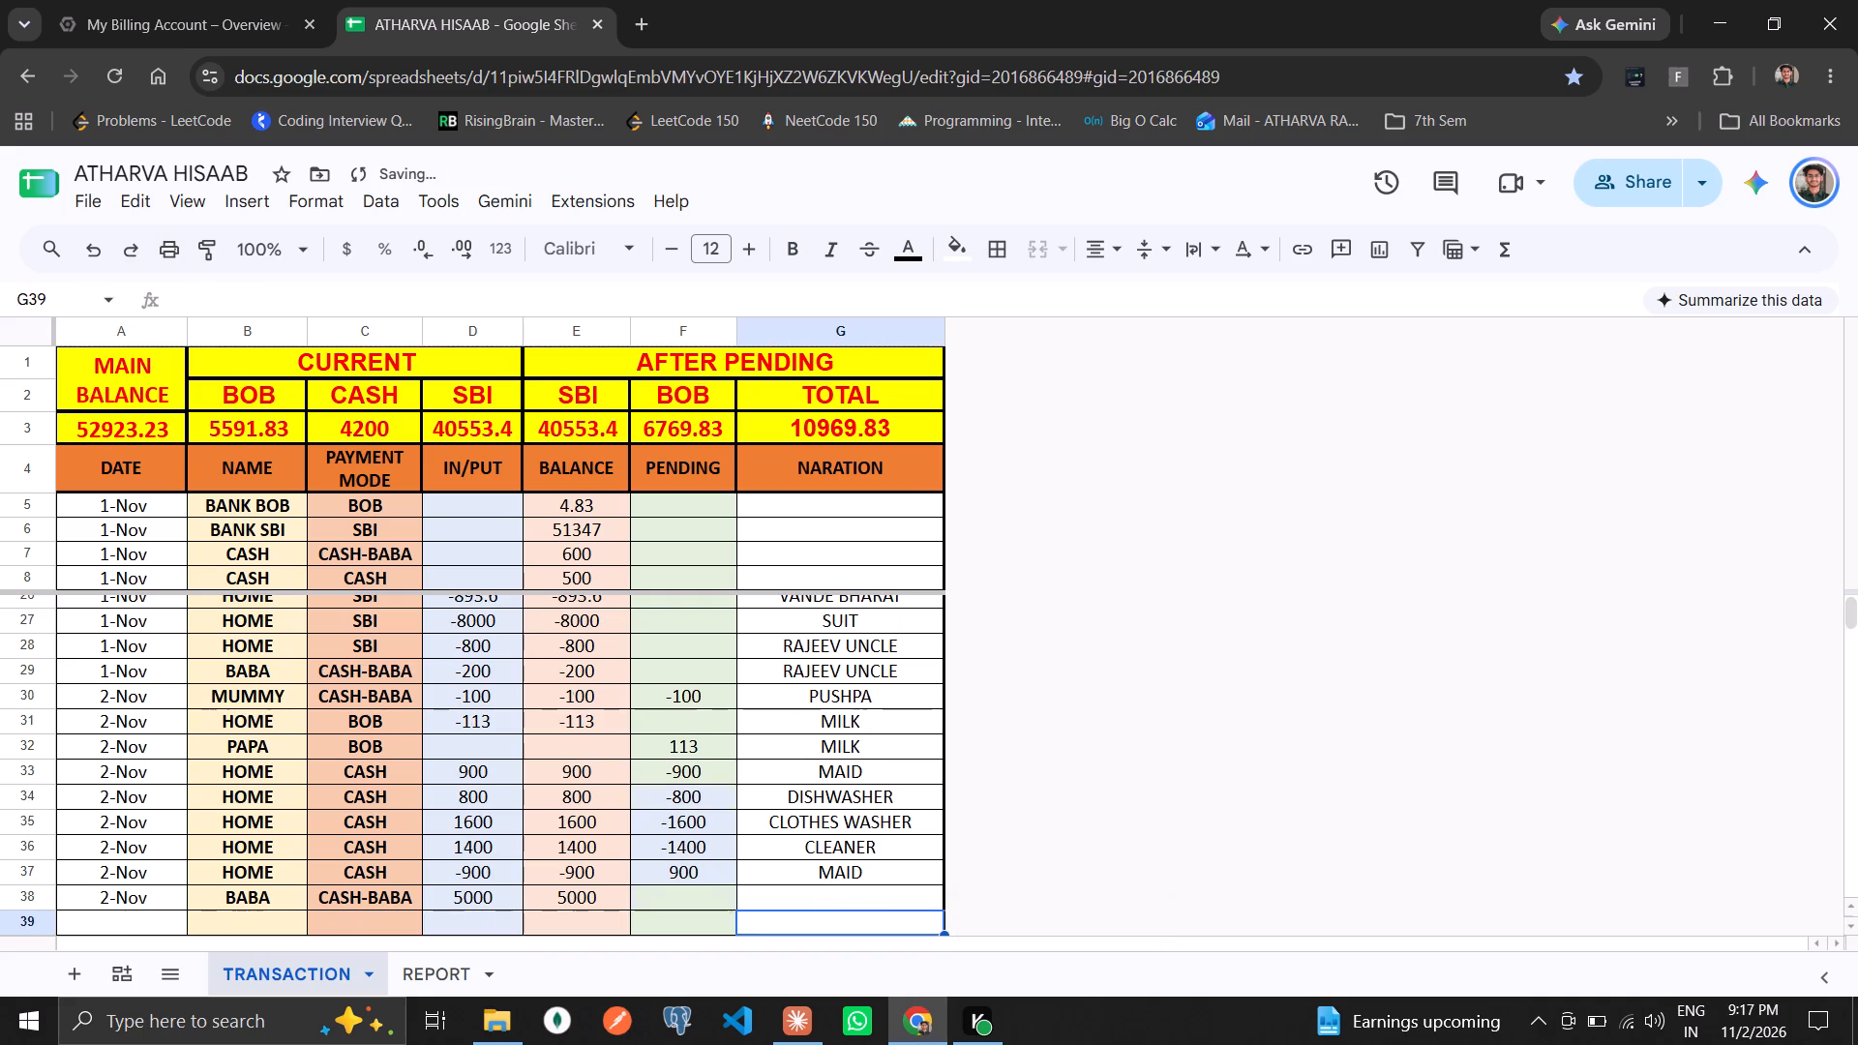
pyautogui.press('Left')
pyautogui.press('Left')
pyautogui.press('Left')
pyautogui.press('Left')
pyautogui.press('Left')
pyautogui.press('Left')
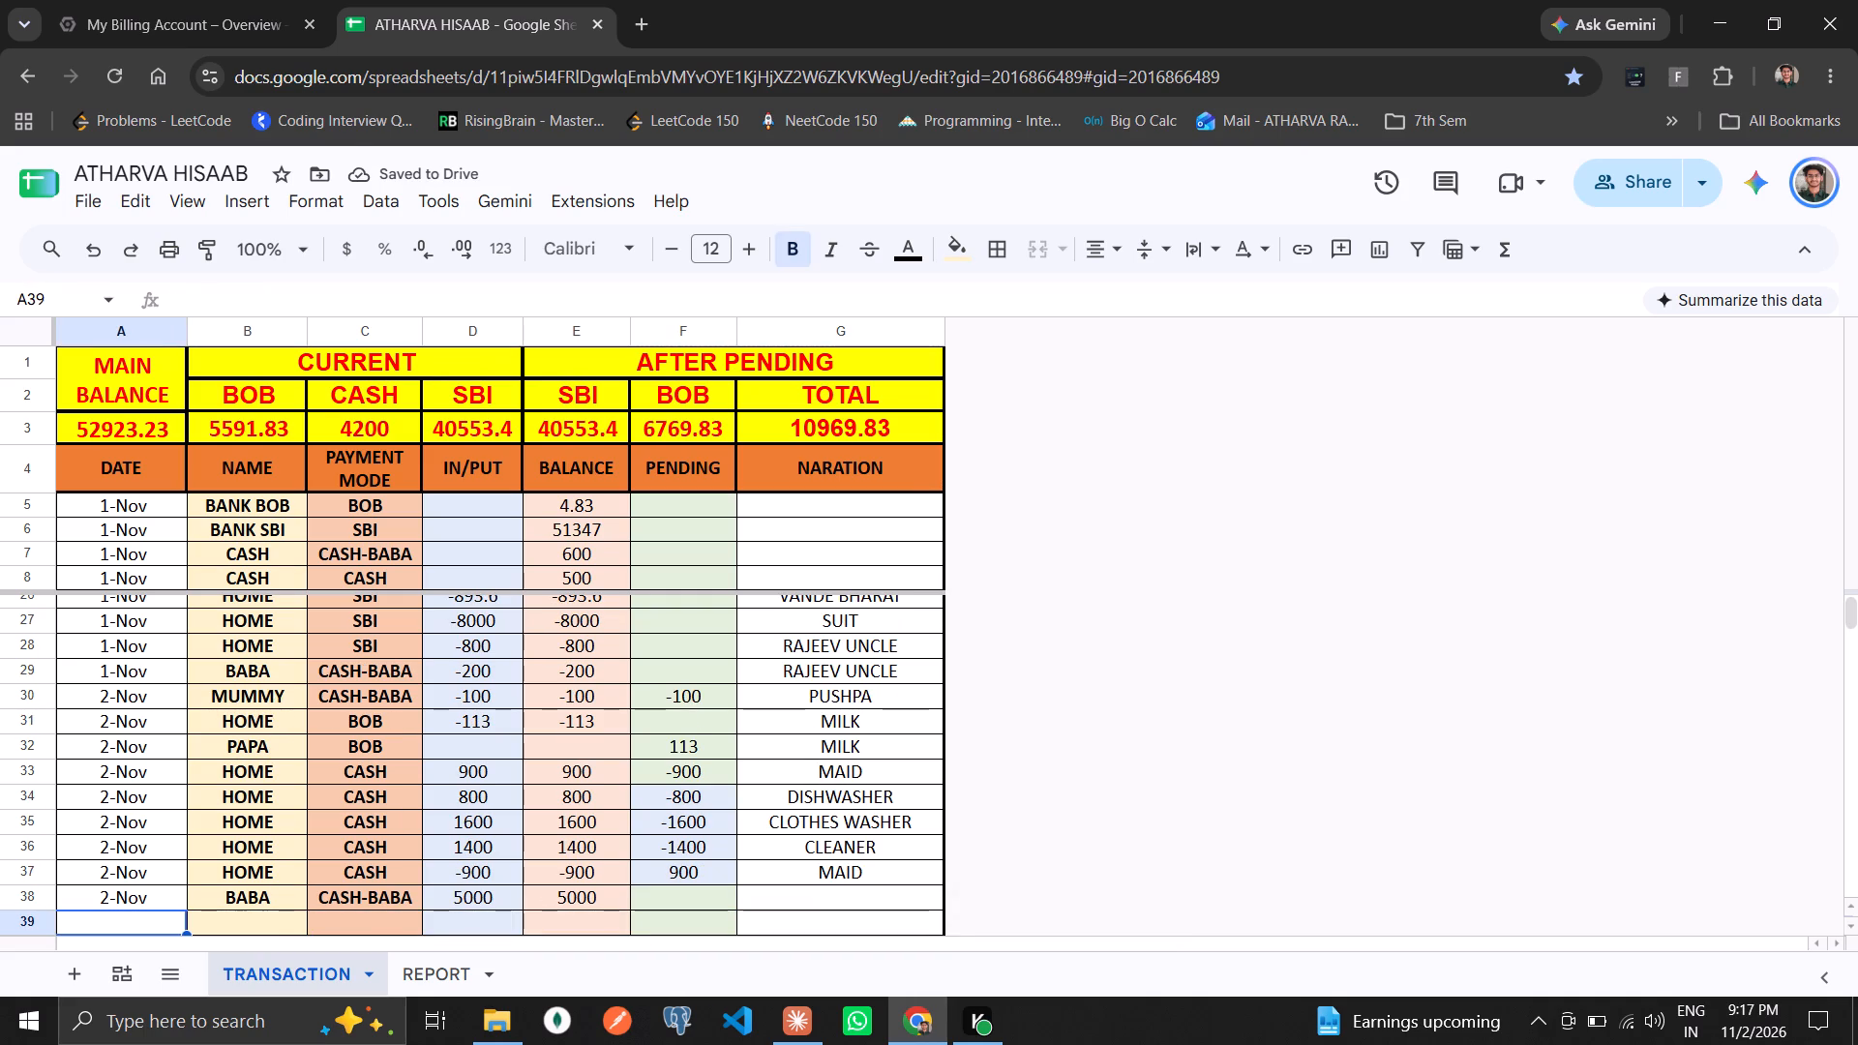
pyautogui.press('Left')
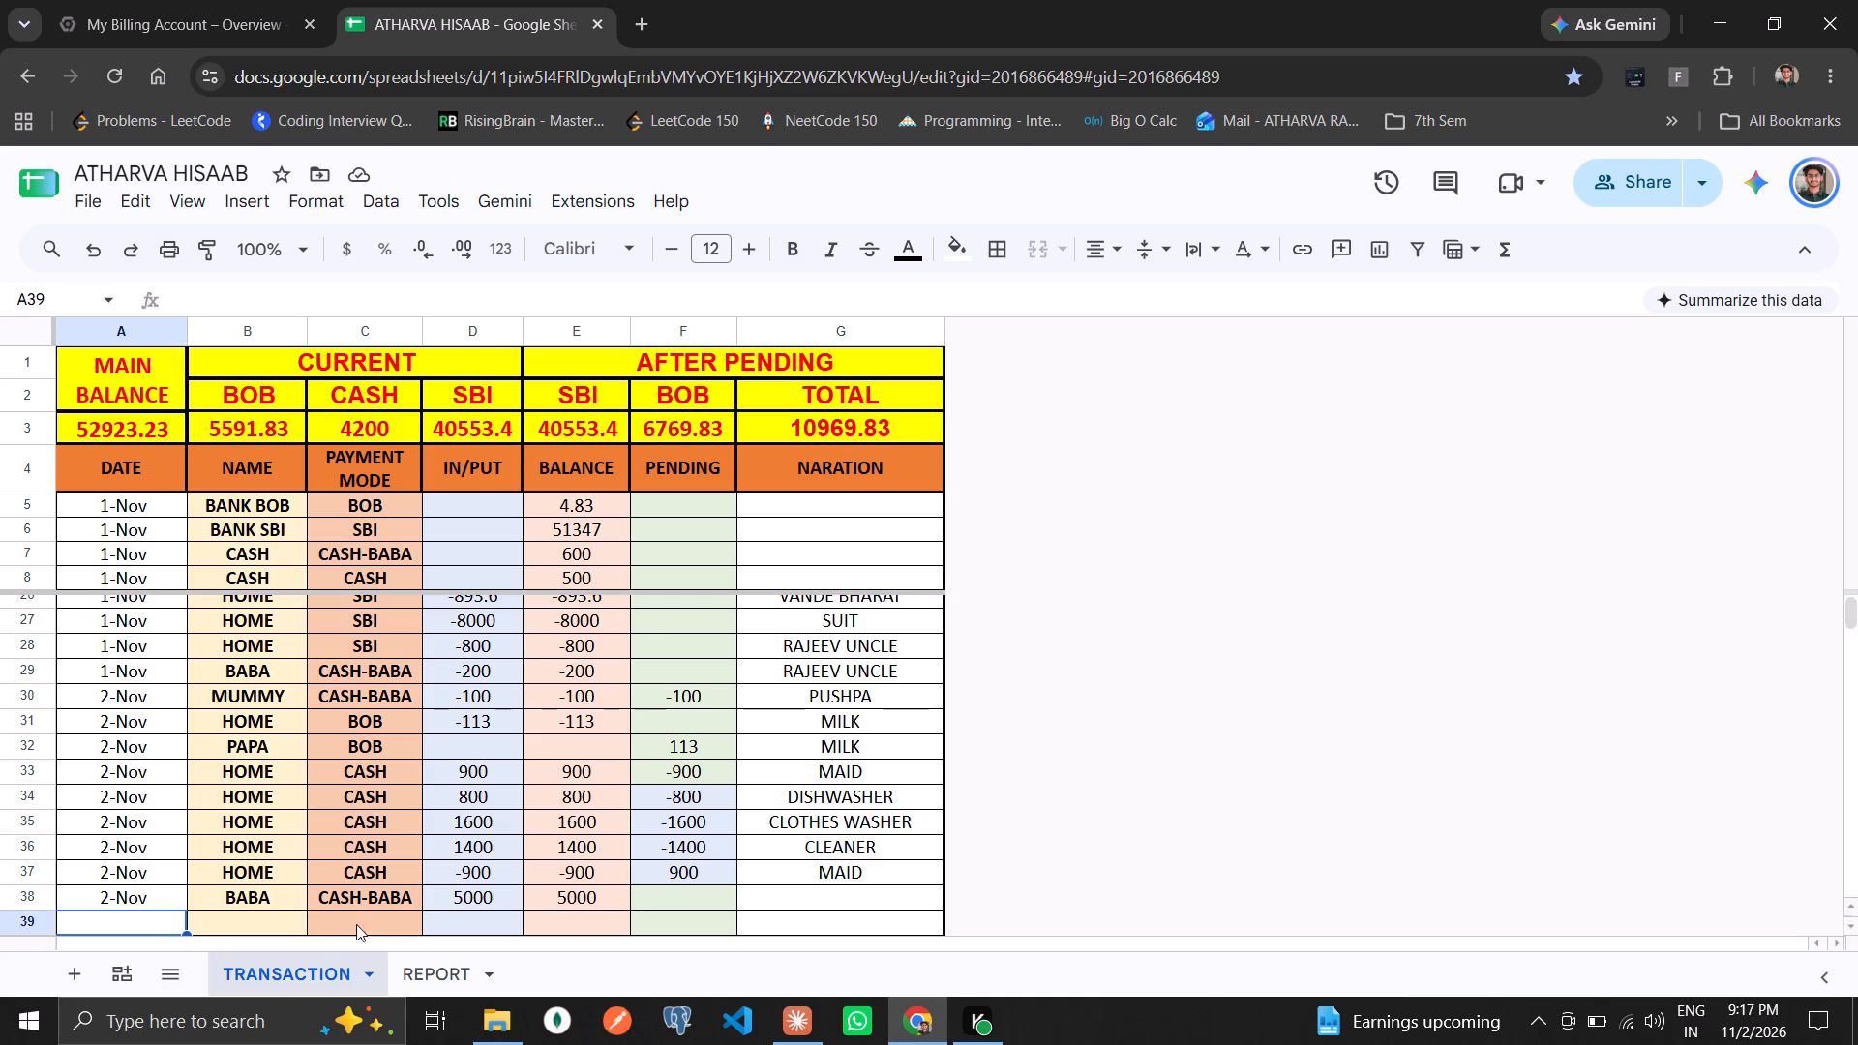
# Open the REPORT sheet to check the balance summary by payment mode.
pyautogui.click(402, 963)
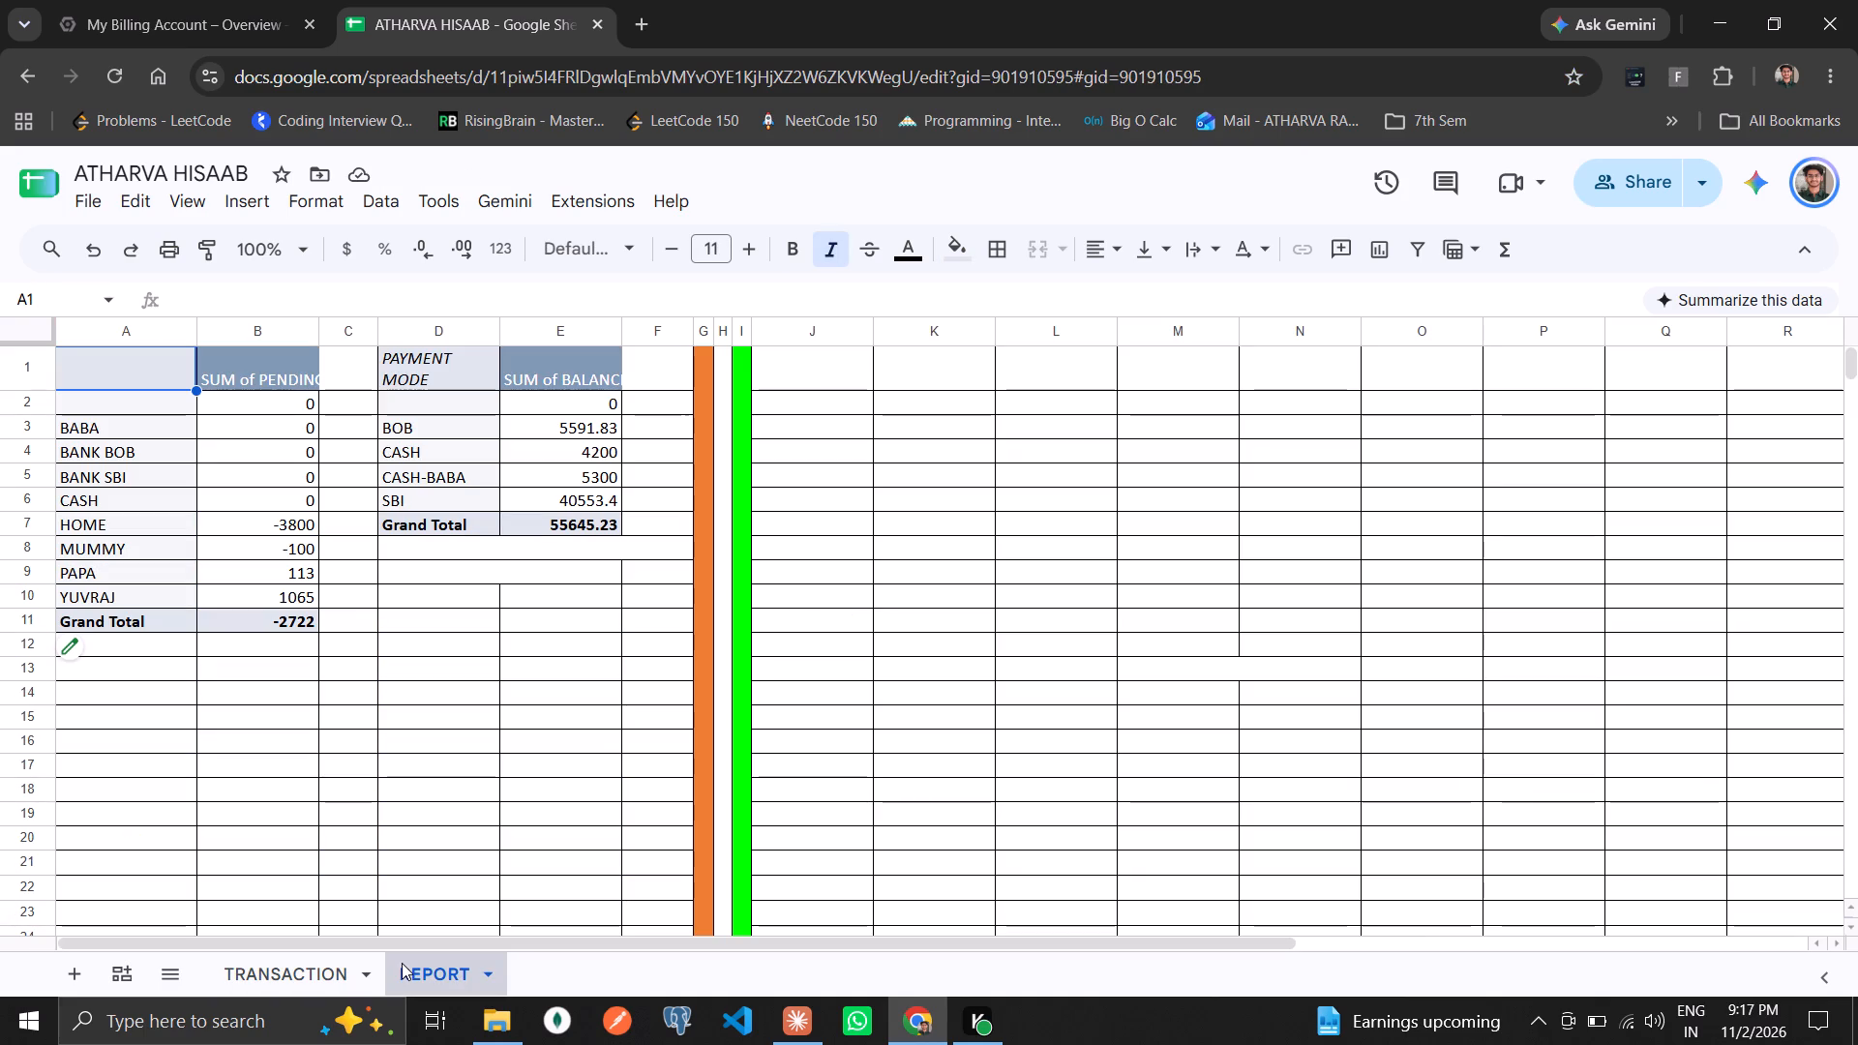
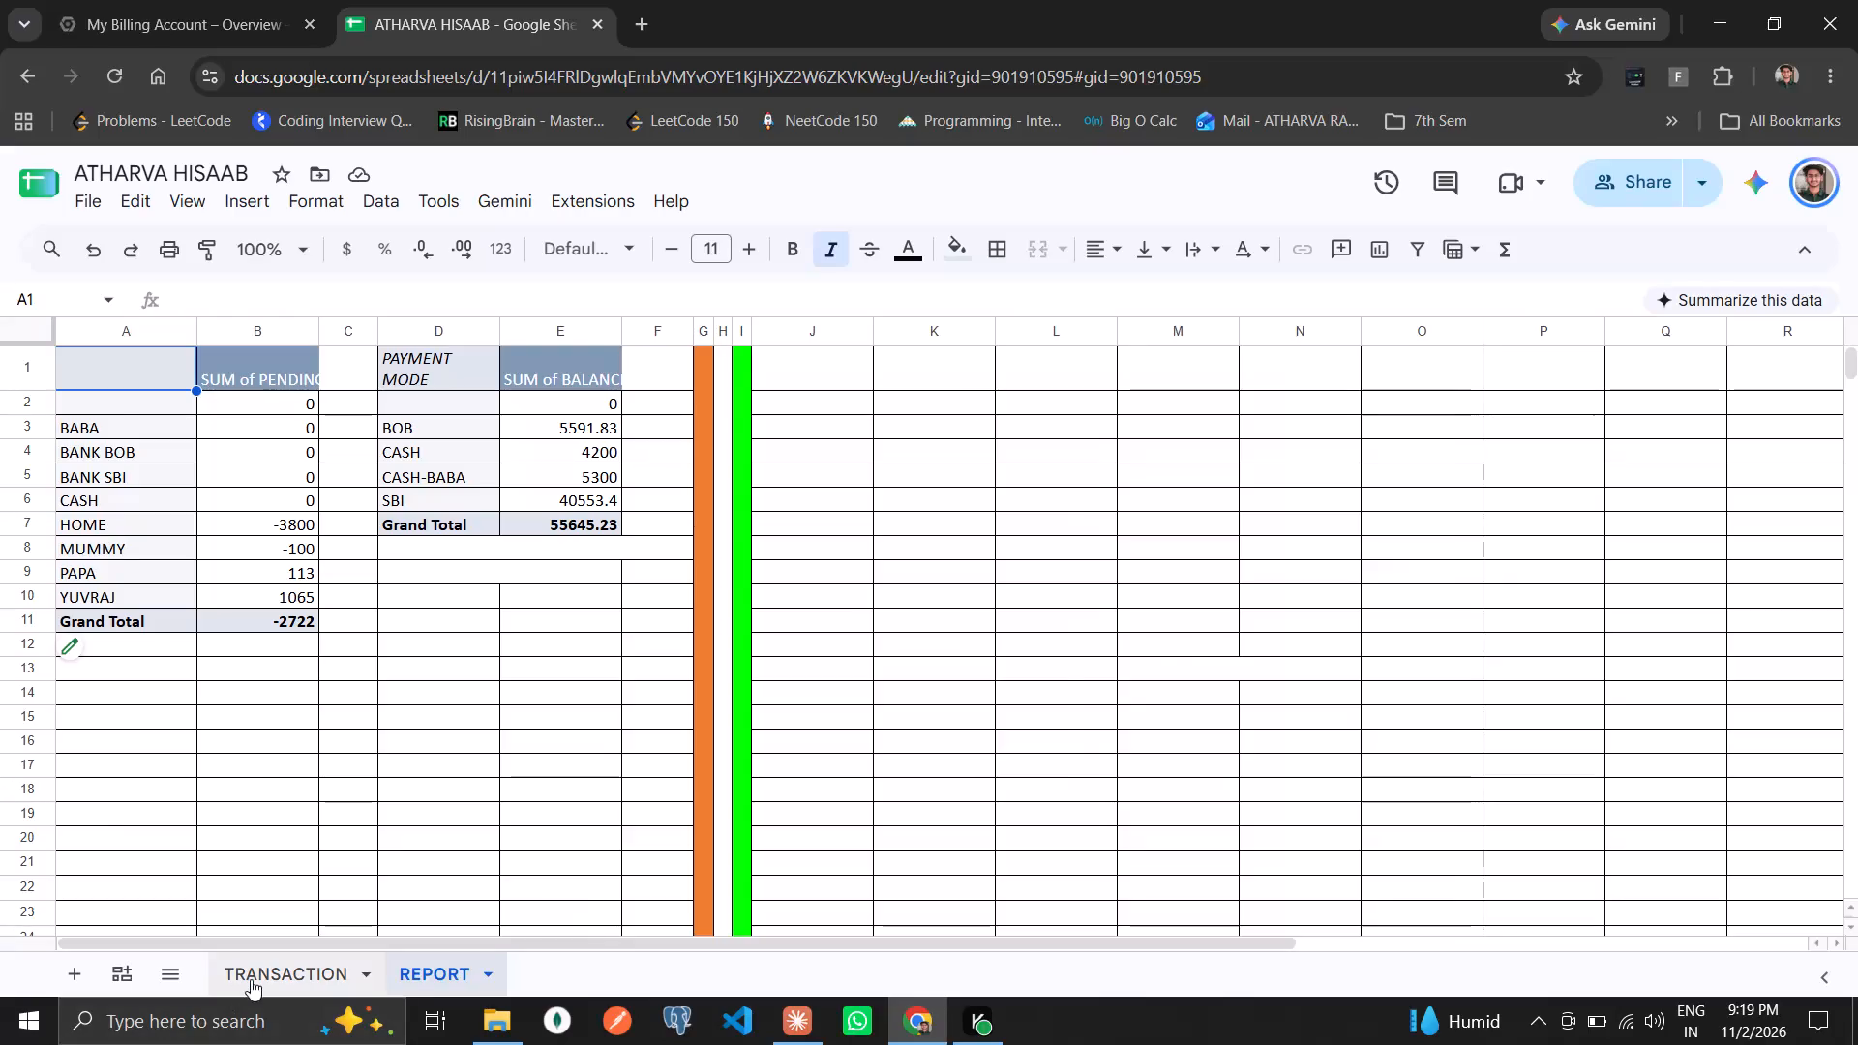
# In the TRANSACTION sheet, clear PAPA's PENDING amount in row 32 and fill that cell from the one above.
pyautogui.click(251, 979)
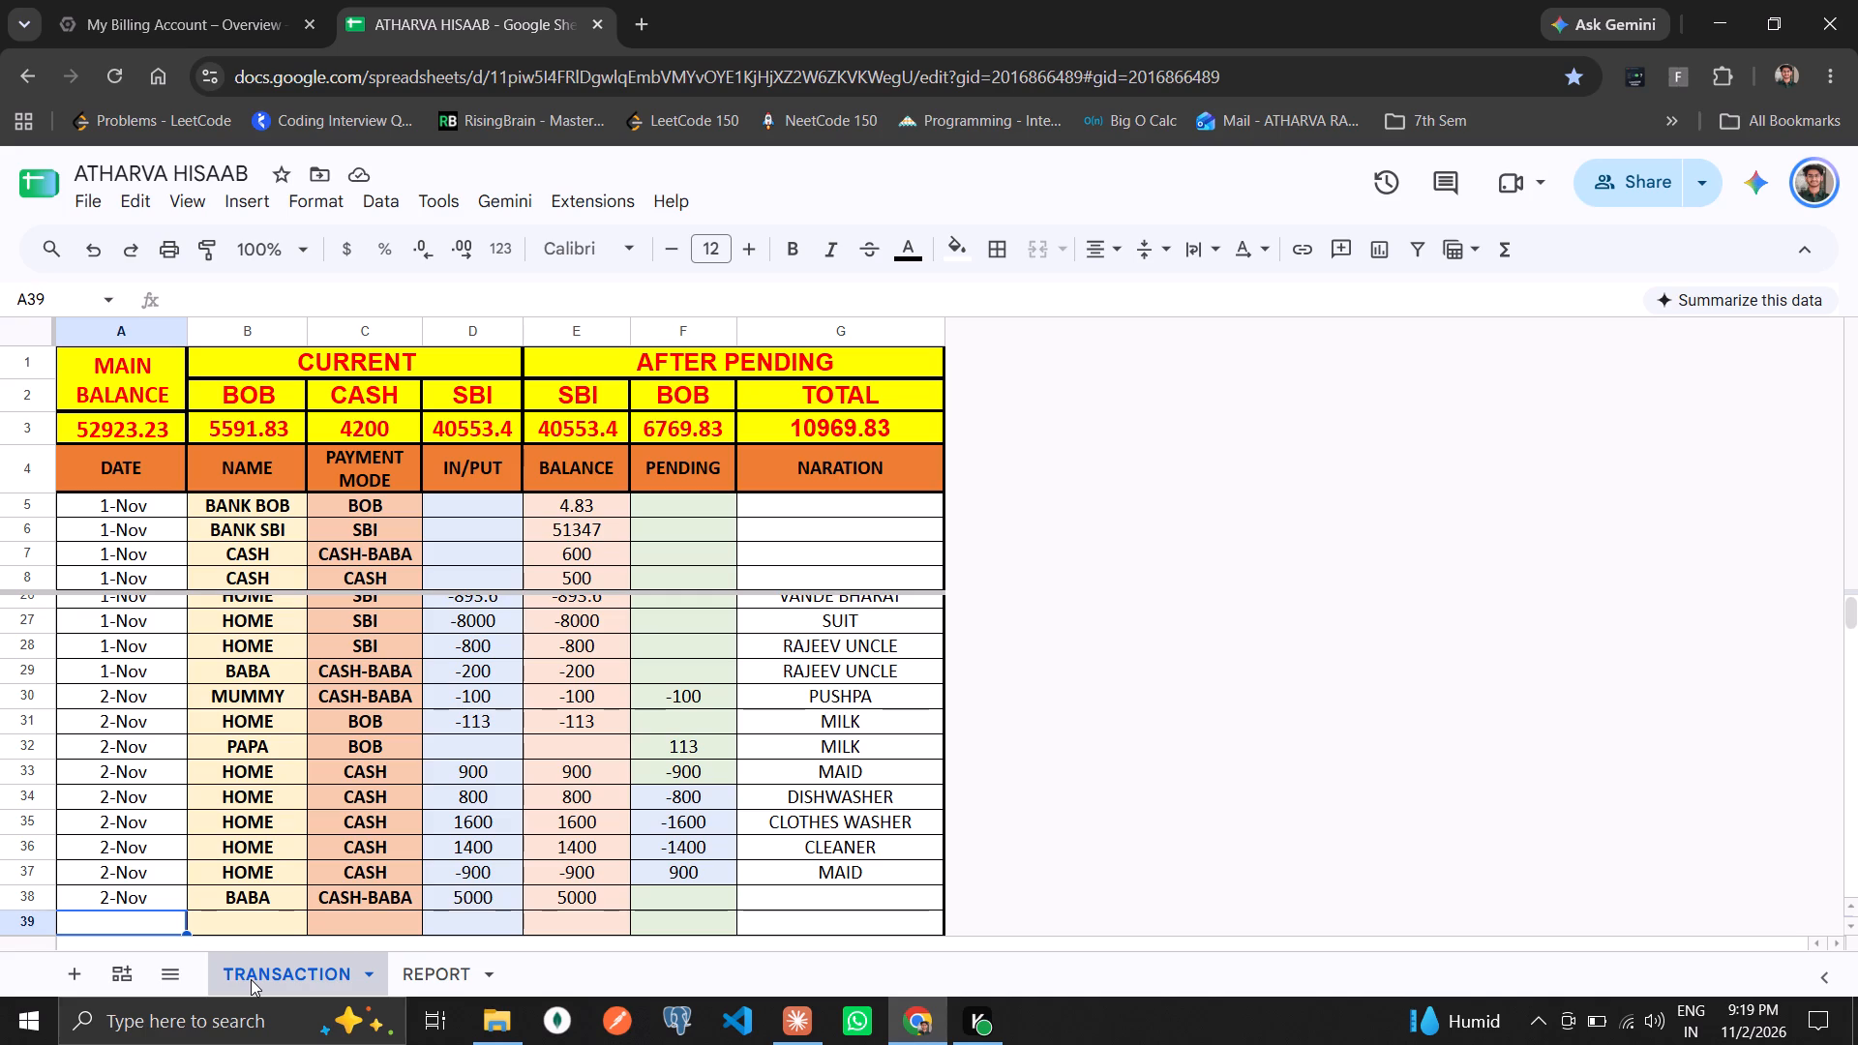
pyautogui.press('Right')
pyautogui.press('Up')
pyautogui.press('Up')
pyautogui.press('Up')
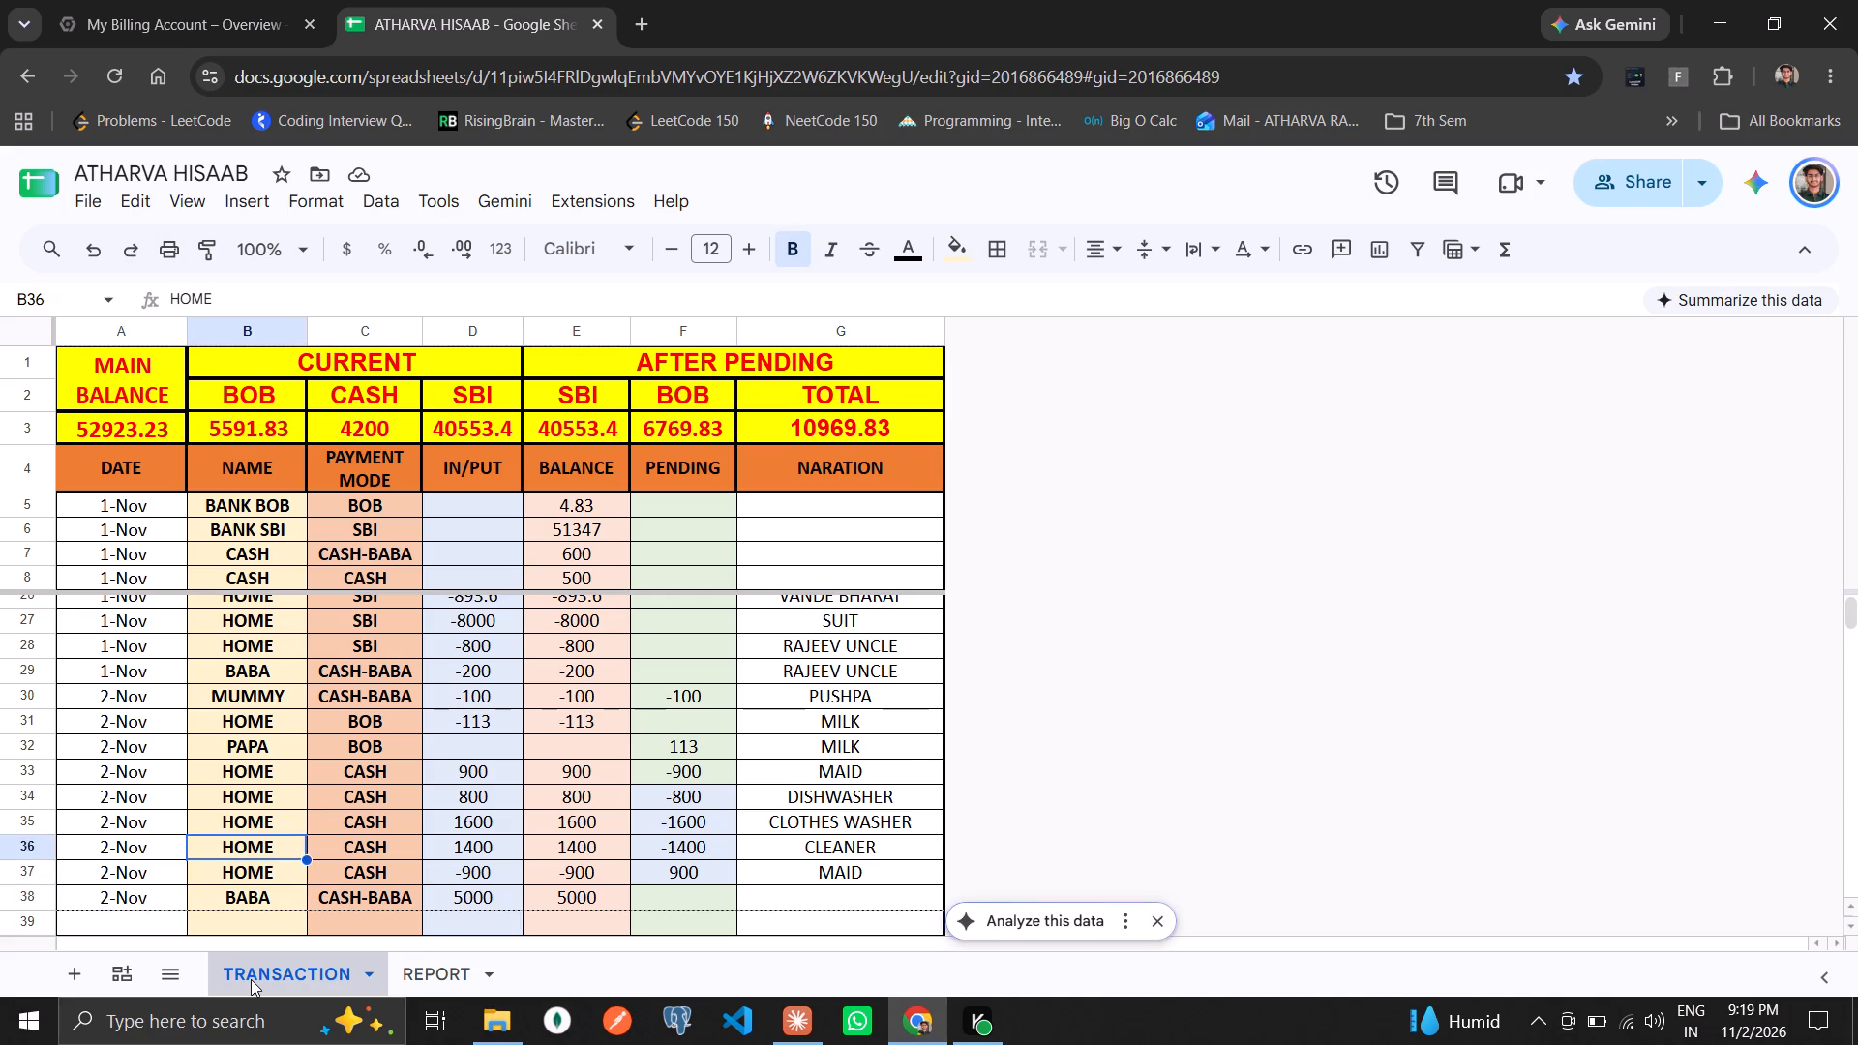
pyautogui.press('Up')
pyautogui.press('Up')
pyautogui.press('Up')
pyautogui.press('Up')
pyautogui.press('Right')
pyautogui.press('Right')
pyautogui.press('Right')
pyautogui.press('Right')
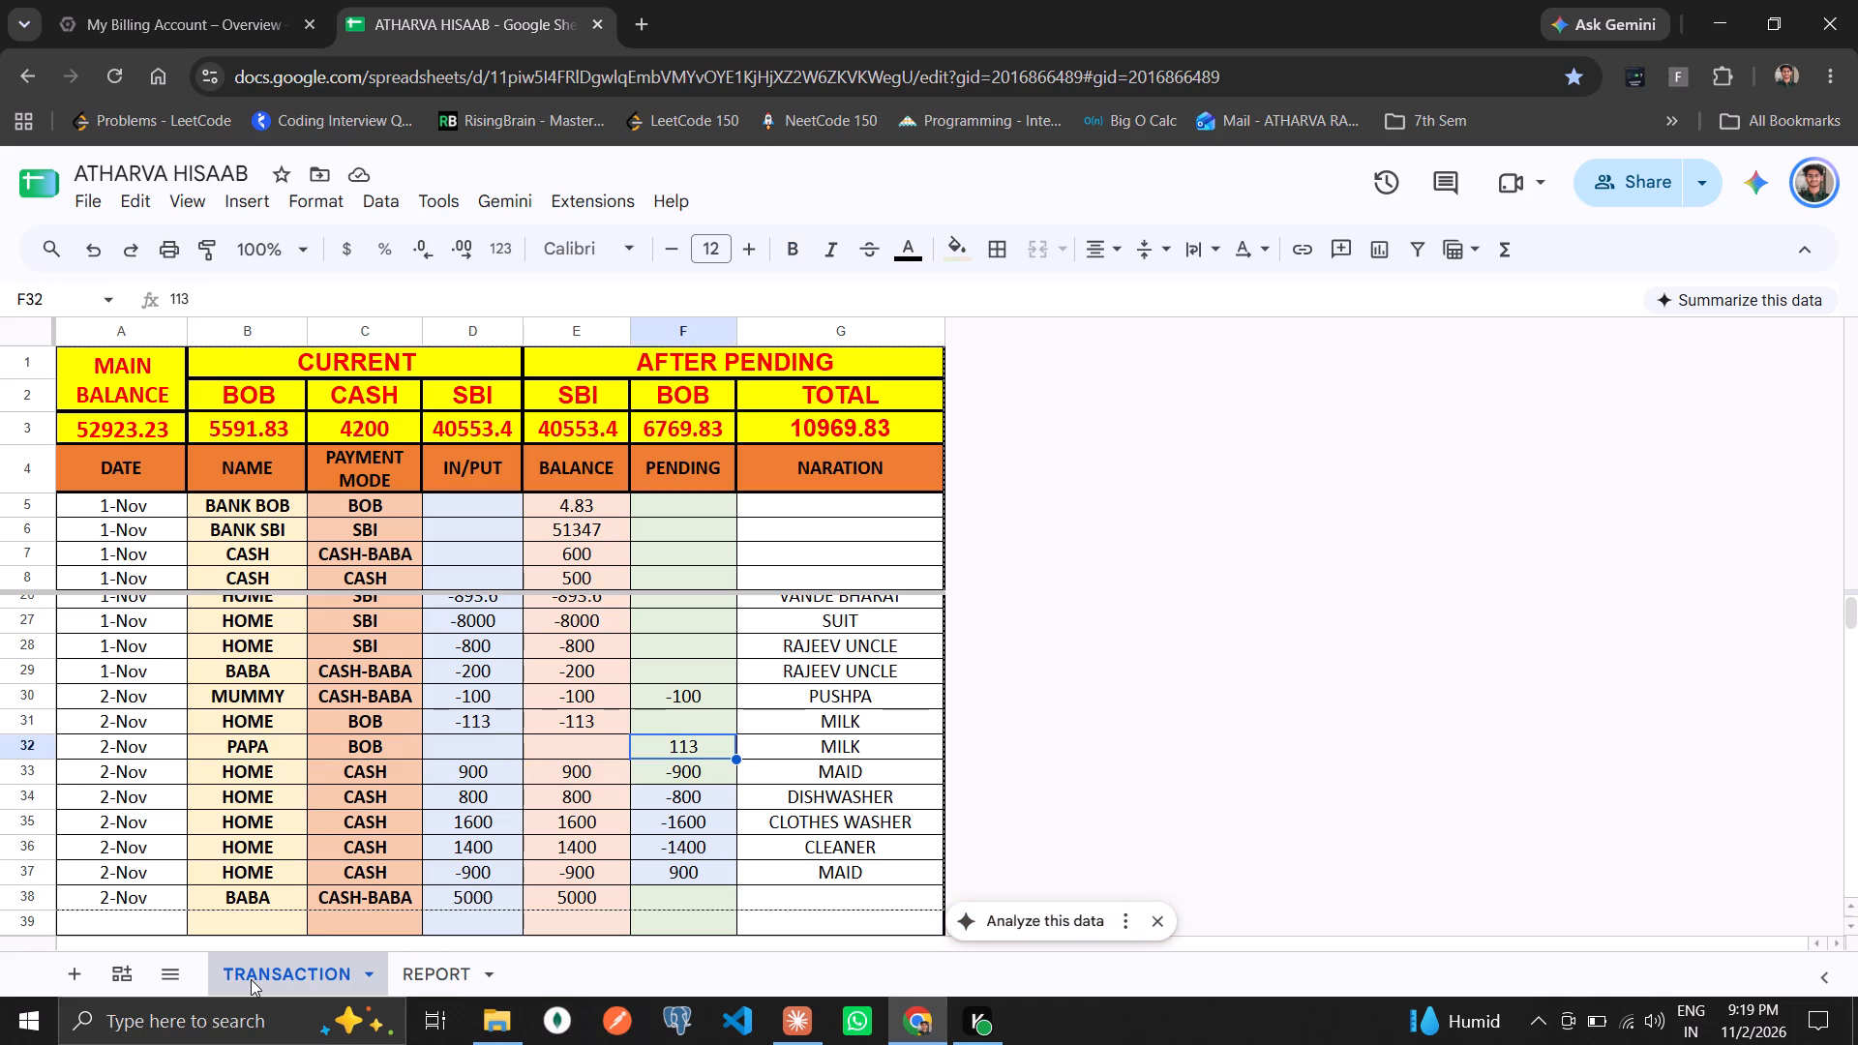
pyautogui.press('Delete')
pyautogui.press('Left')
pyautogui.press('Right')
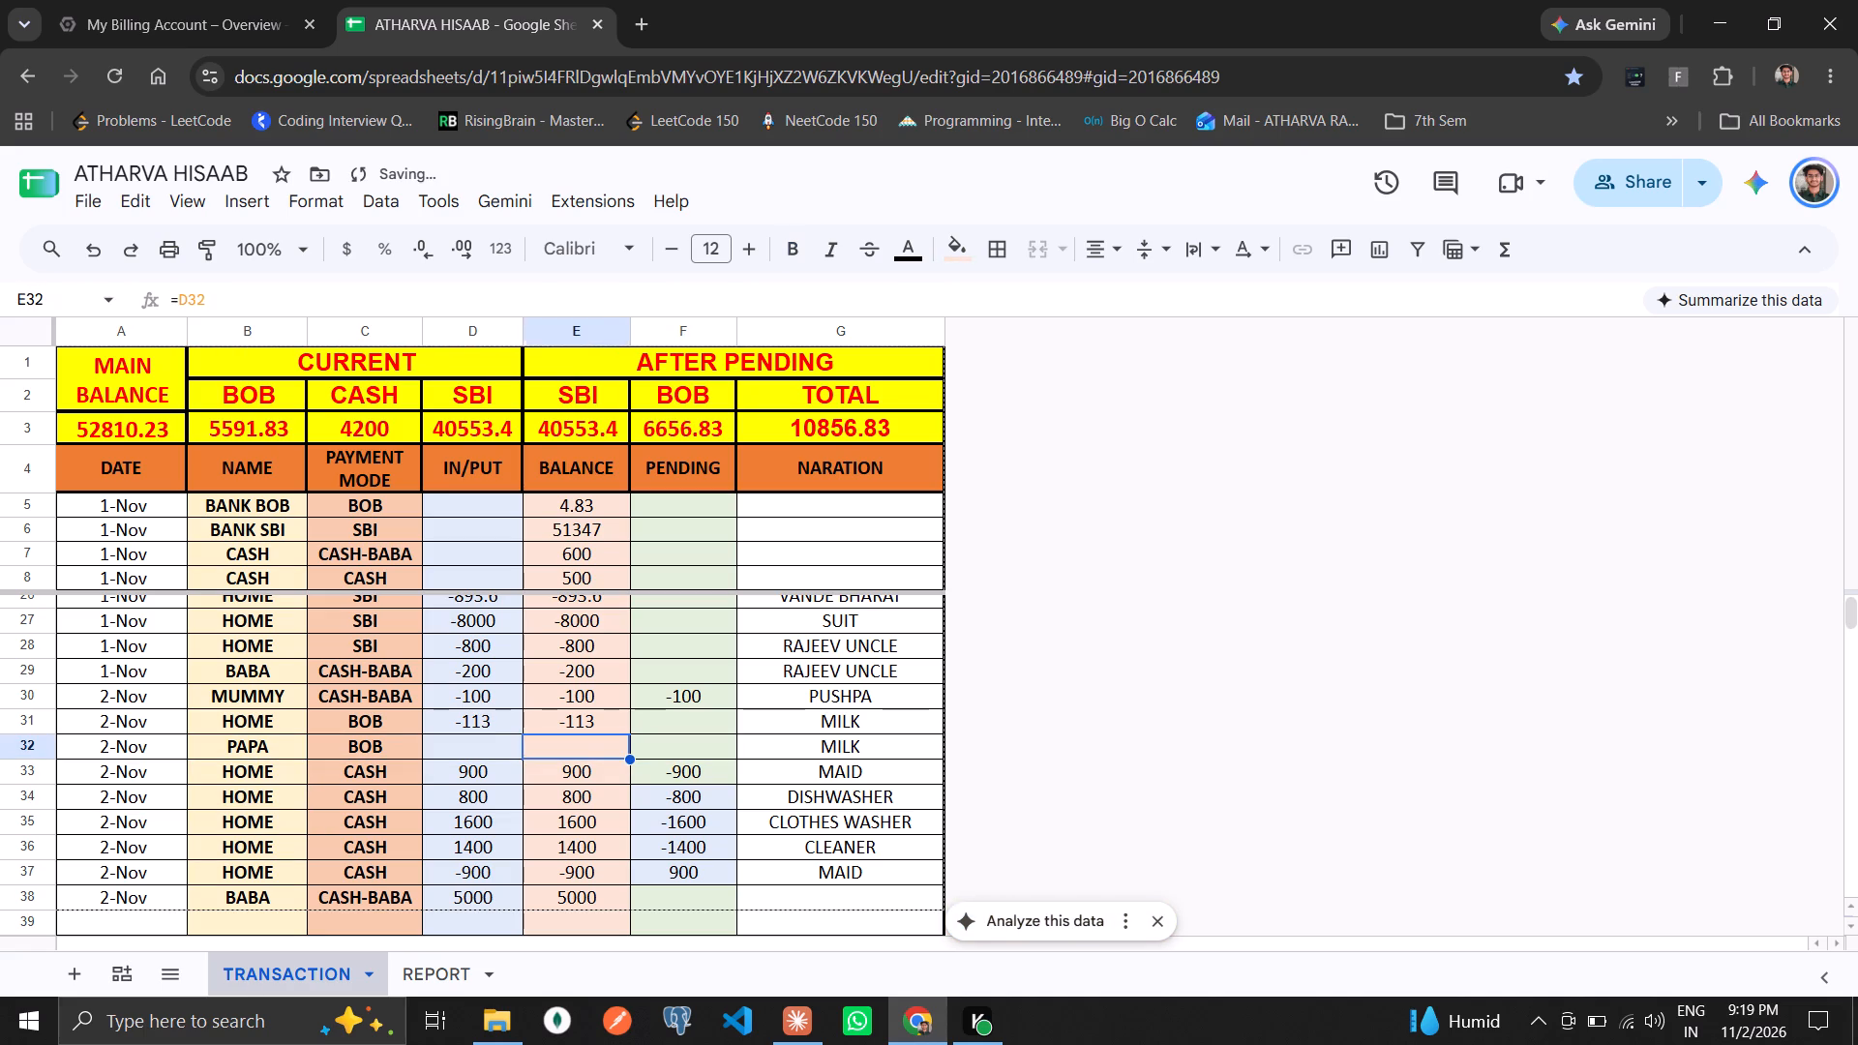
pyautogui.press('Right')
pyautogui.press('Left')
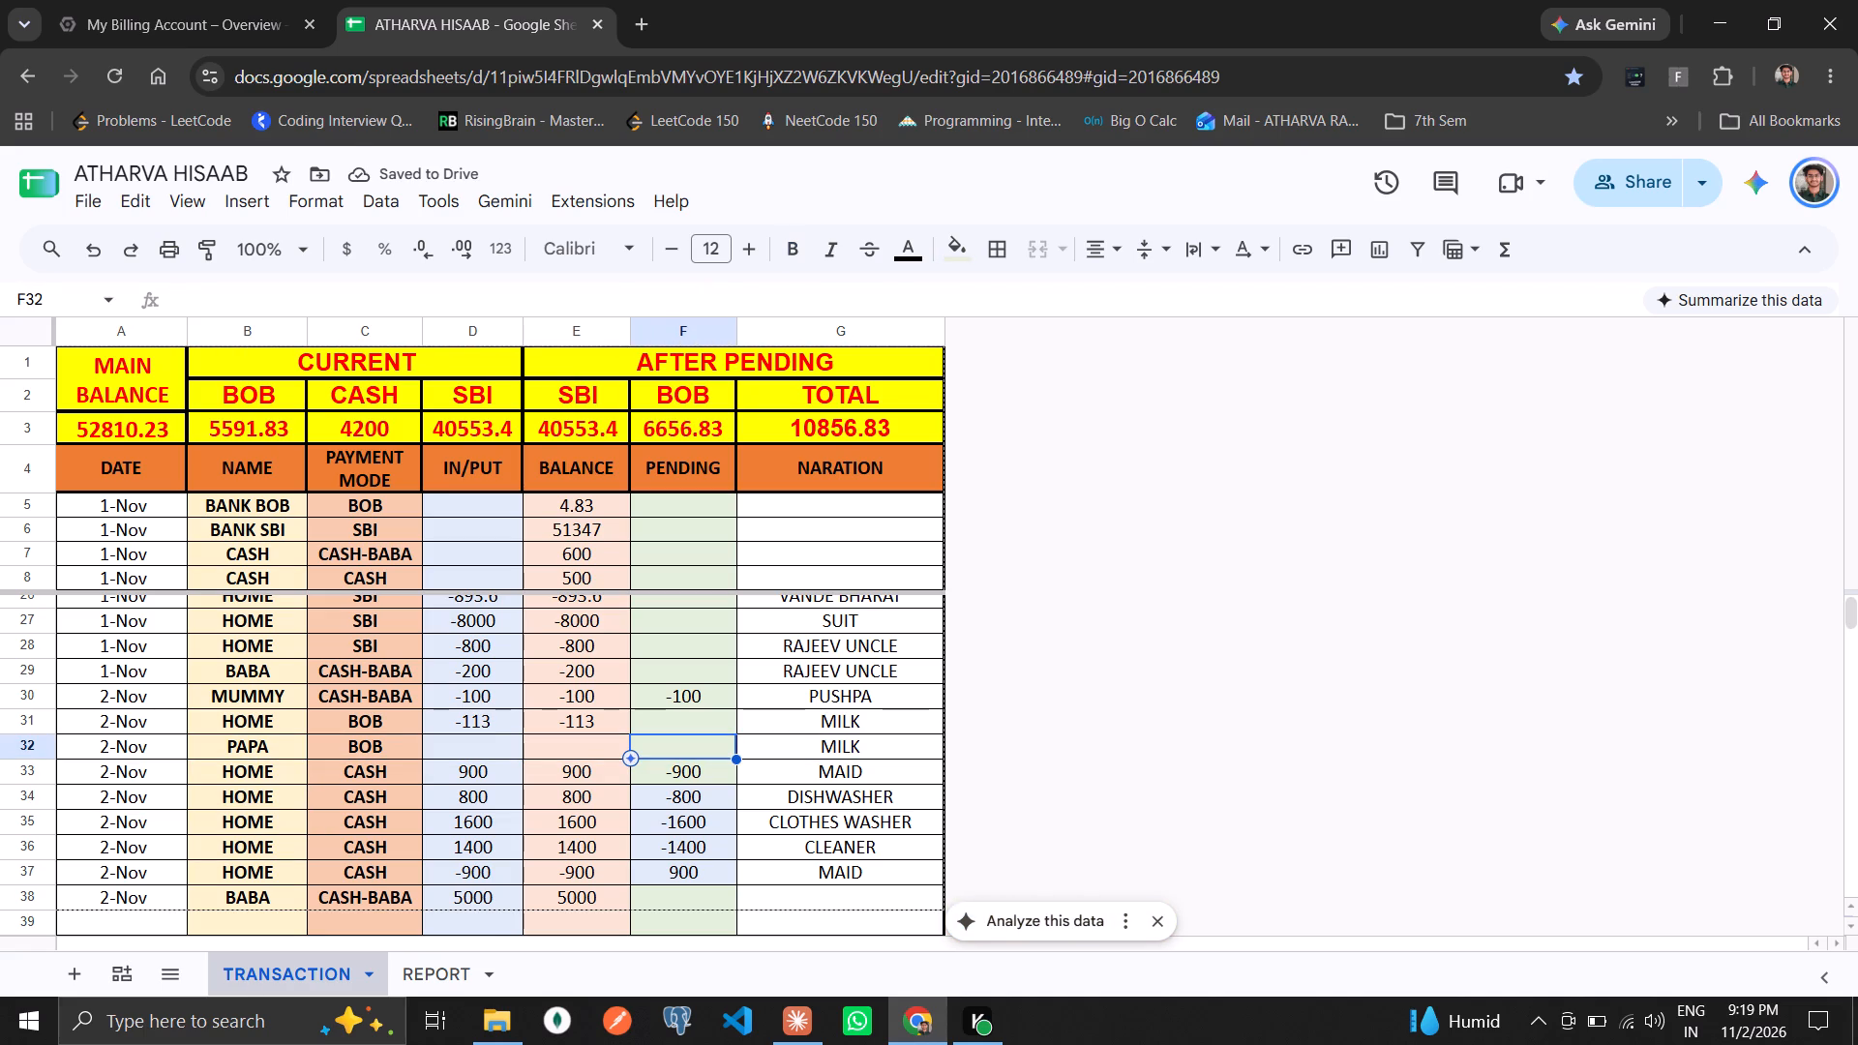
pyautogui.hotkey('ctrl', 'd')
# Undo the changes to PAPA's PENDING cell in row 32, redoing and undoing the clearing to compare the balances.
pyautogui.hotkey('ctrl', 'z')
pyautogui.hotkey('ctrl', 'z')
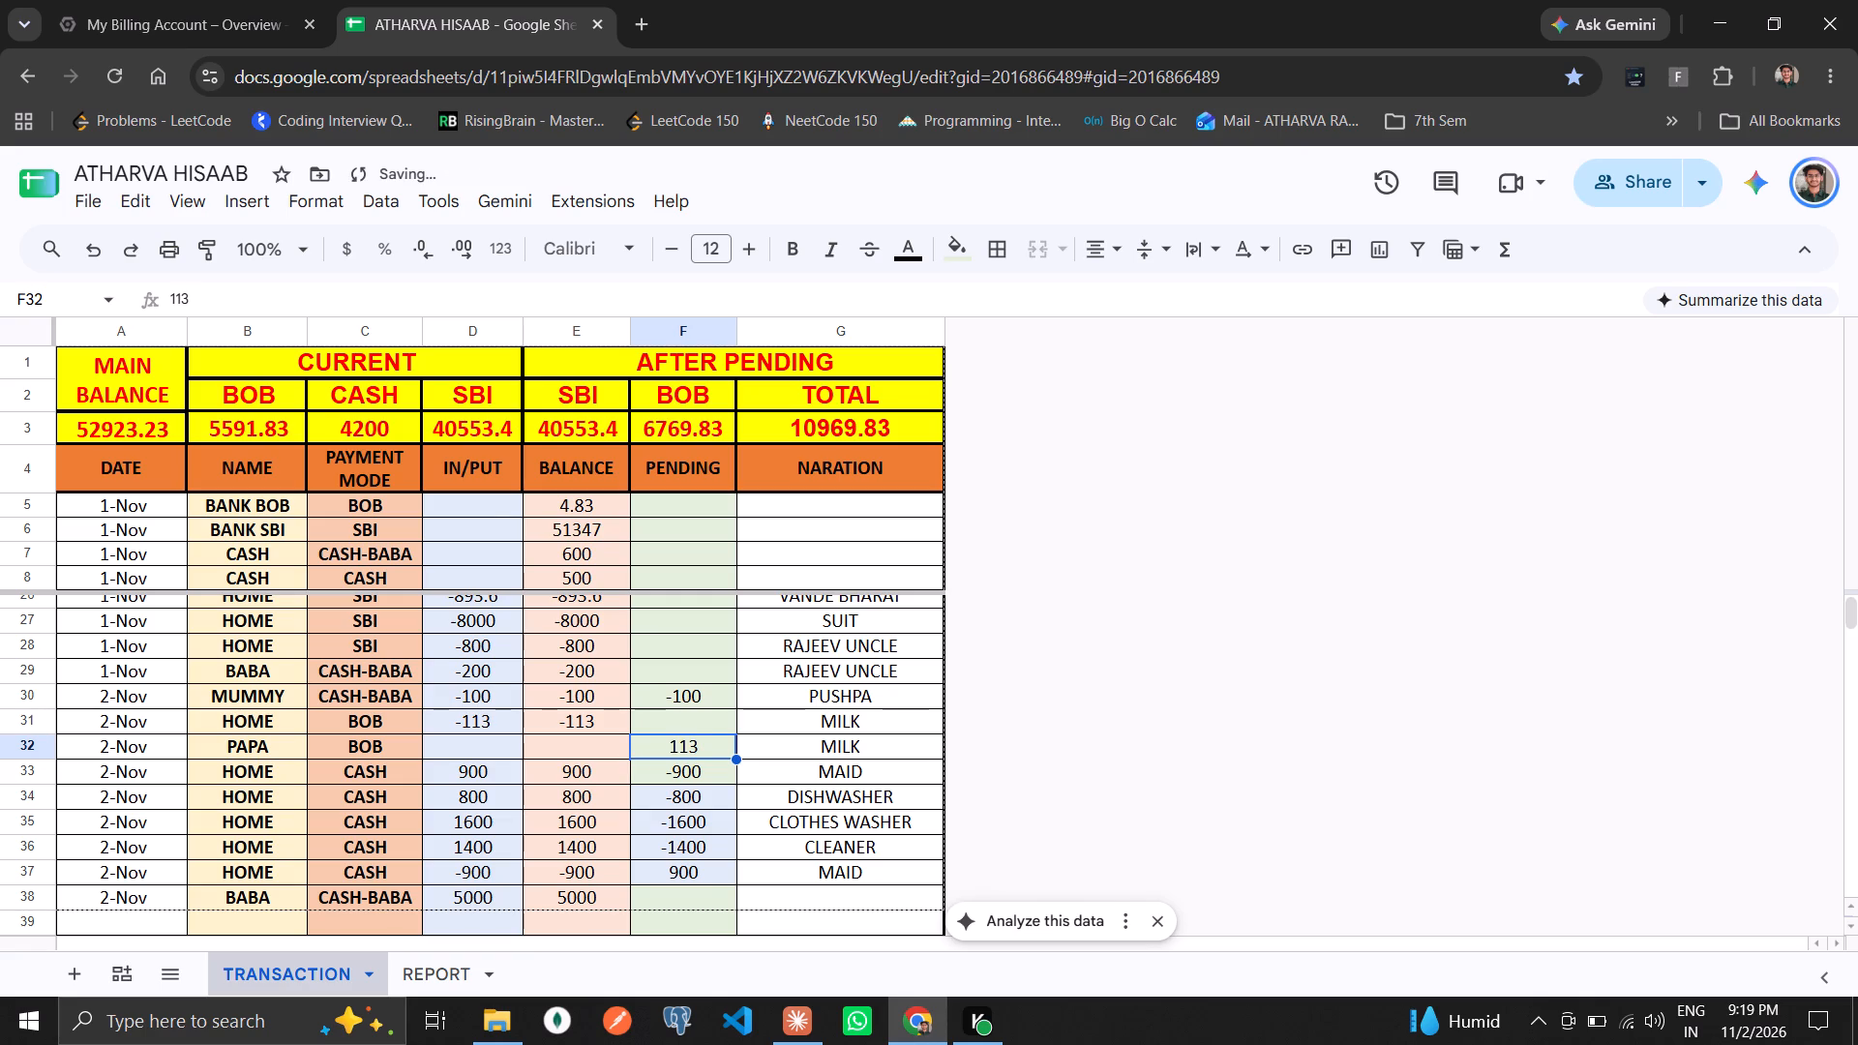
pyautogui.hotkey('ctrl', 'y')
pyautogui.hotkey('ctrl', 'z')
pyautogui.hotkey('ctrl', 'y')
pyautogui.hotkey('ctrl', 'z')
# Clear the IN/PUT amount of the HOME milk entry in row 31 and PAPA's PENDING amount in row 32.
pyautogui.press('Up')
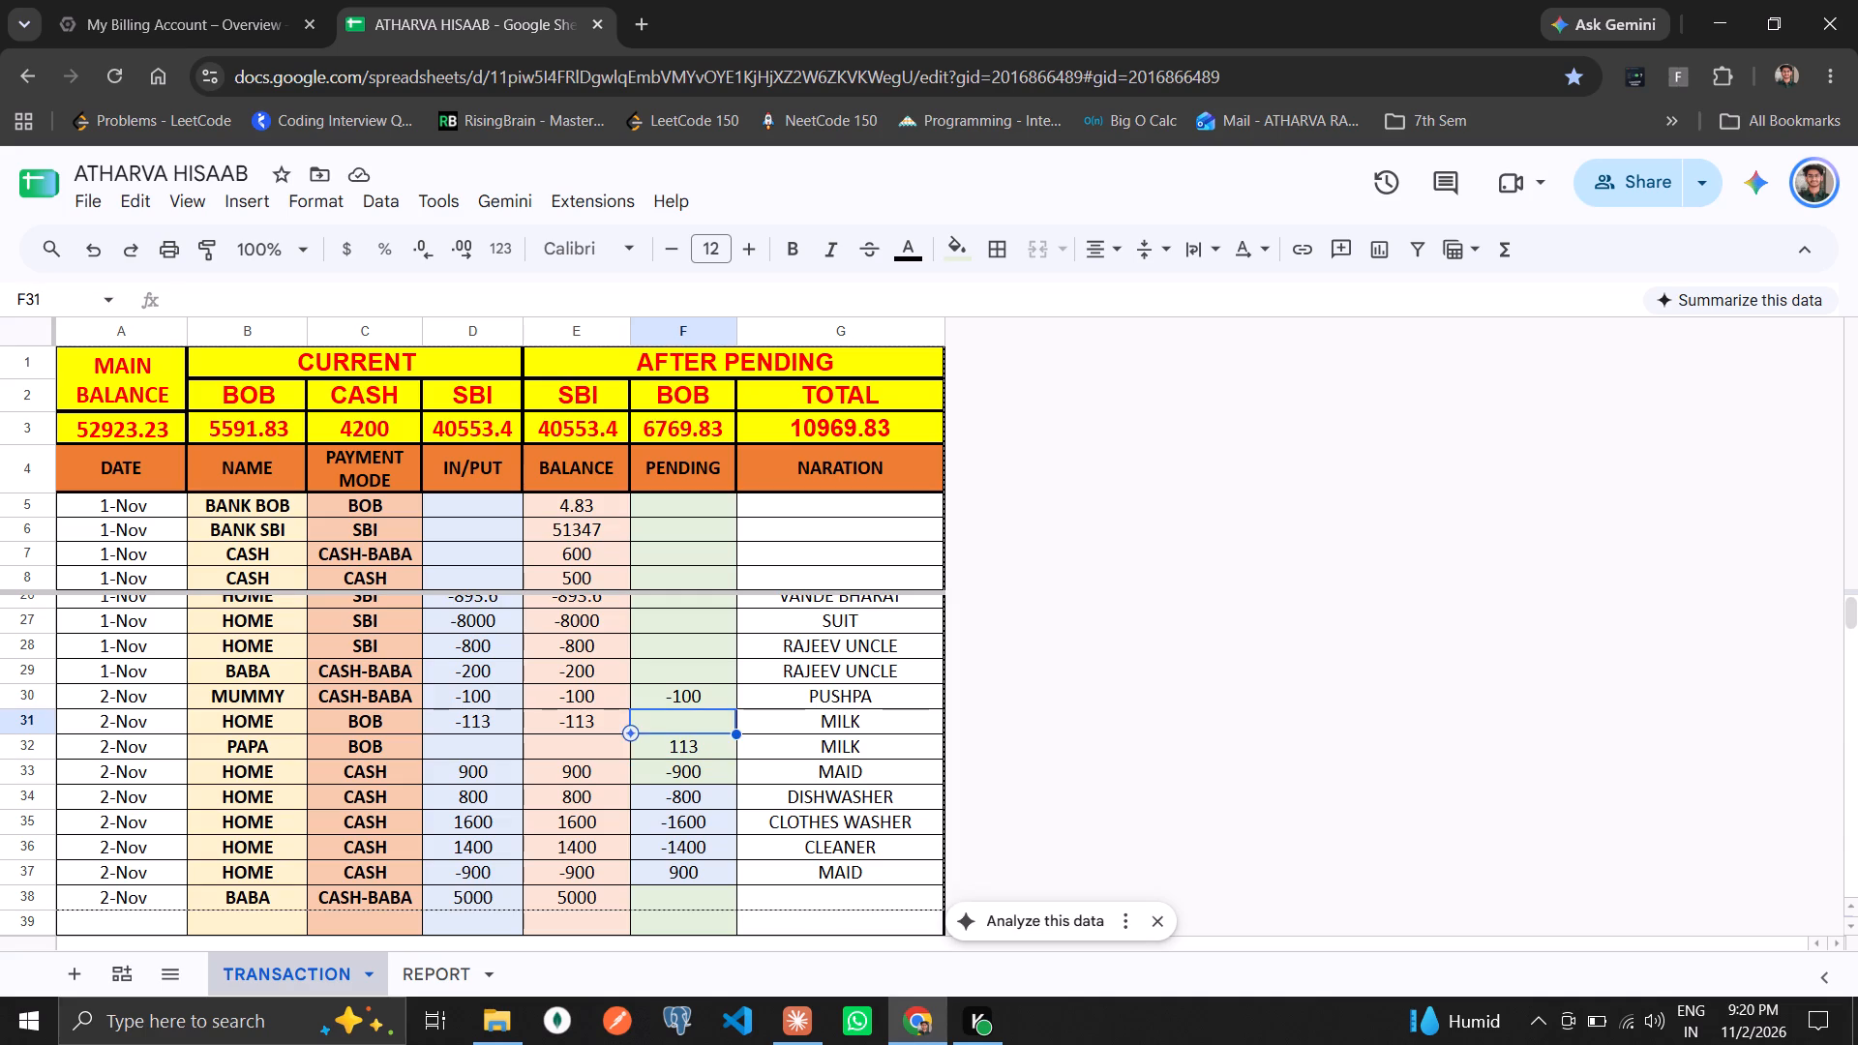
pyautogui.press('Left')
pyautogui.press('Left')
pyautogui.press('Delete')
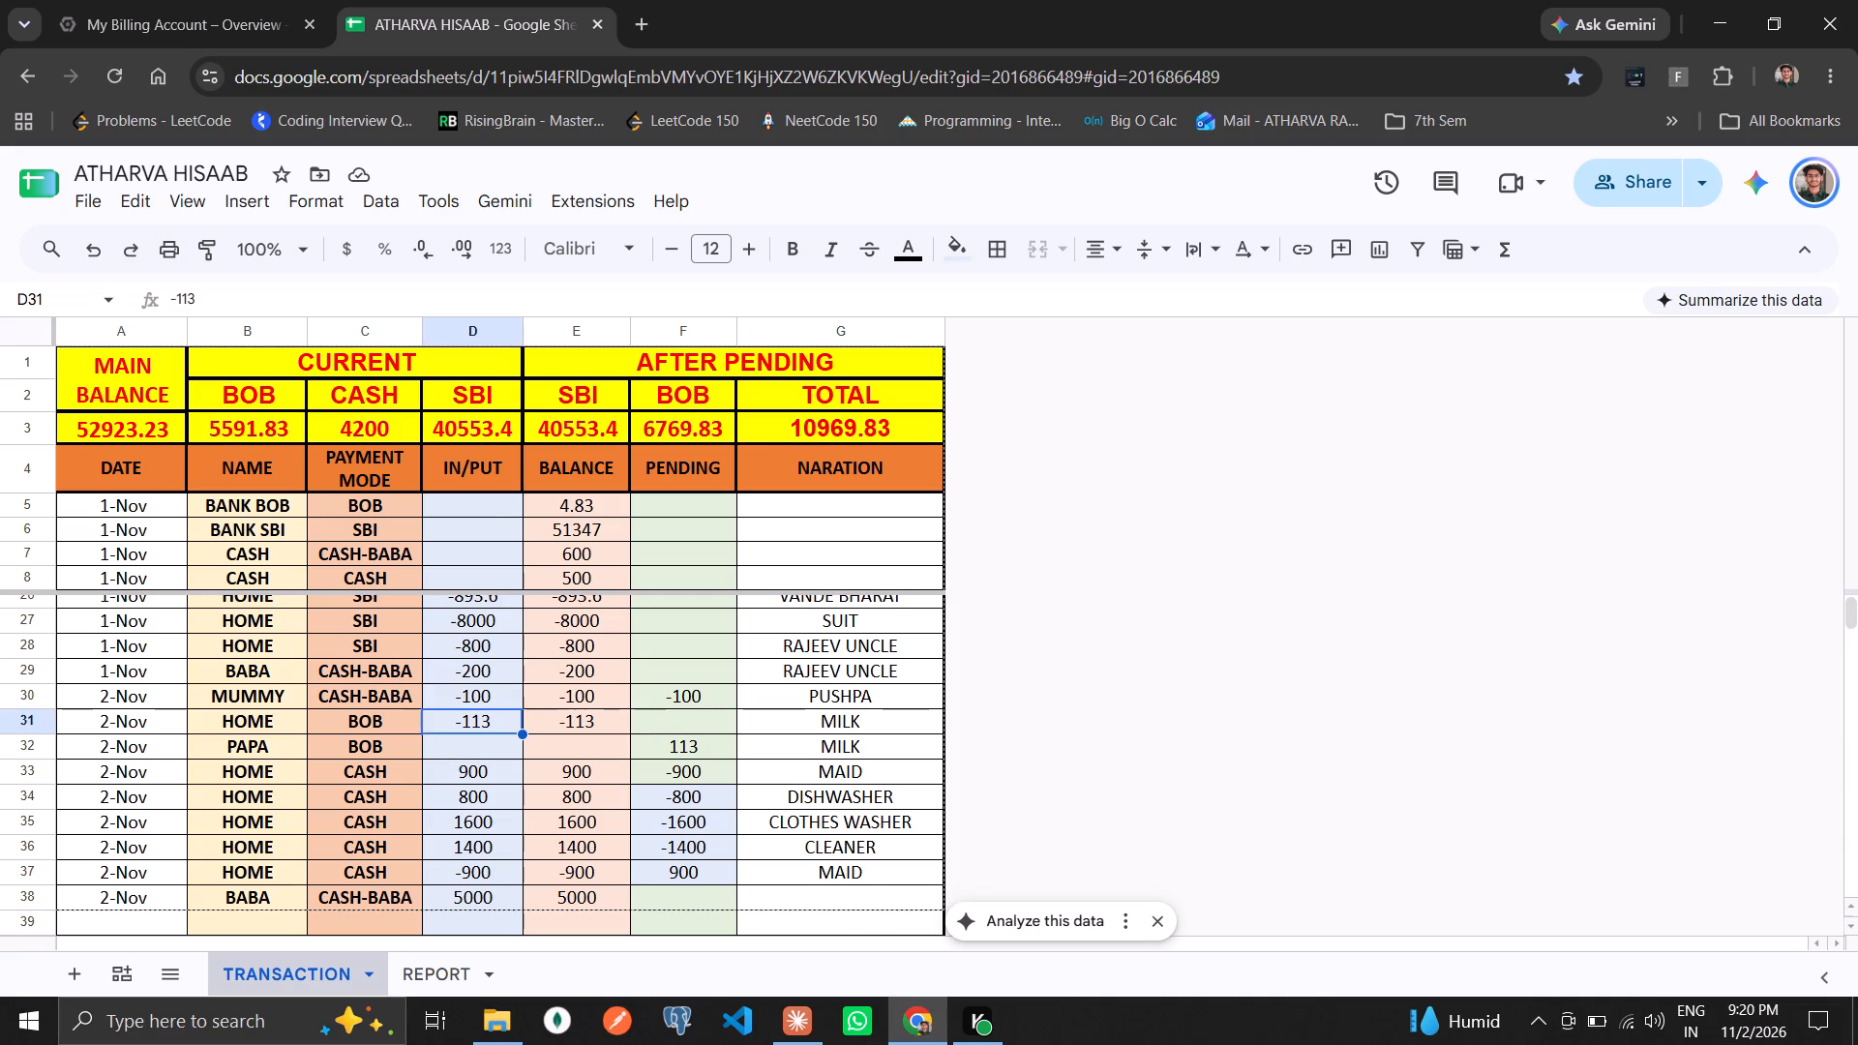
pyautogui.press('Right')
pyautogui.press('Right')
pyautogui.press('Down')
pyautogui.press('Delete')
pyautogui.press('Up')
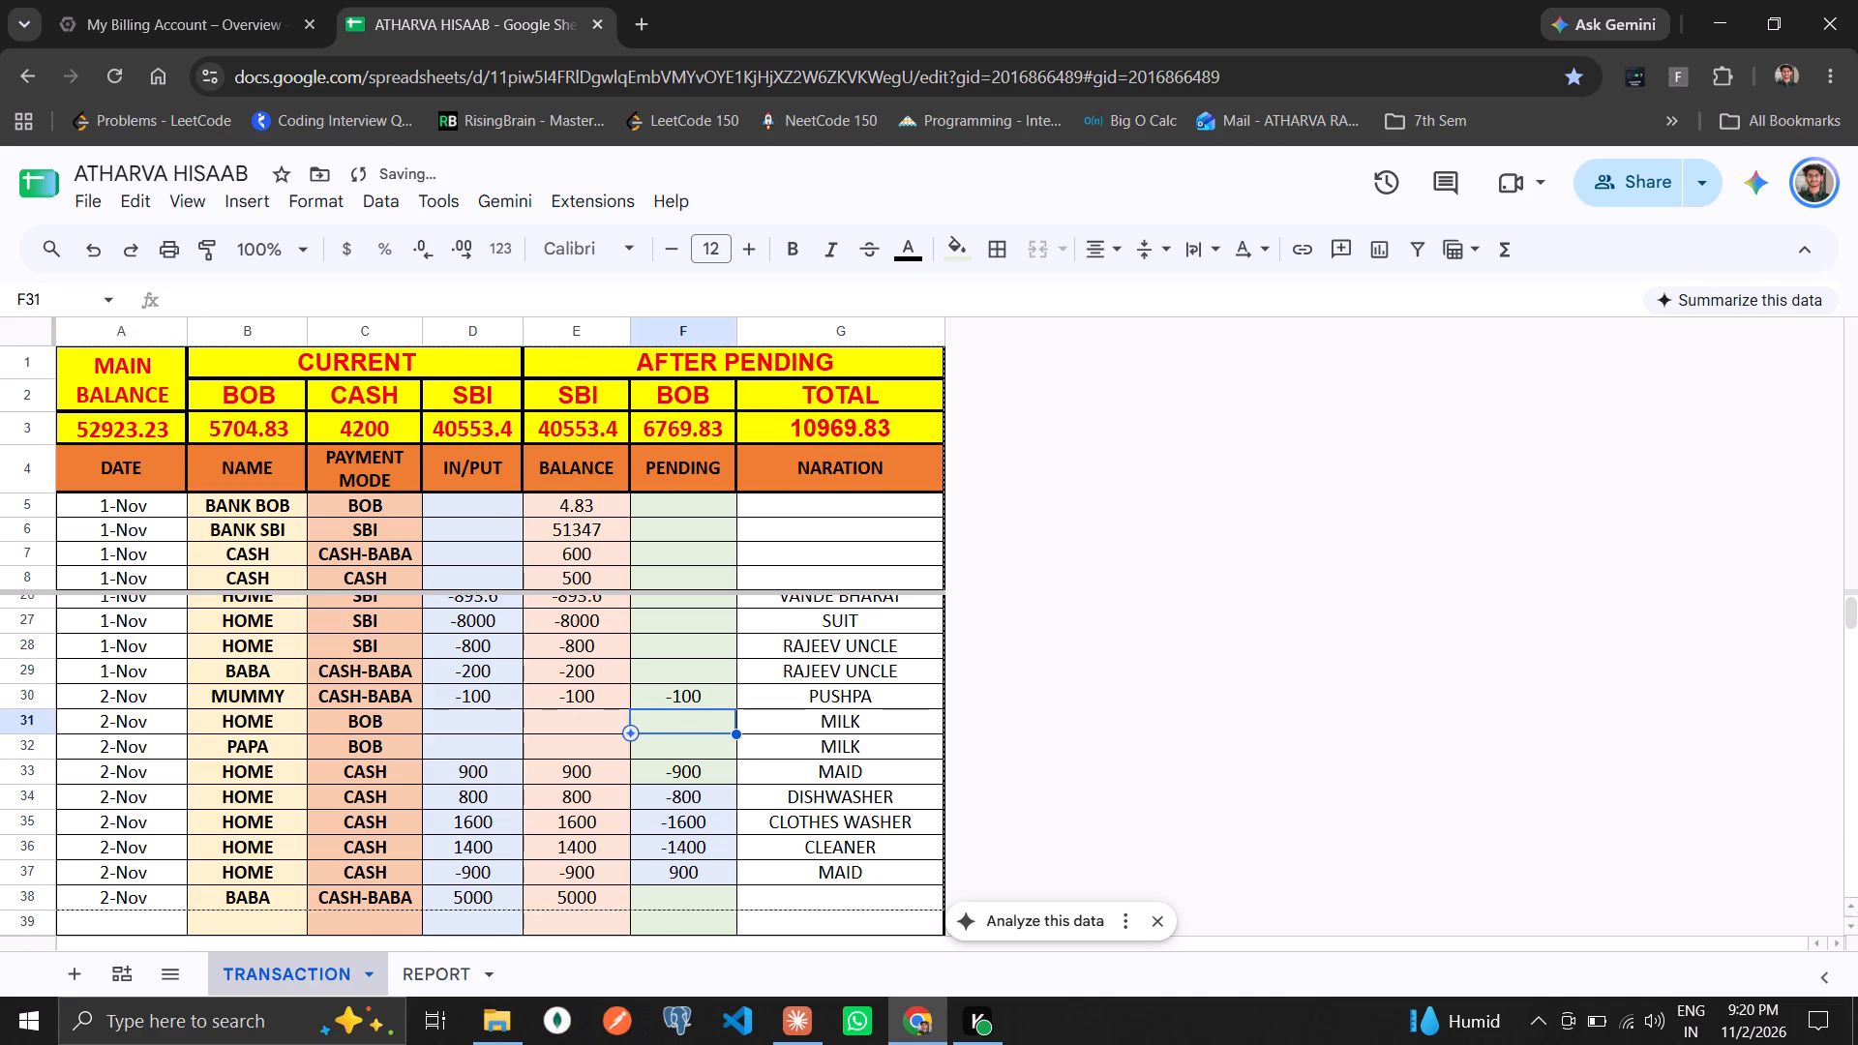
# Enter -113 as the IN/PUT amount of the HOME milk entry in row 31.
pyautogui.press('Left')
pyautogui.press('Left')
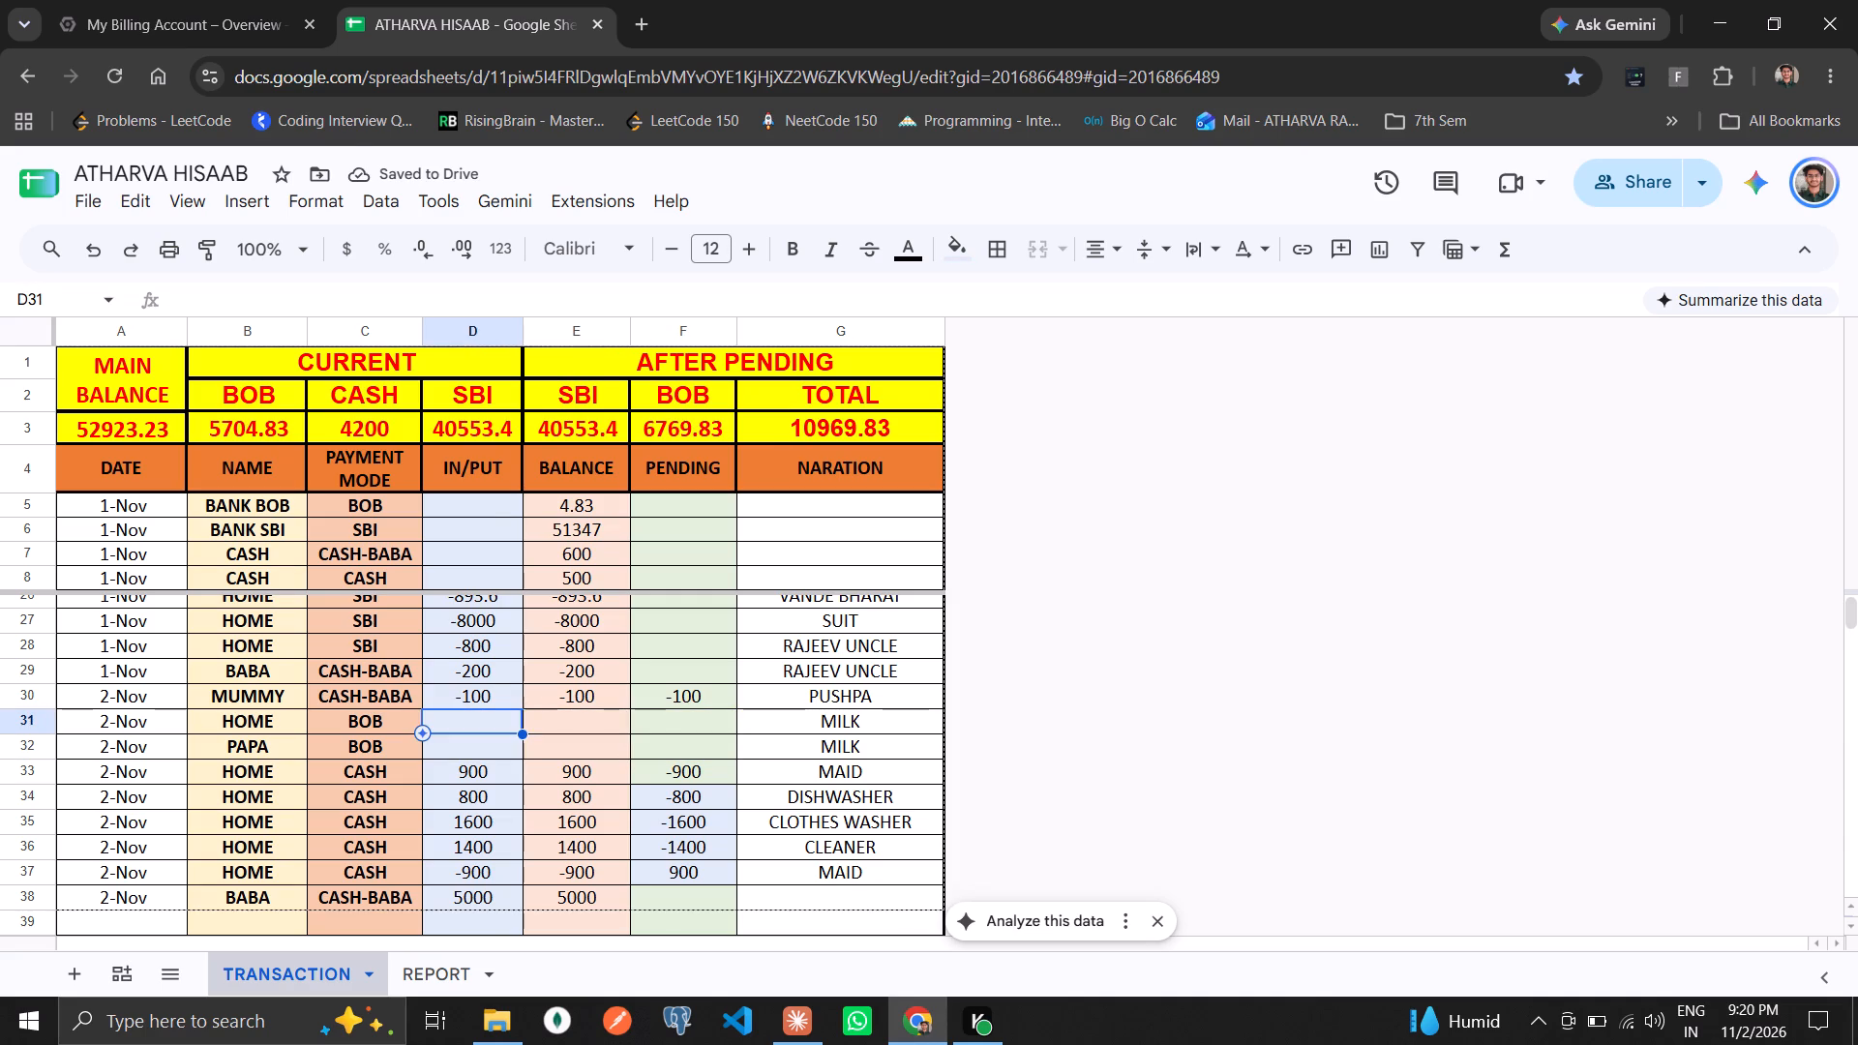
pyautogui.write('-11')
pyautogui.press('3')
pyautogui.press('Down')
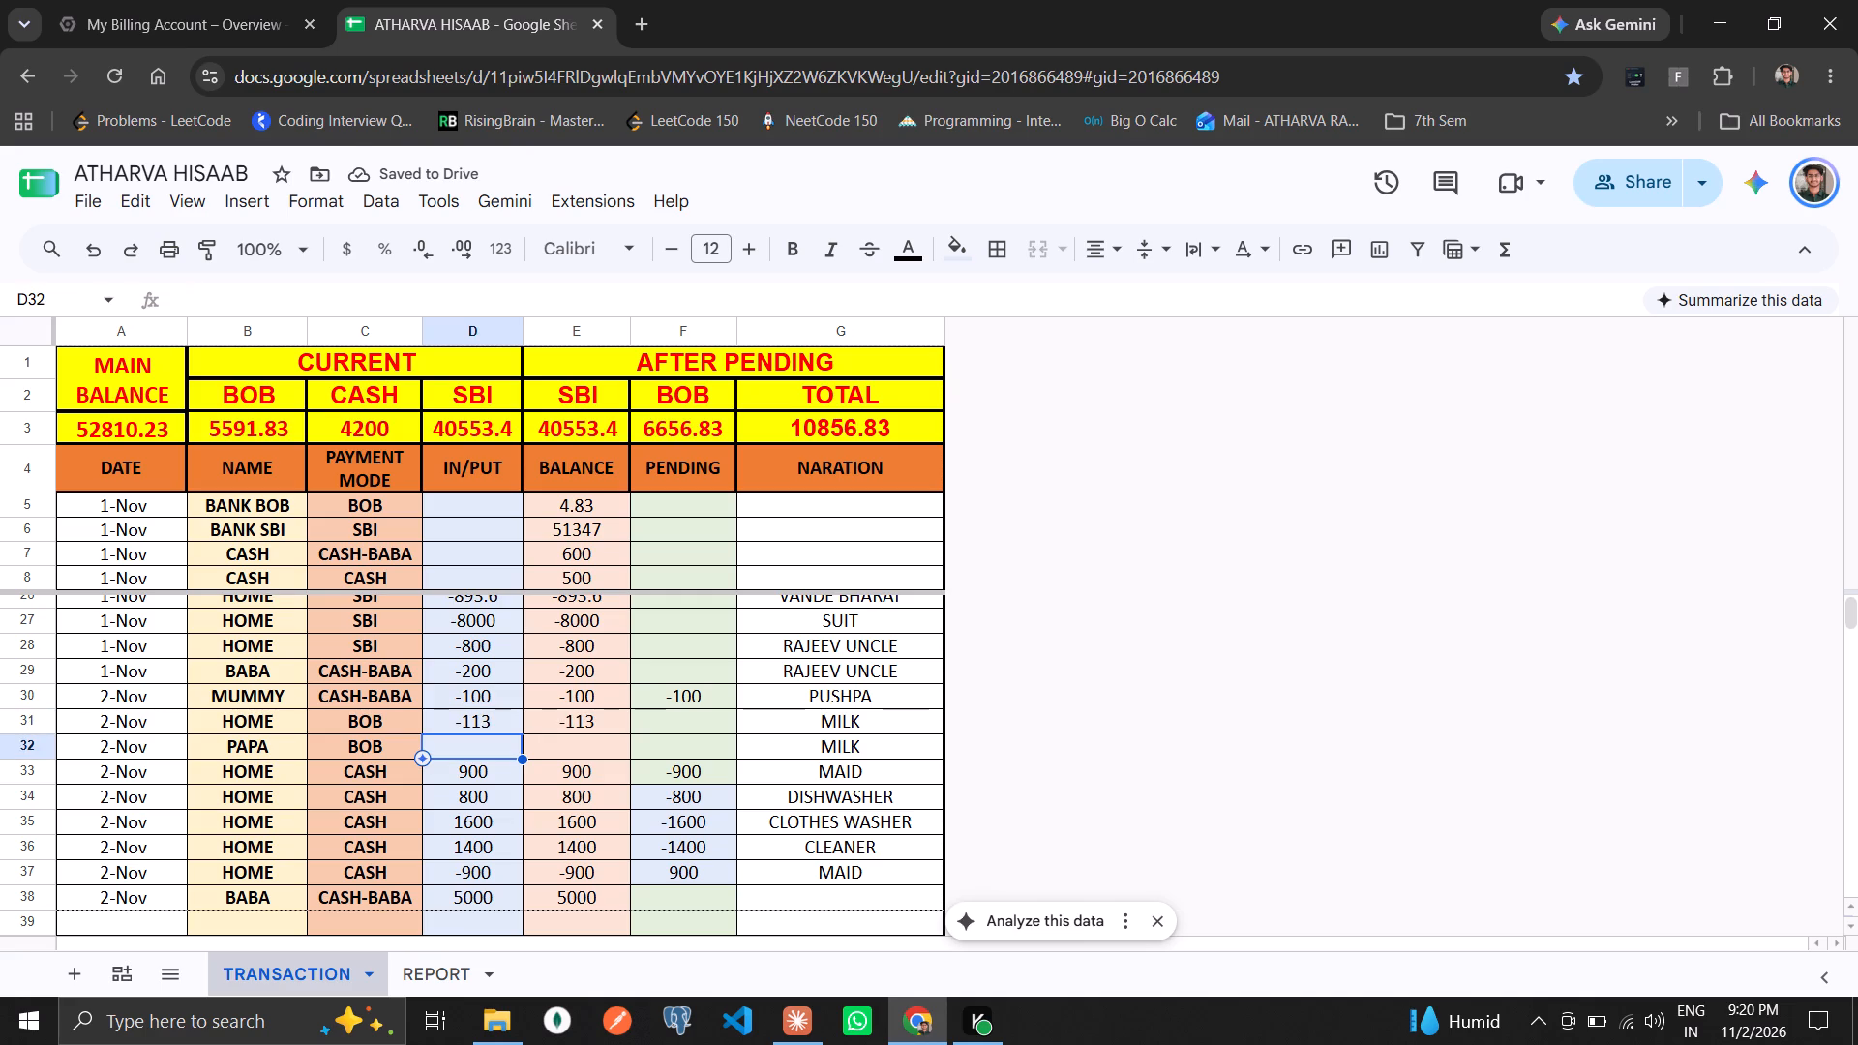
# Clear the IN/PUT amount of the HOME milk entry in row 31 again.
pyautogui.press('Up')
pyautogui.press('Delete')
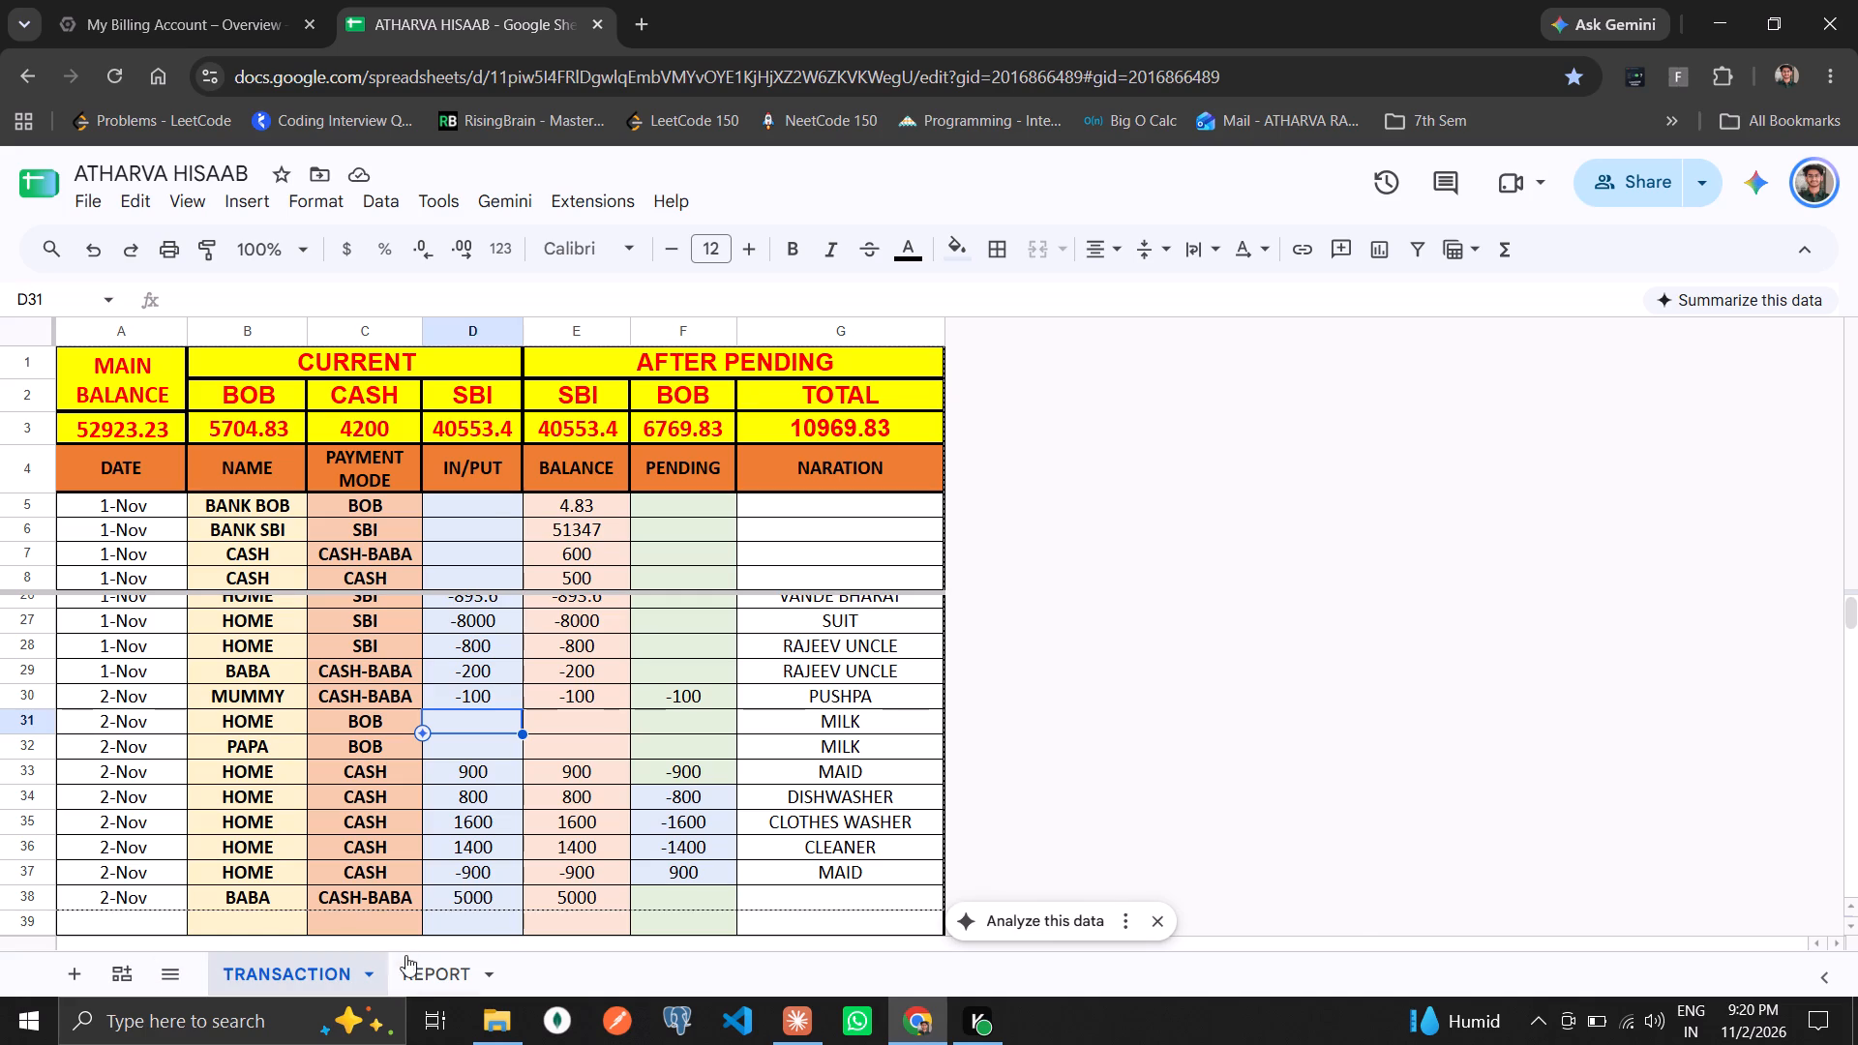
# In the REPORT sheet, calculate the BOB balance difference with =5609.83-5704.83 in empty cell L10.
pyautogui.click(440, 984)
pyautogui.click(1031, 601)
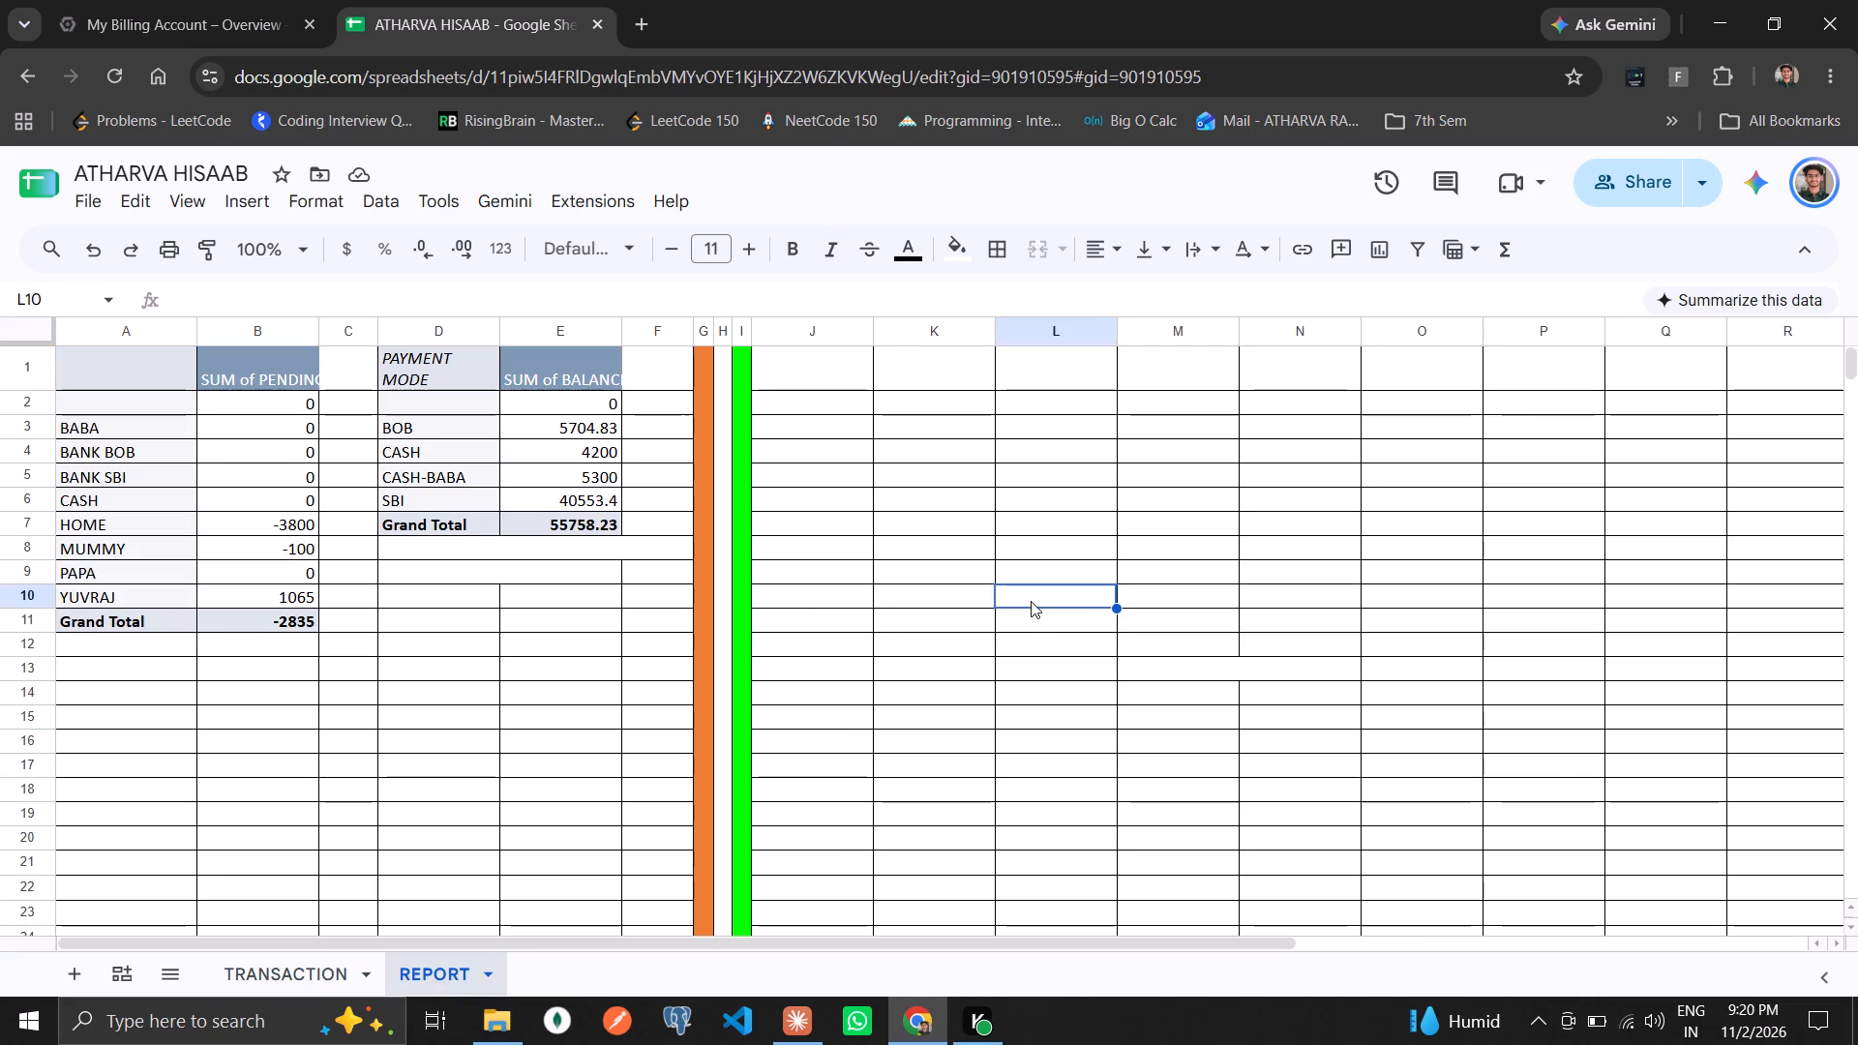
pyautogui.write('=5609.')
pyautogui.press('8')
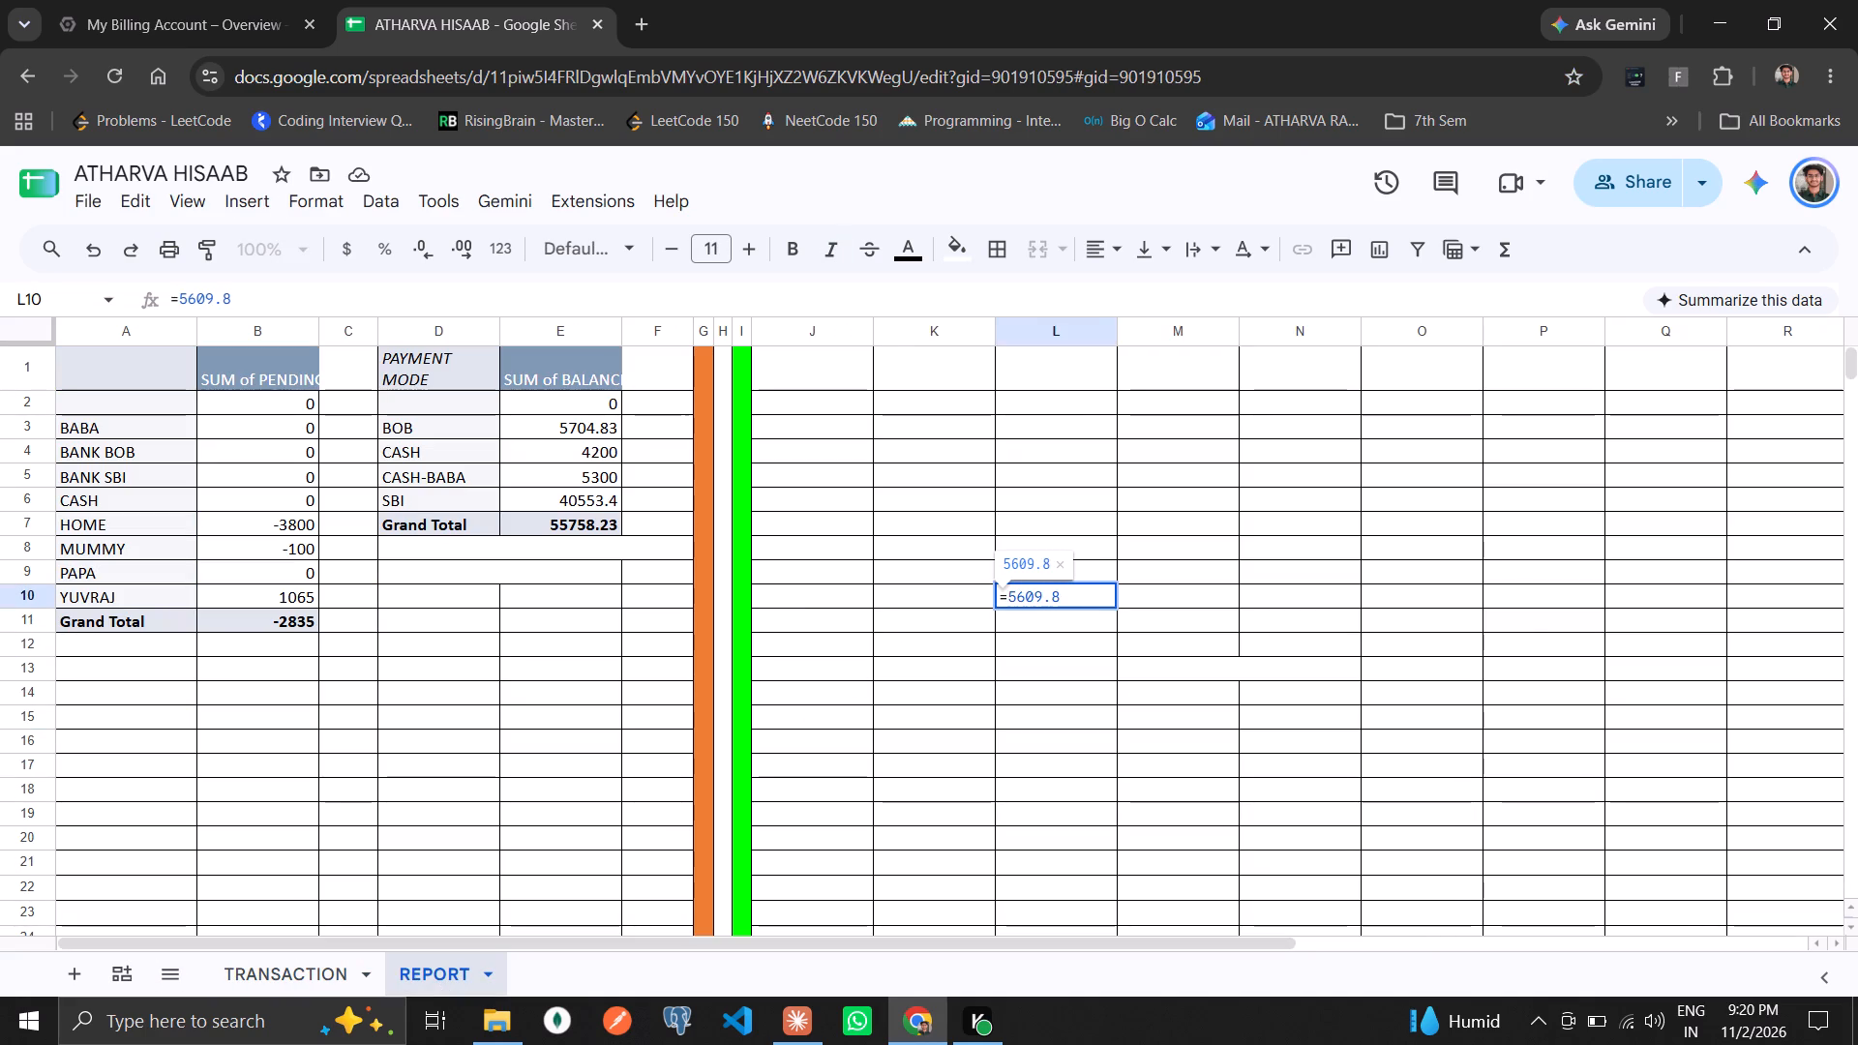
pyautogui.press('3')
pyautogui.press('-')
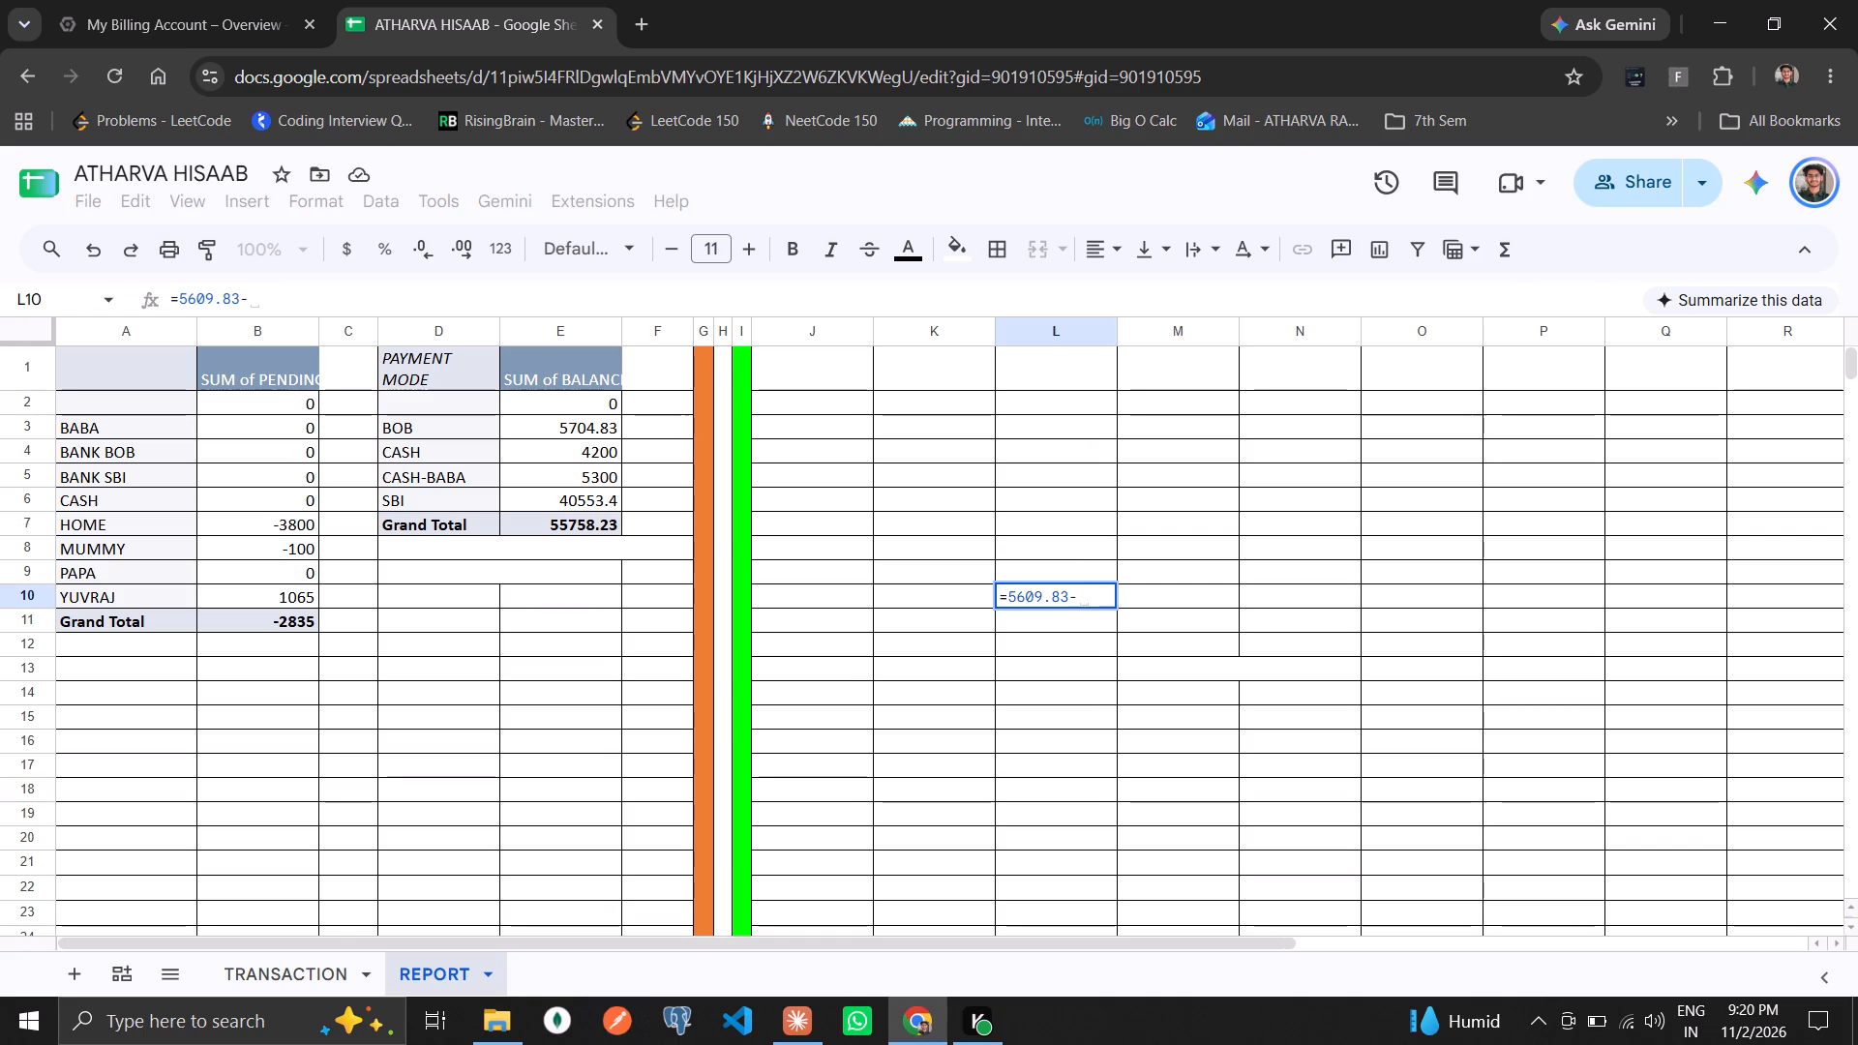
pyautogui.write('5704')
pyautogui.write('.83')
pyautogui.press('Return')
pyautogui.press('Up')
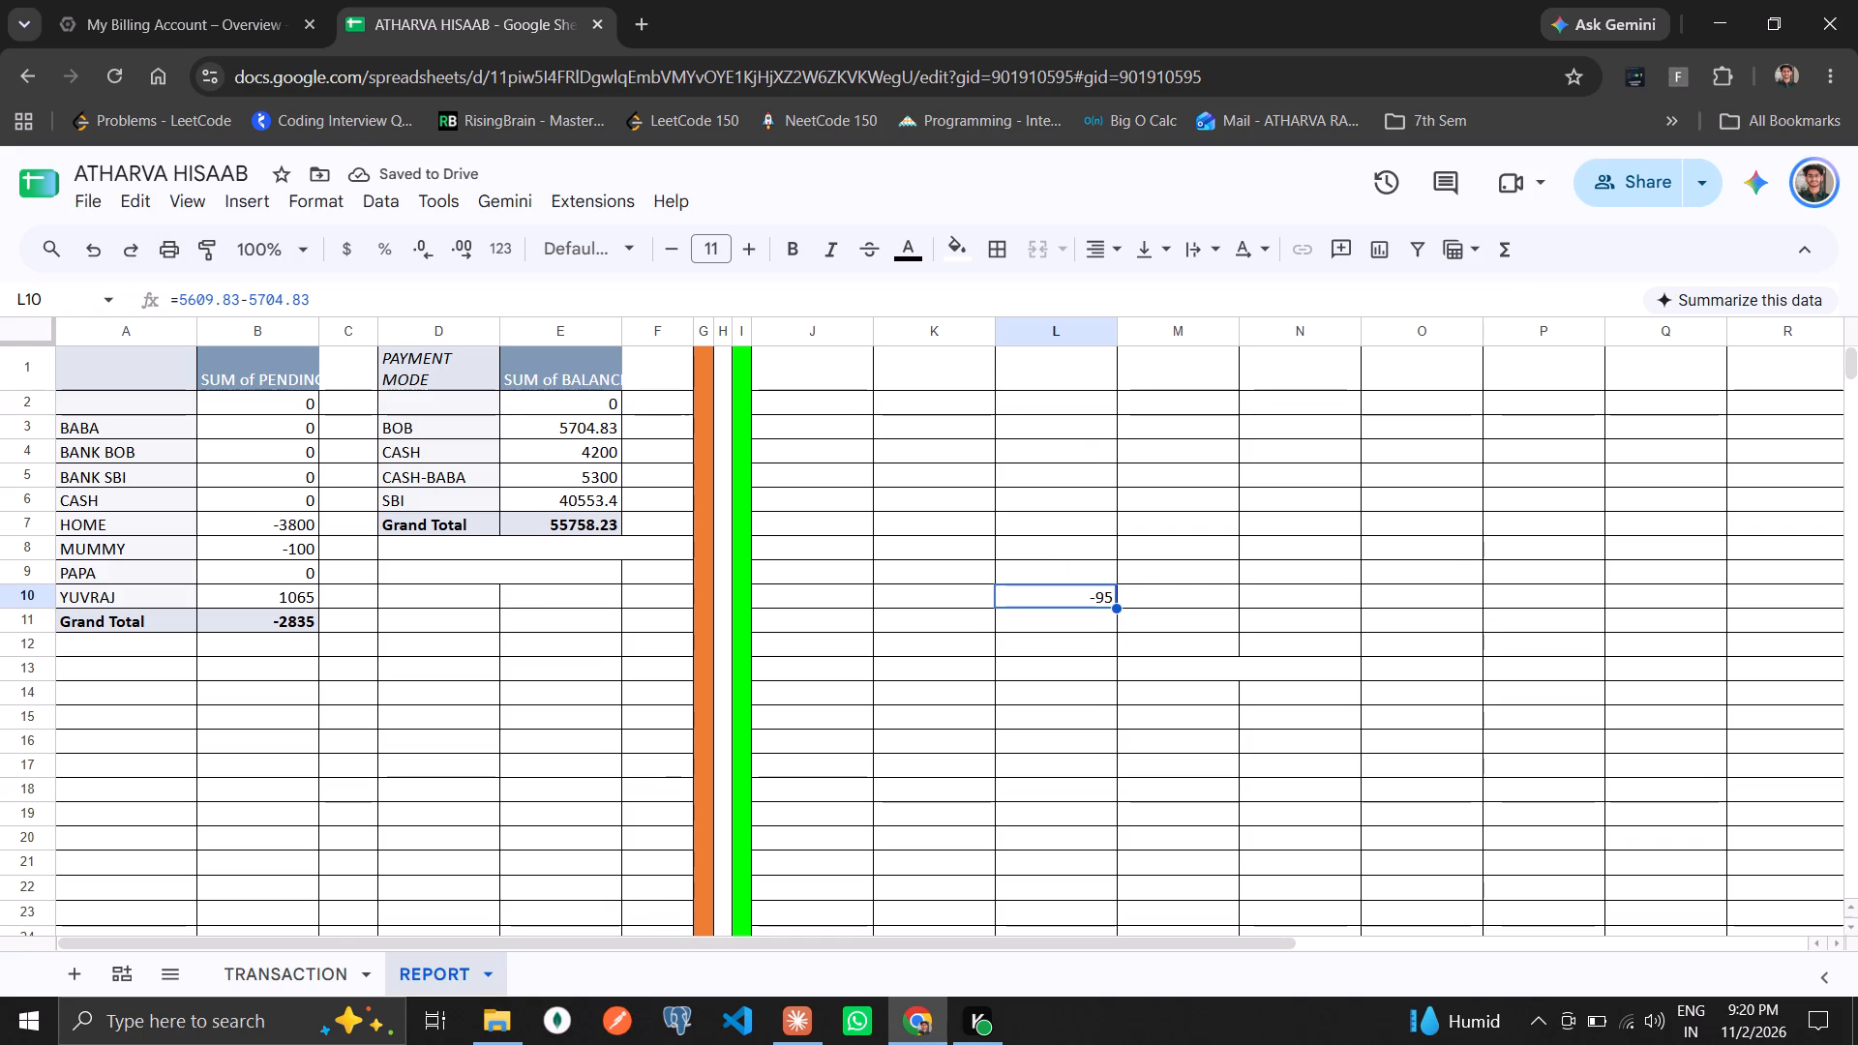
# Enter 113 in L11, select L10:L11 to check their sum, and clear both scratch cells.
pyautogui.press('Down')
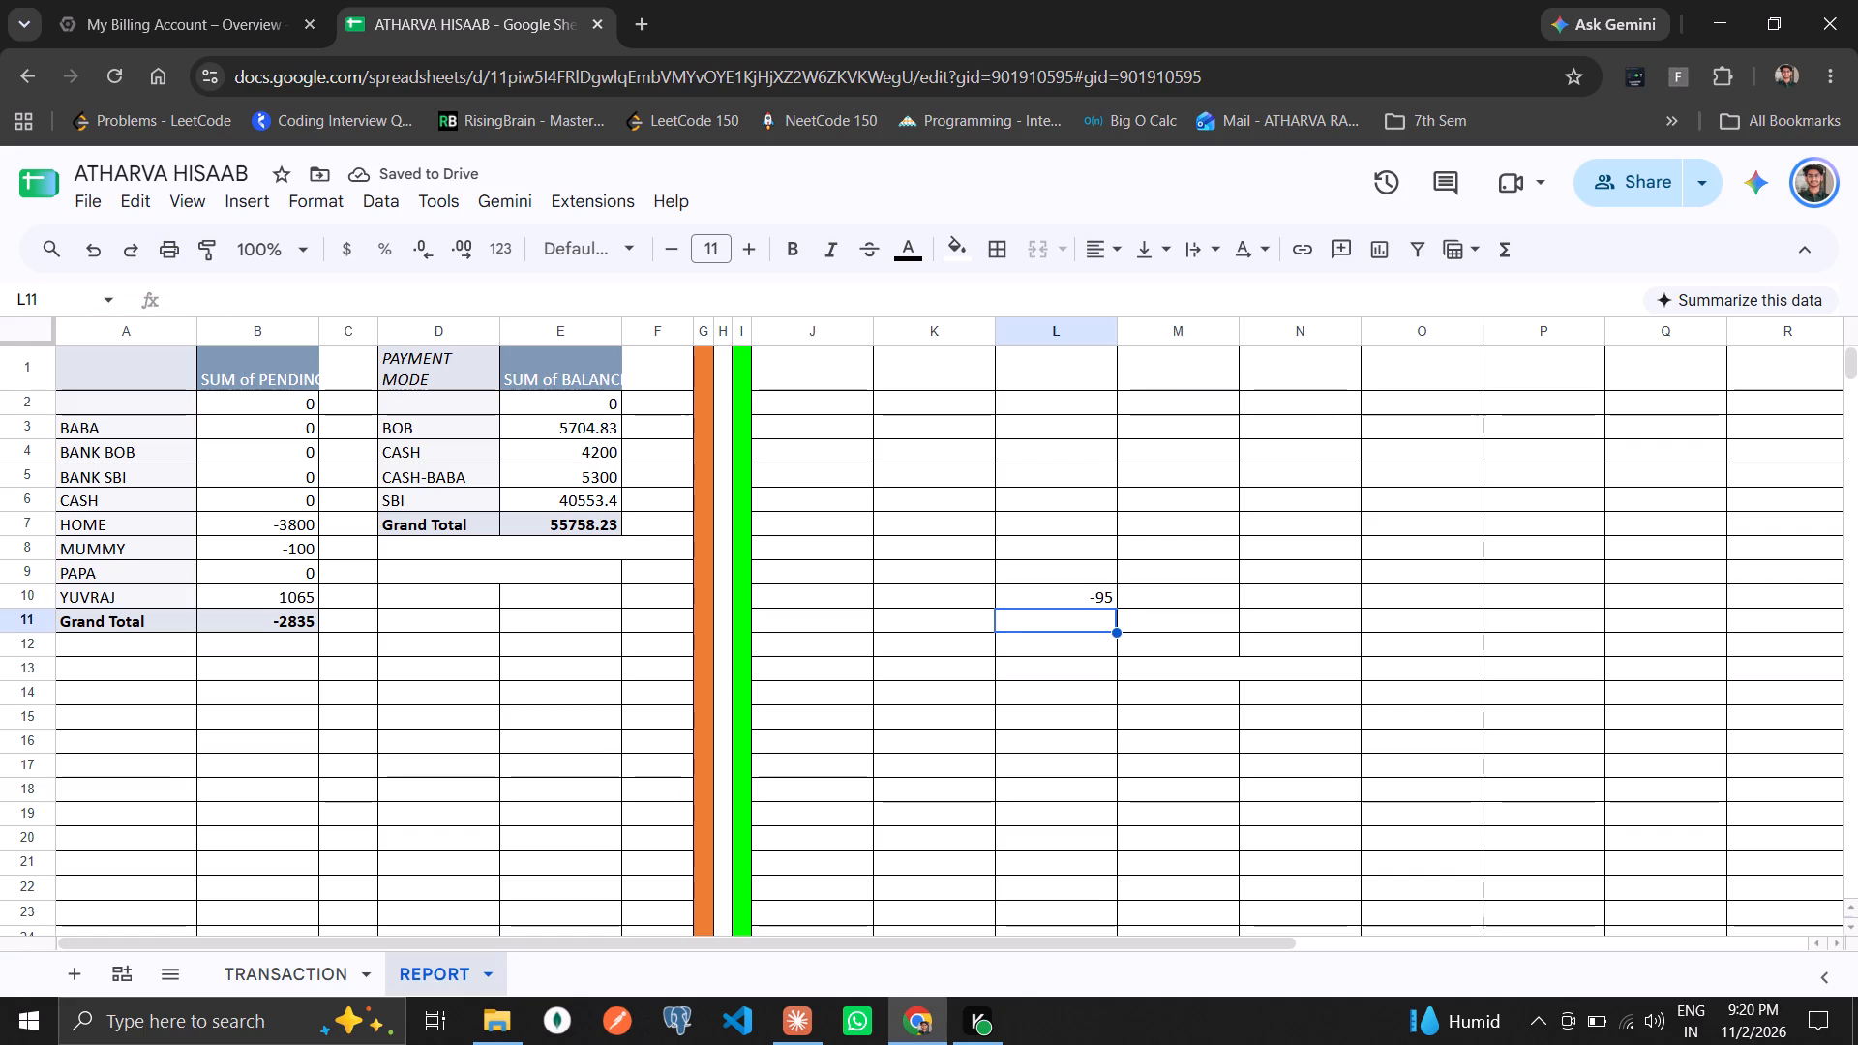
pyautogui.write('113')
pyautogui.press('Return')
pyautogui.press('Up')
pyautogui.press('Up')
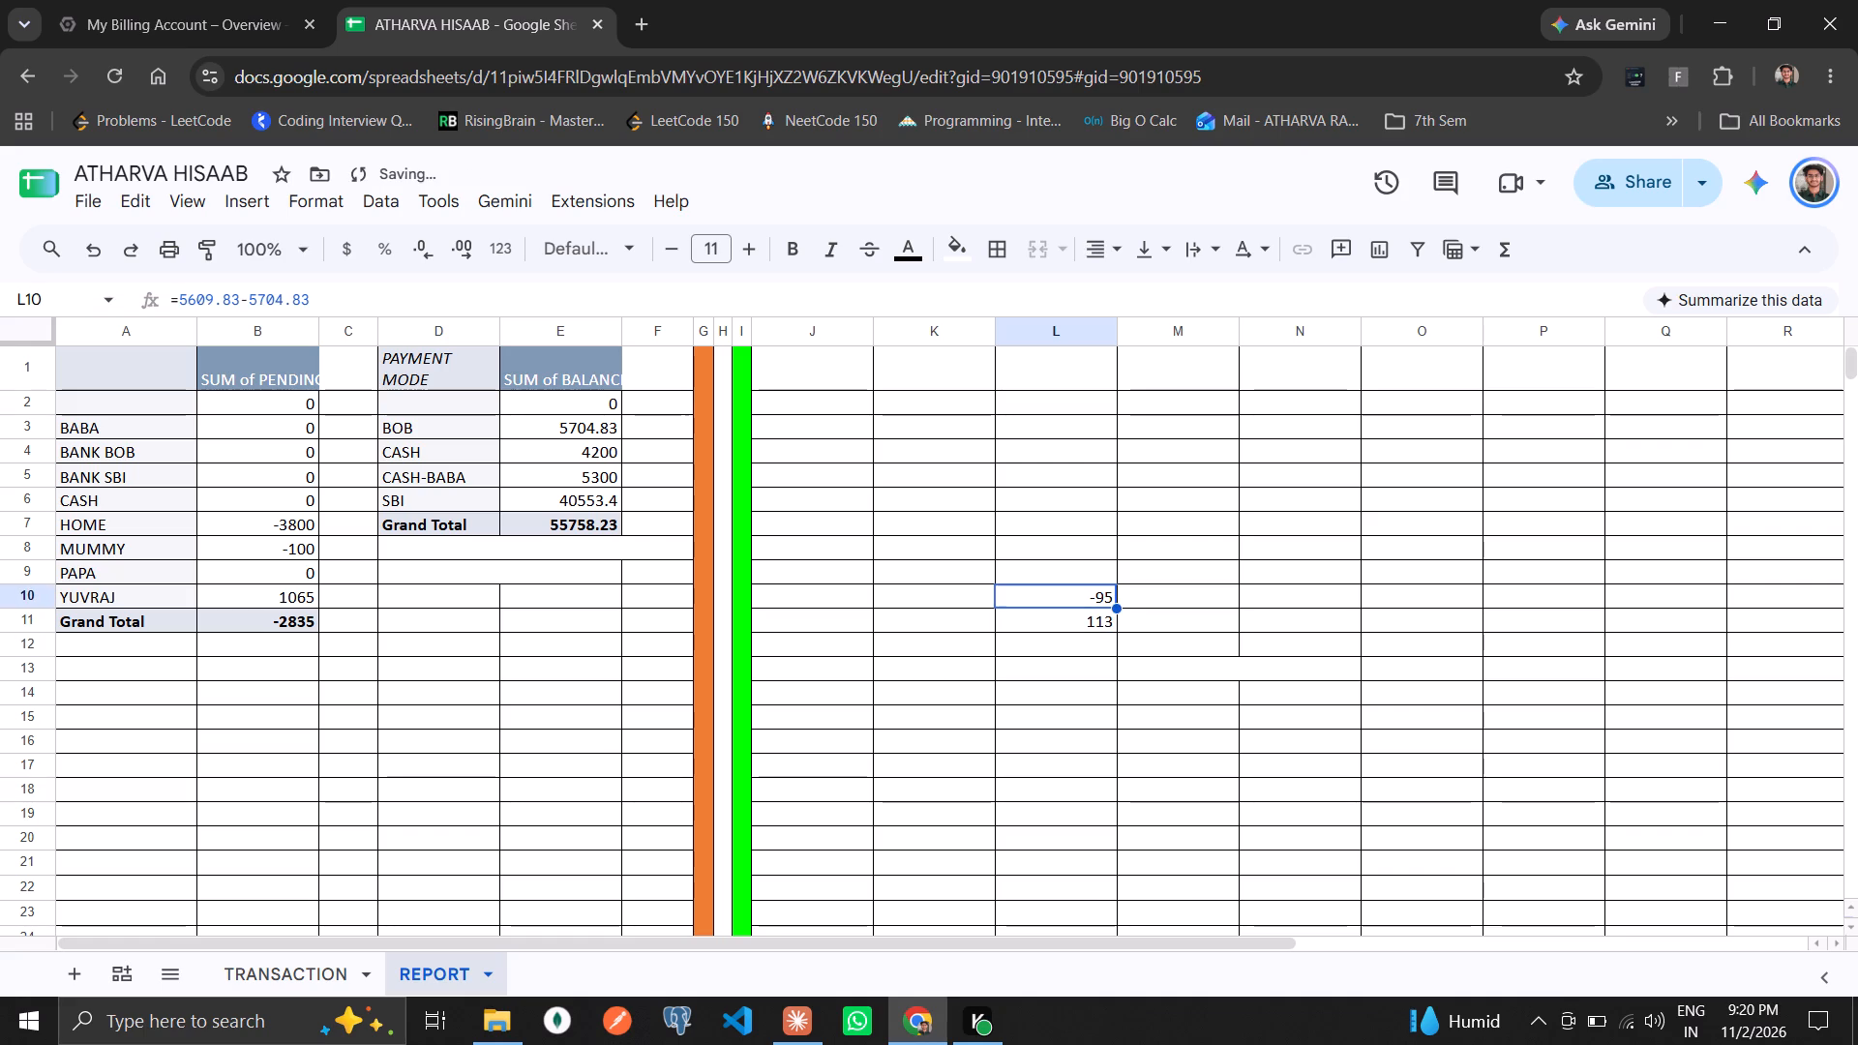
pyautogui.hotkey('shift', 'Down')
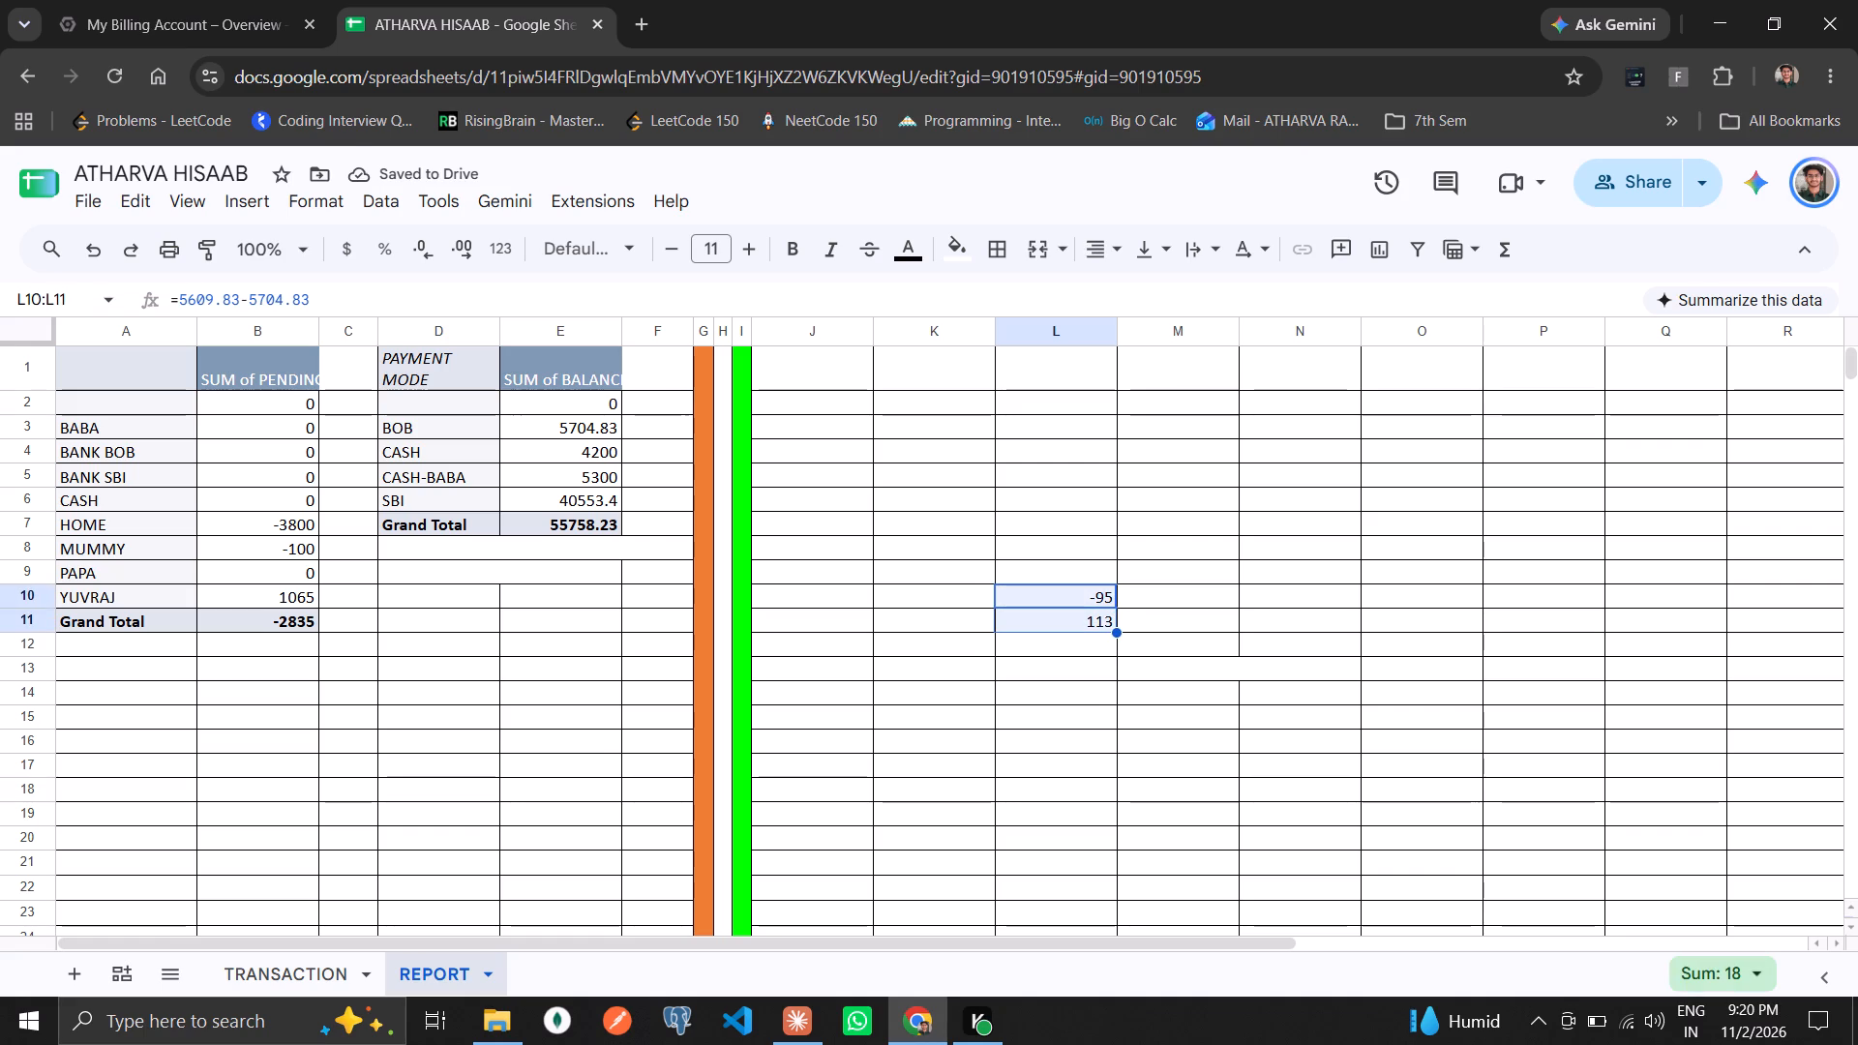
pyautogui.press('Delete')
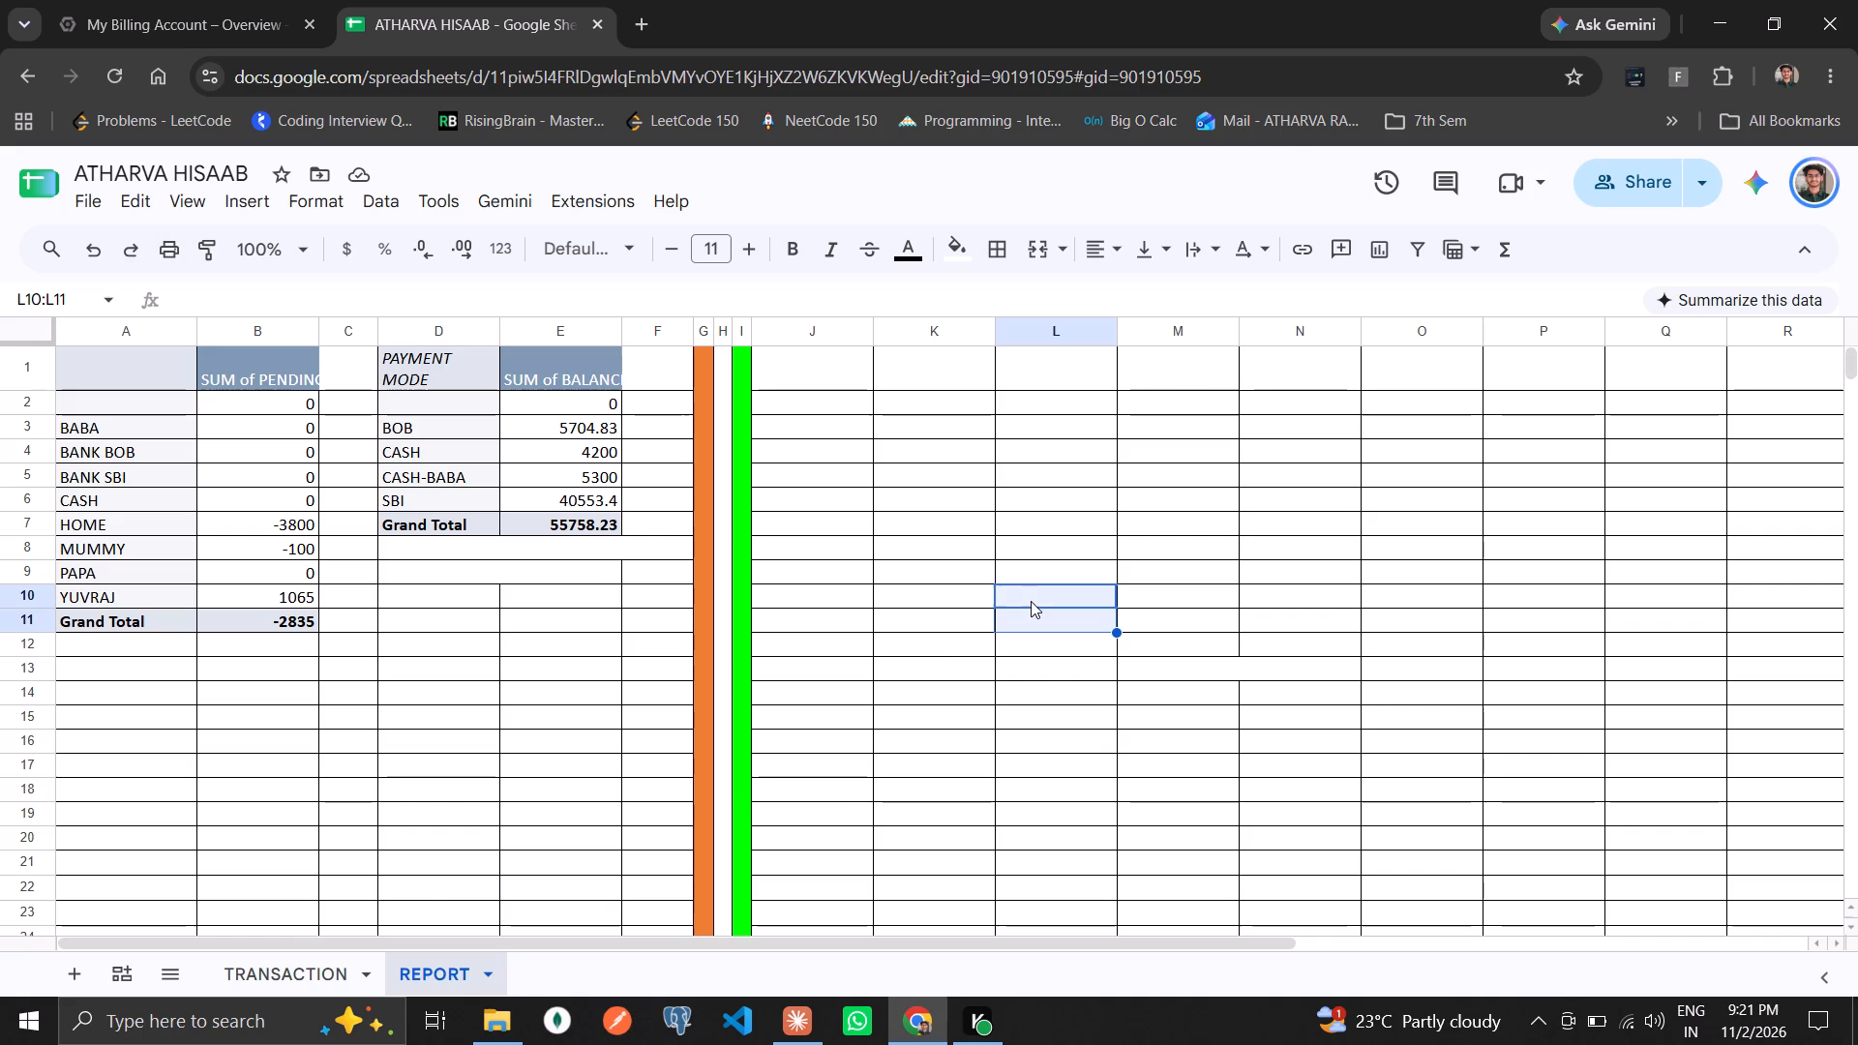
# In the TRANSACTION sheet, enter IN/PUT -113 for HOME milk in row 31 and PENDING 113 for PAPA in row 32.
pyautogui.click(335, 958)
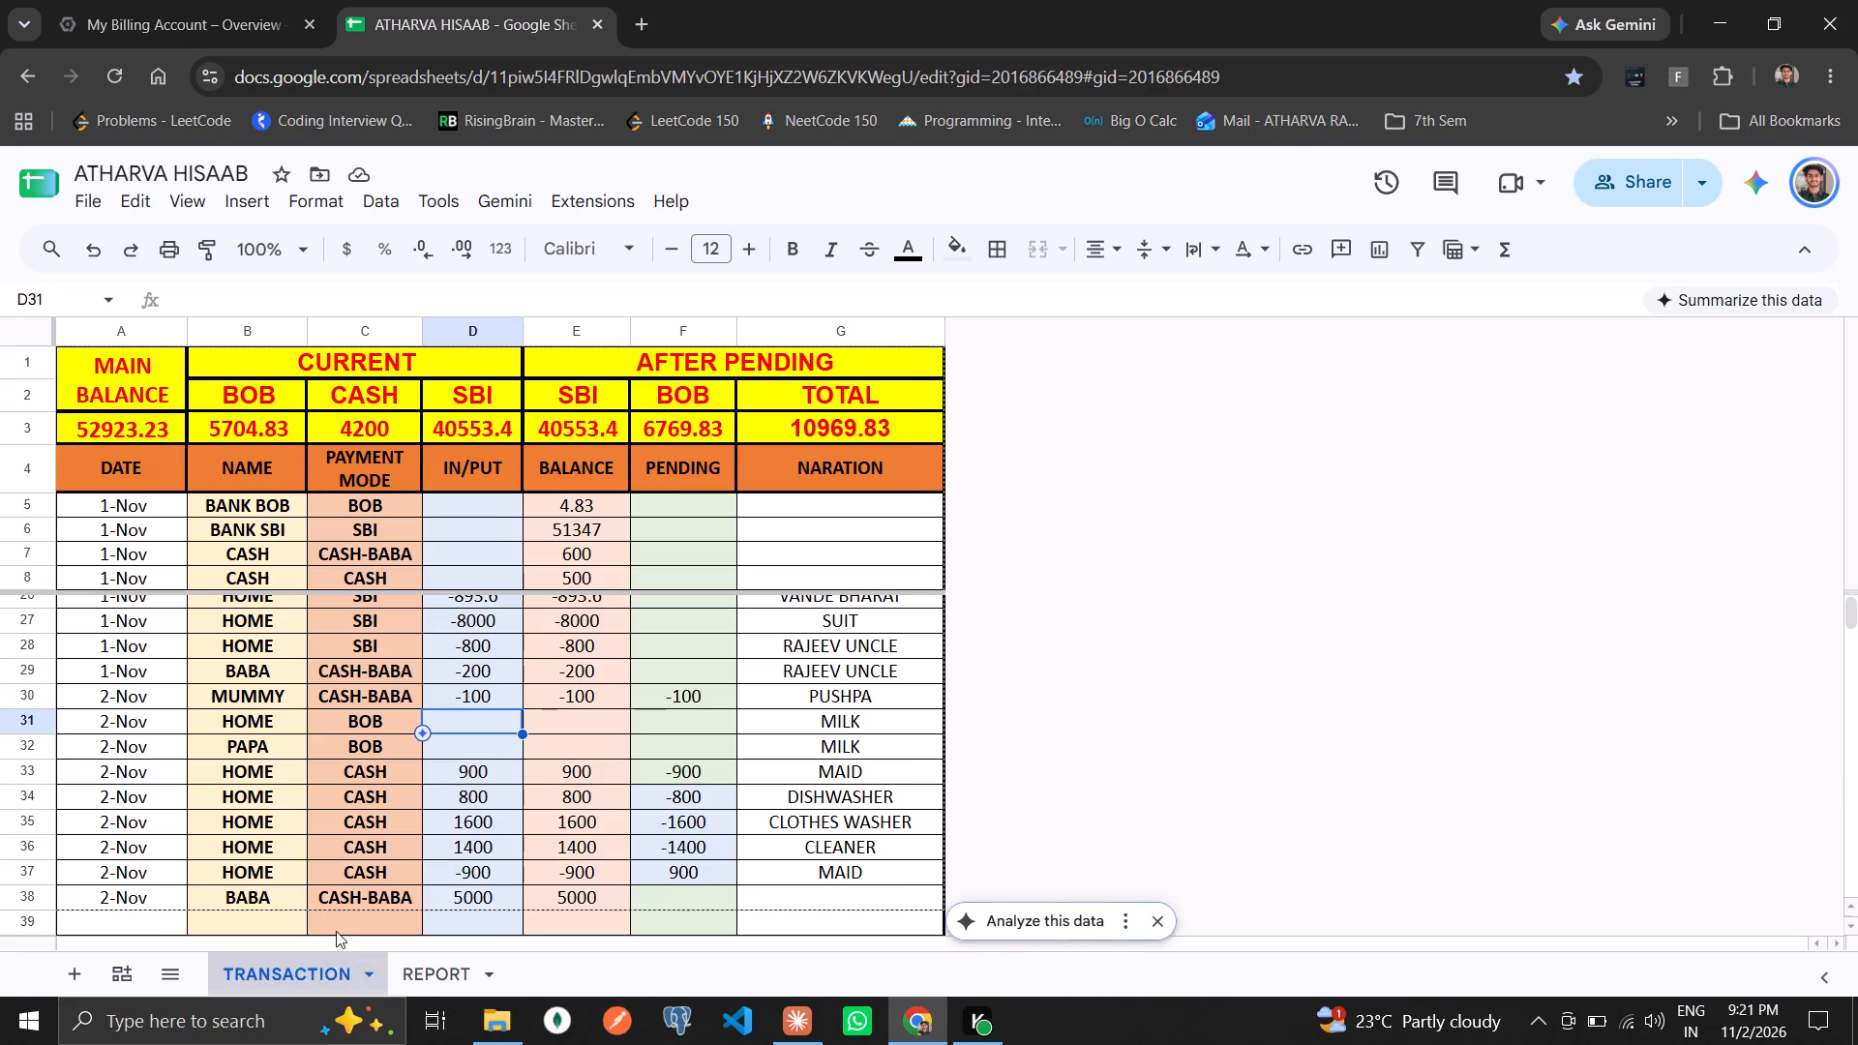
pyautogui.write('--')
pyautogui.press('BackSpace')
pyautogui.write('113')
pyautogui.press('Down')
pyautogui.press('Right')
pyautogui.press('Right')
pyautogui.write('113')
pyautogui.press('Down')
pyautogui.press('Up')
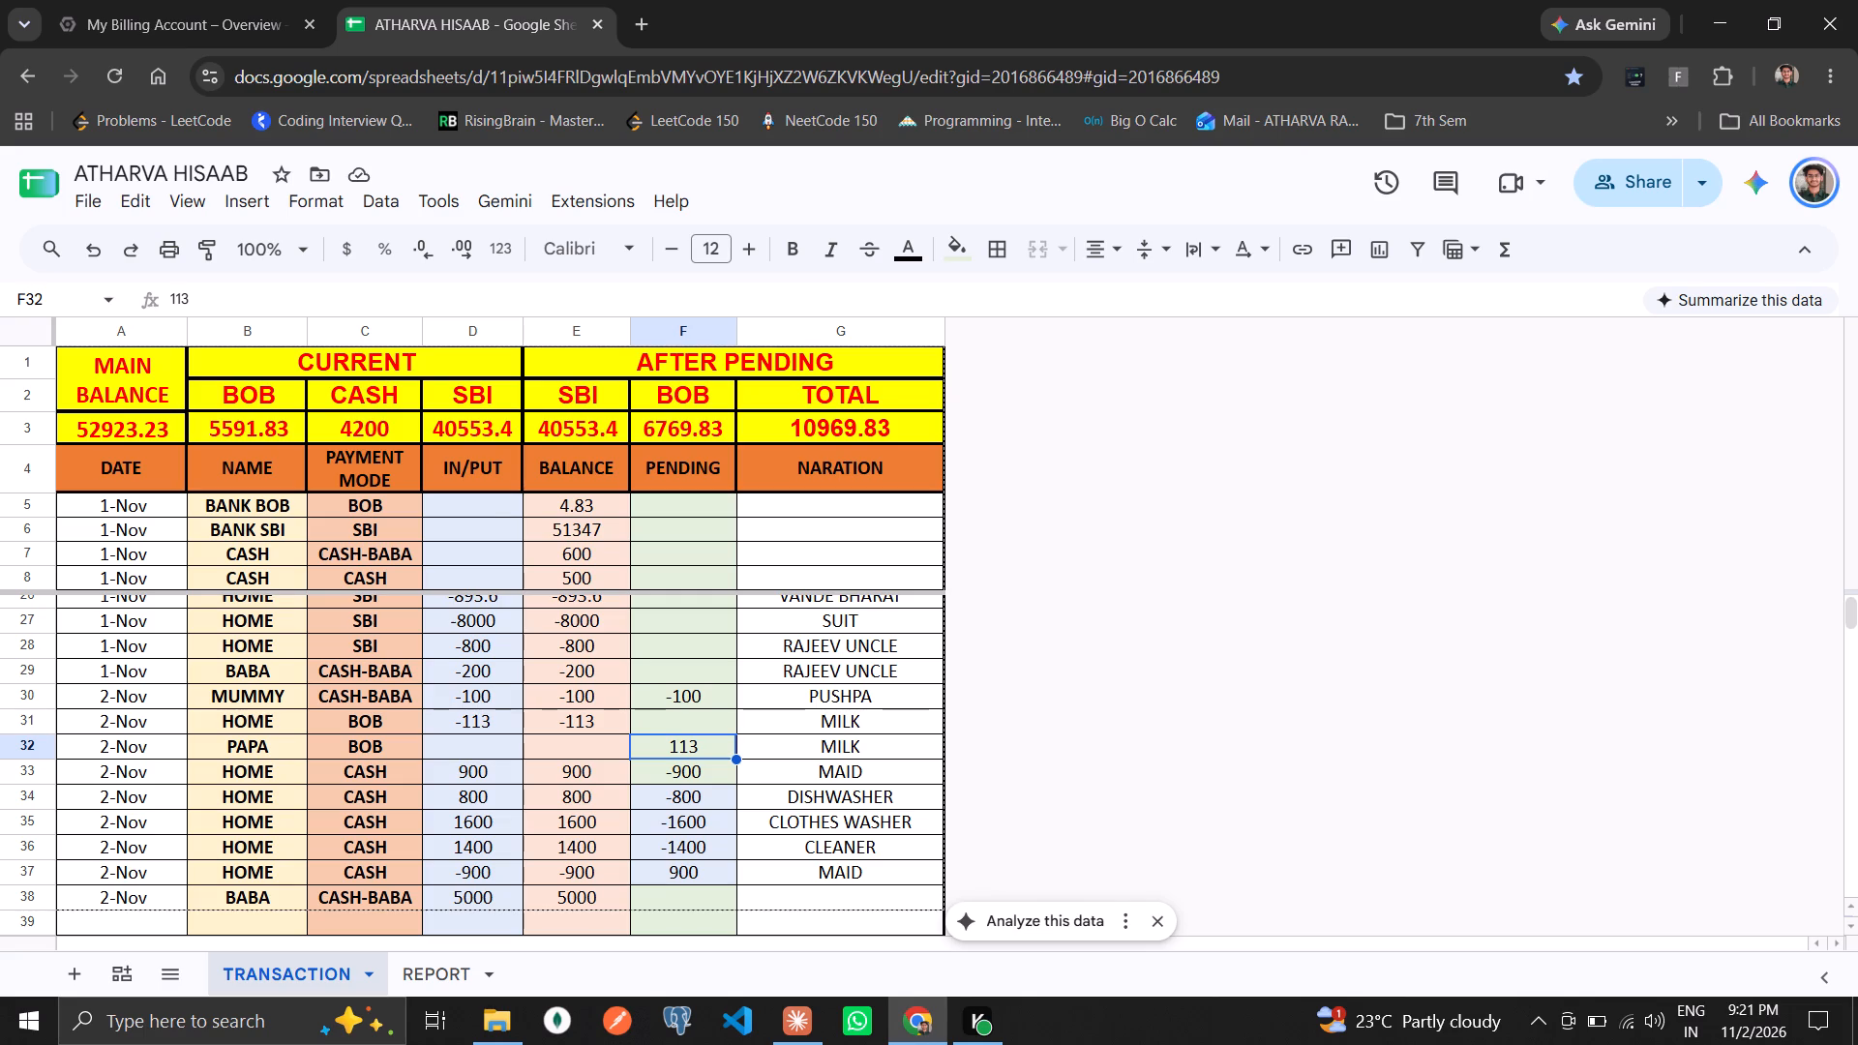
# Start row 39 with the 2-Nov date copied from the row above and go to its NAME cell.
pyautogui.press('Down')
pyautogui.press('Down')
pyautogui.press('Down')
pyautogui.press('Down')
pyautogui.press('Down')
pyautogui.press('Down')
pyautogui.press('Down')
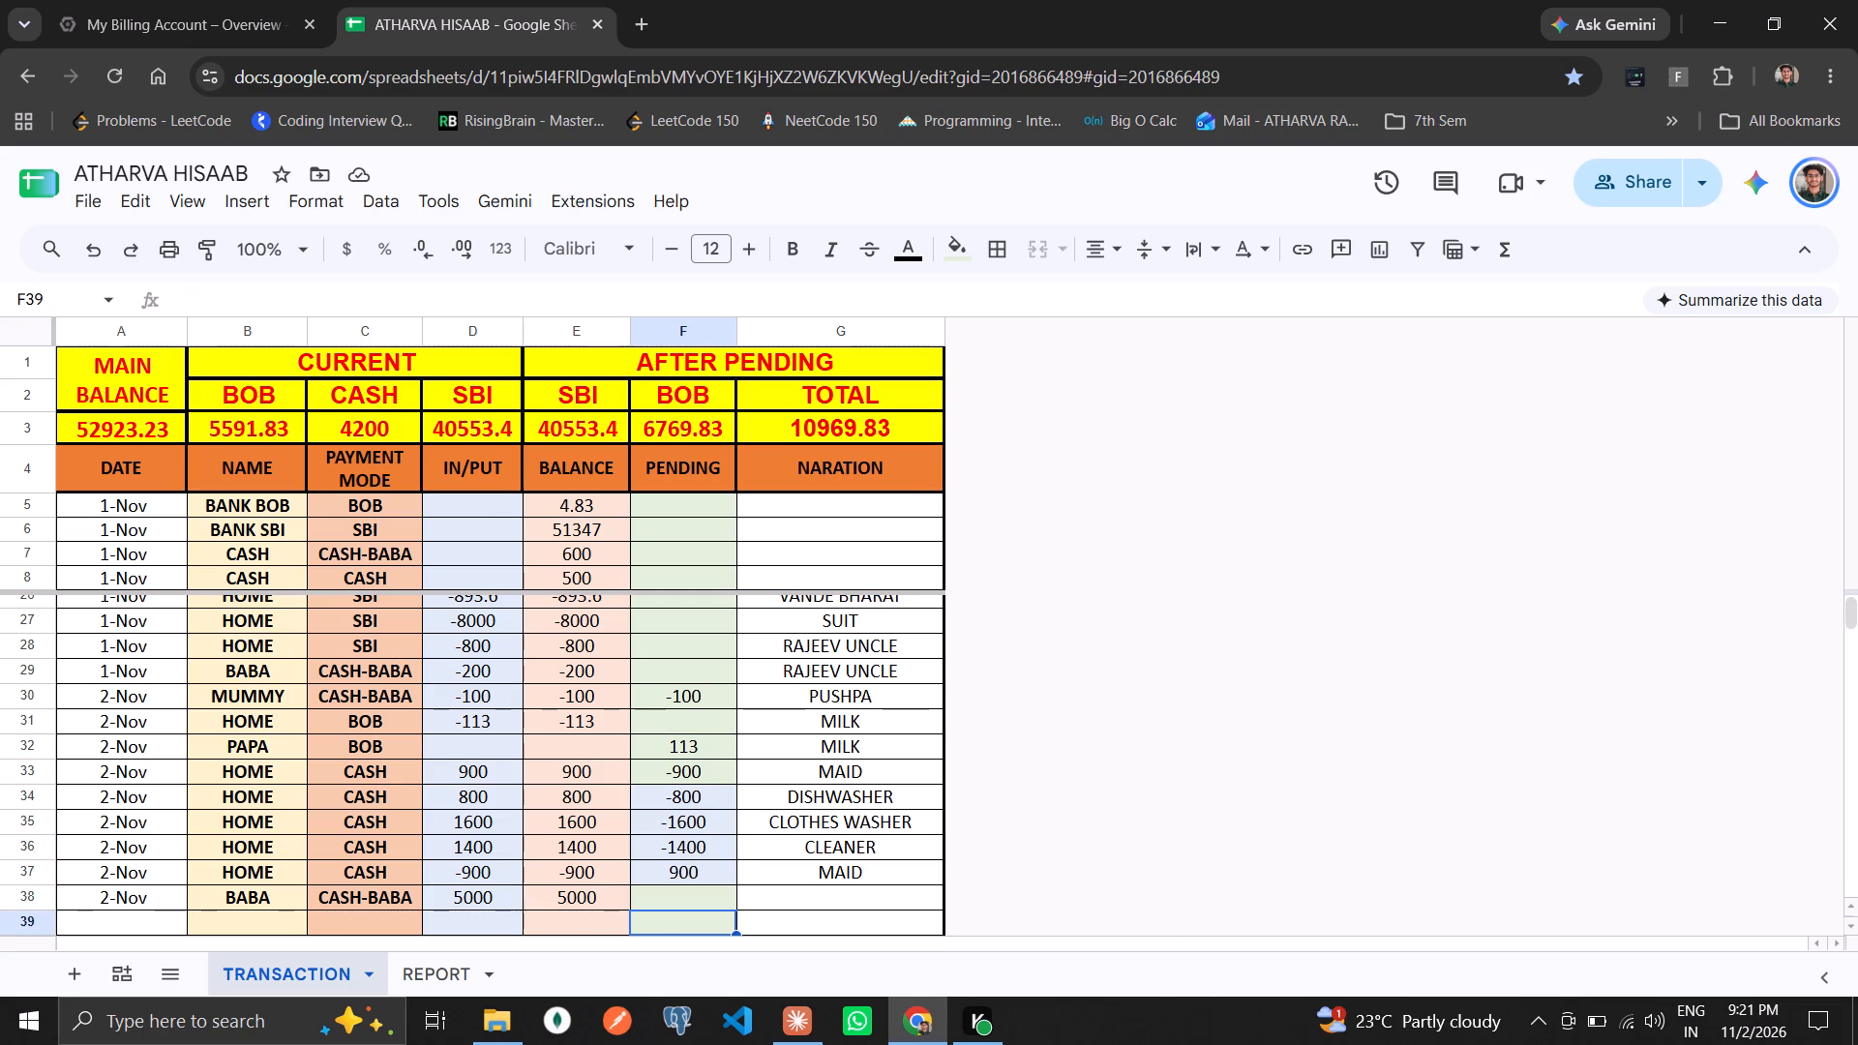
pyautogui.press('Left')
pyautogui.press('Left')
pyautogui.press('Left')
pyautogui.press('Left')
pyautogui.press('Left')
pyautogui.press('Left')
pyautogui.hotkey('ctrl', 'd')
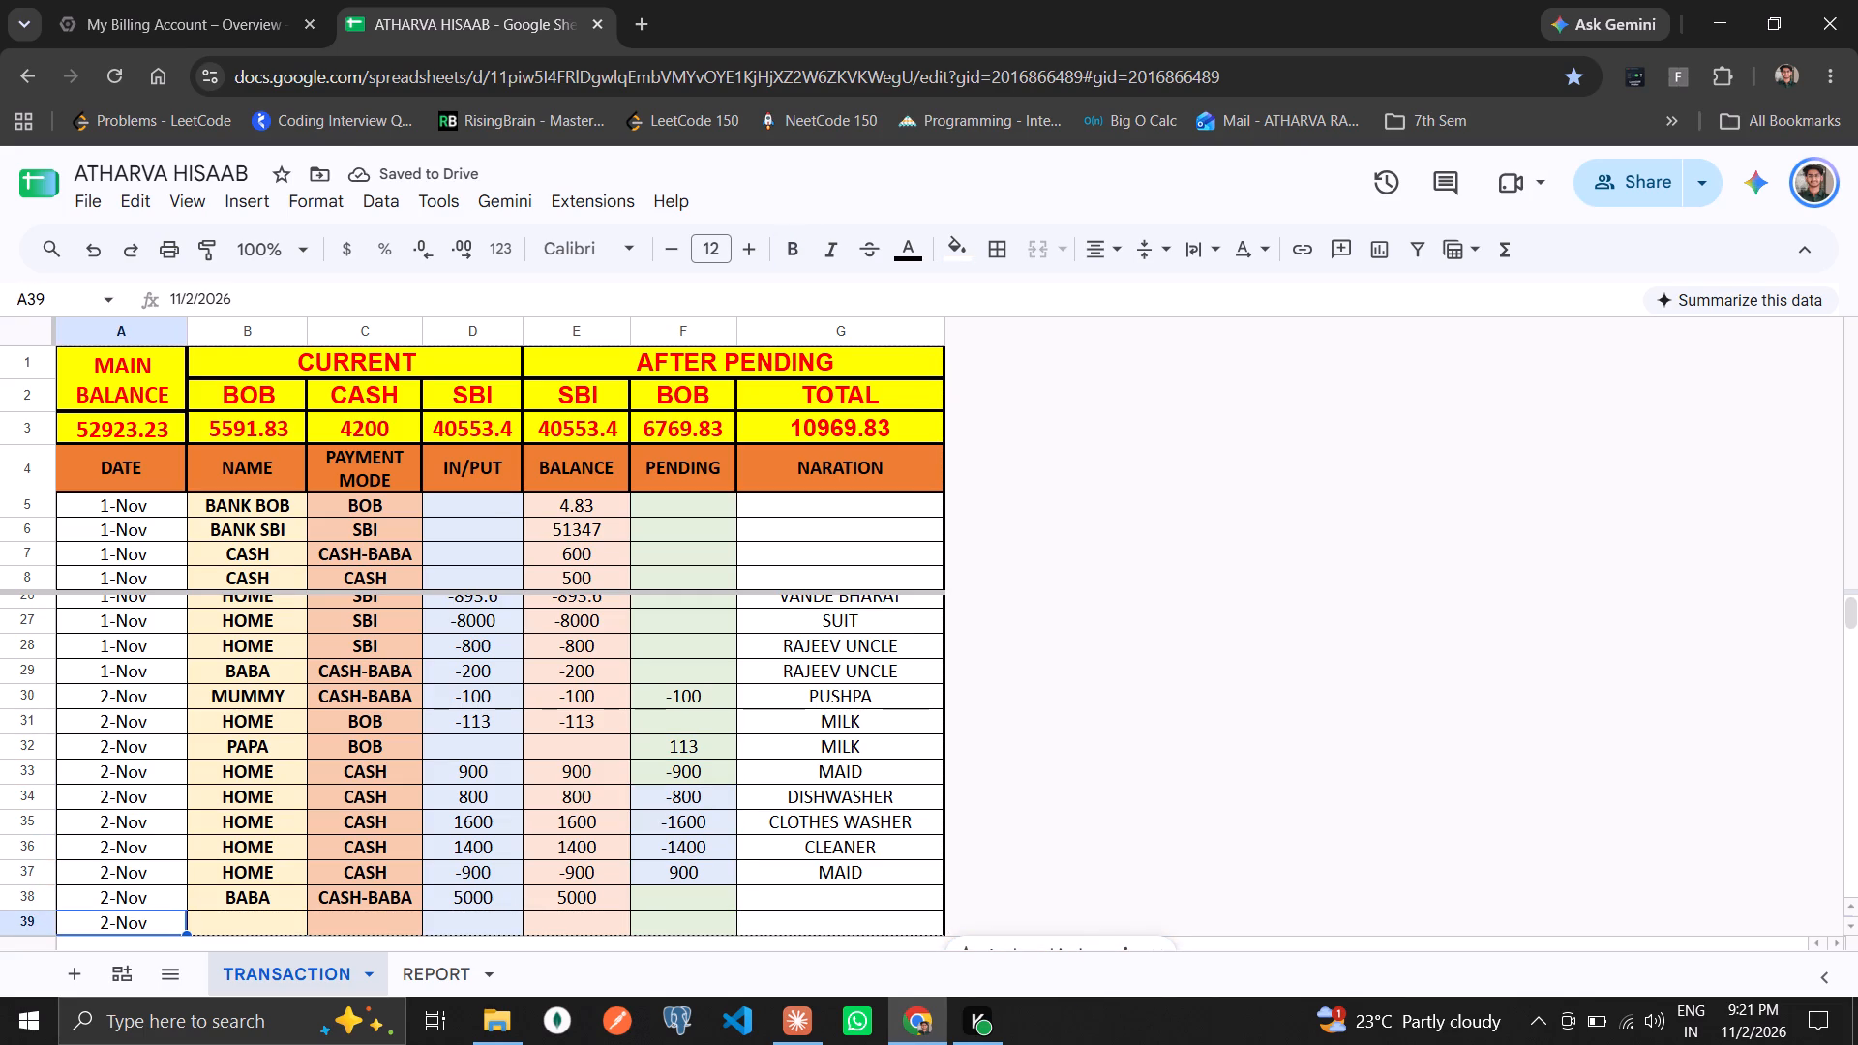
pyautogui.press('Right')
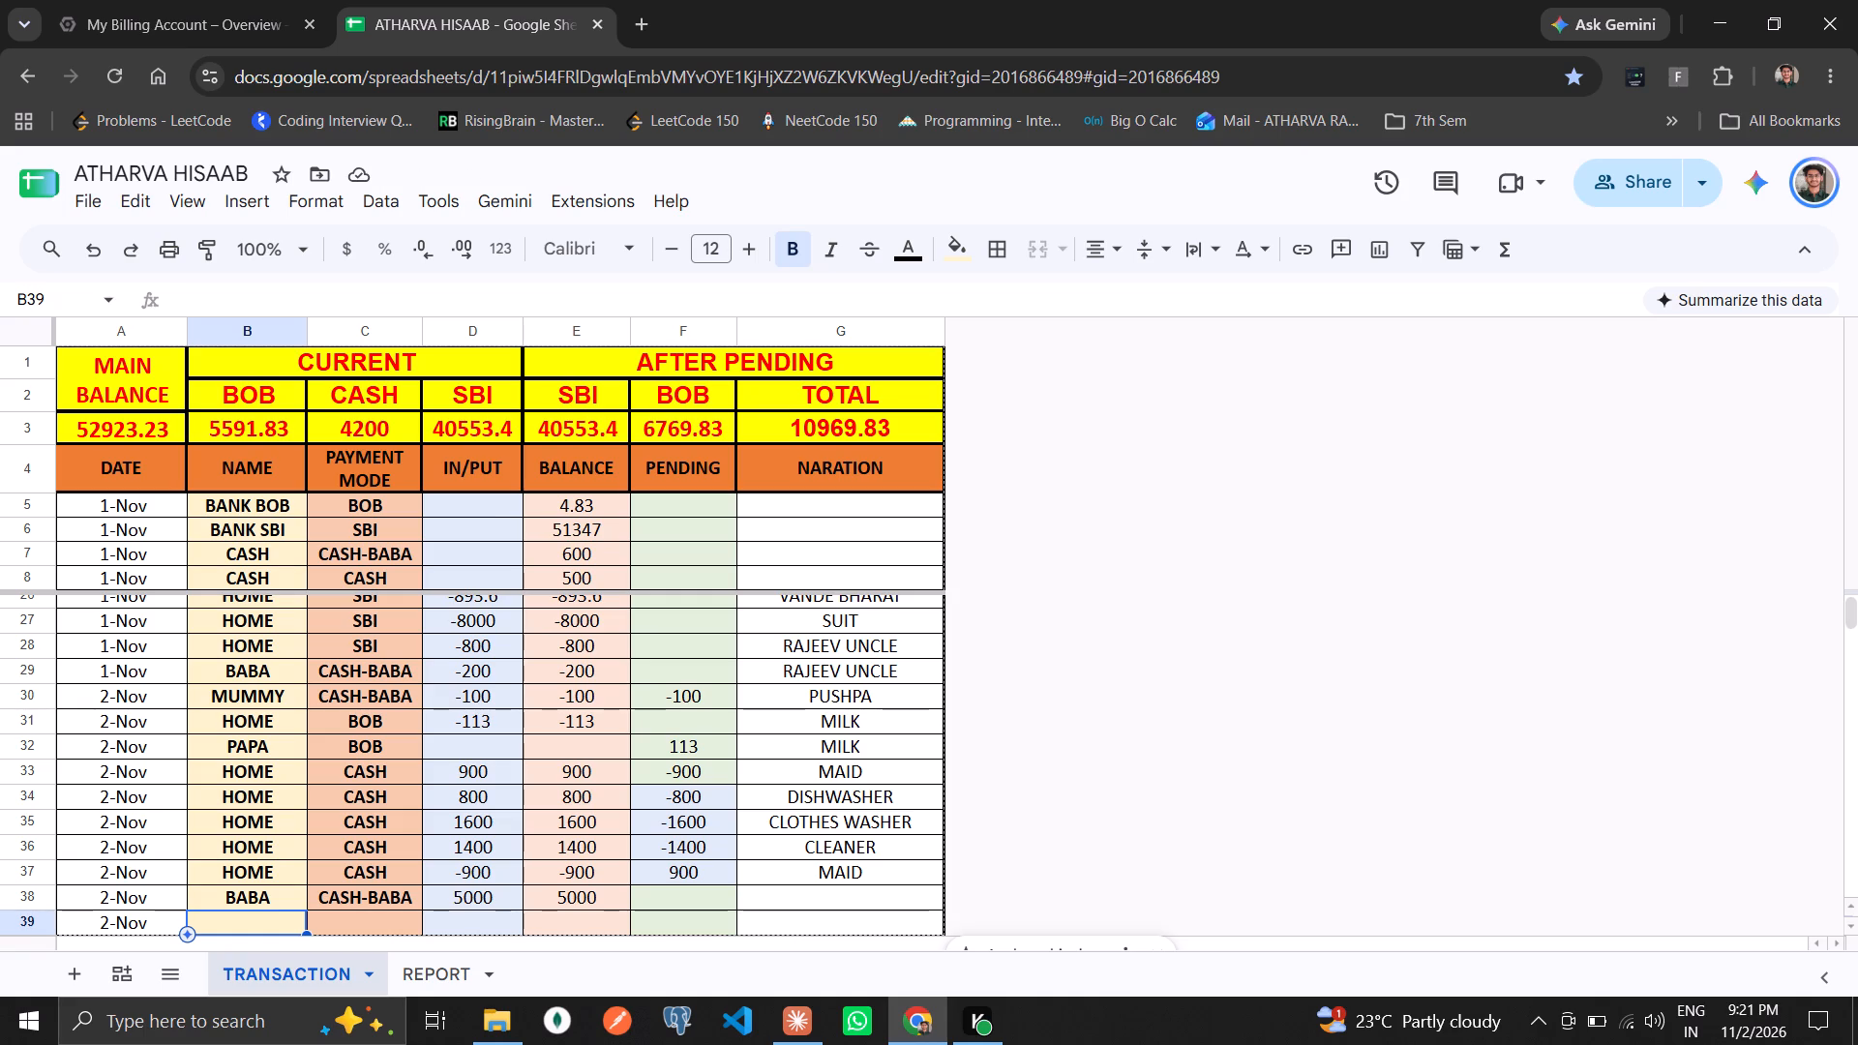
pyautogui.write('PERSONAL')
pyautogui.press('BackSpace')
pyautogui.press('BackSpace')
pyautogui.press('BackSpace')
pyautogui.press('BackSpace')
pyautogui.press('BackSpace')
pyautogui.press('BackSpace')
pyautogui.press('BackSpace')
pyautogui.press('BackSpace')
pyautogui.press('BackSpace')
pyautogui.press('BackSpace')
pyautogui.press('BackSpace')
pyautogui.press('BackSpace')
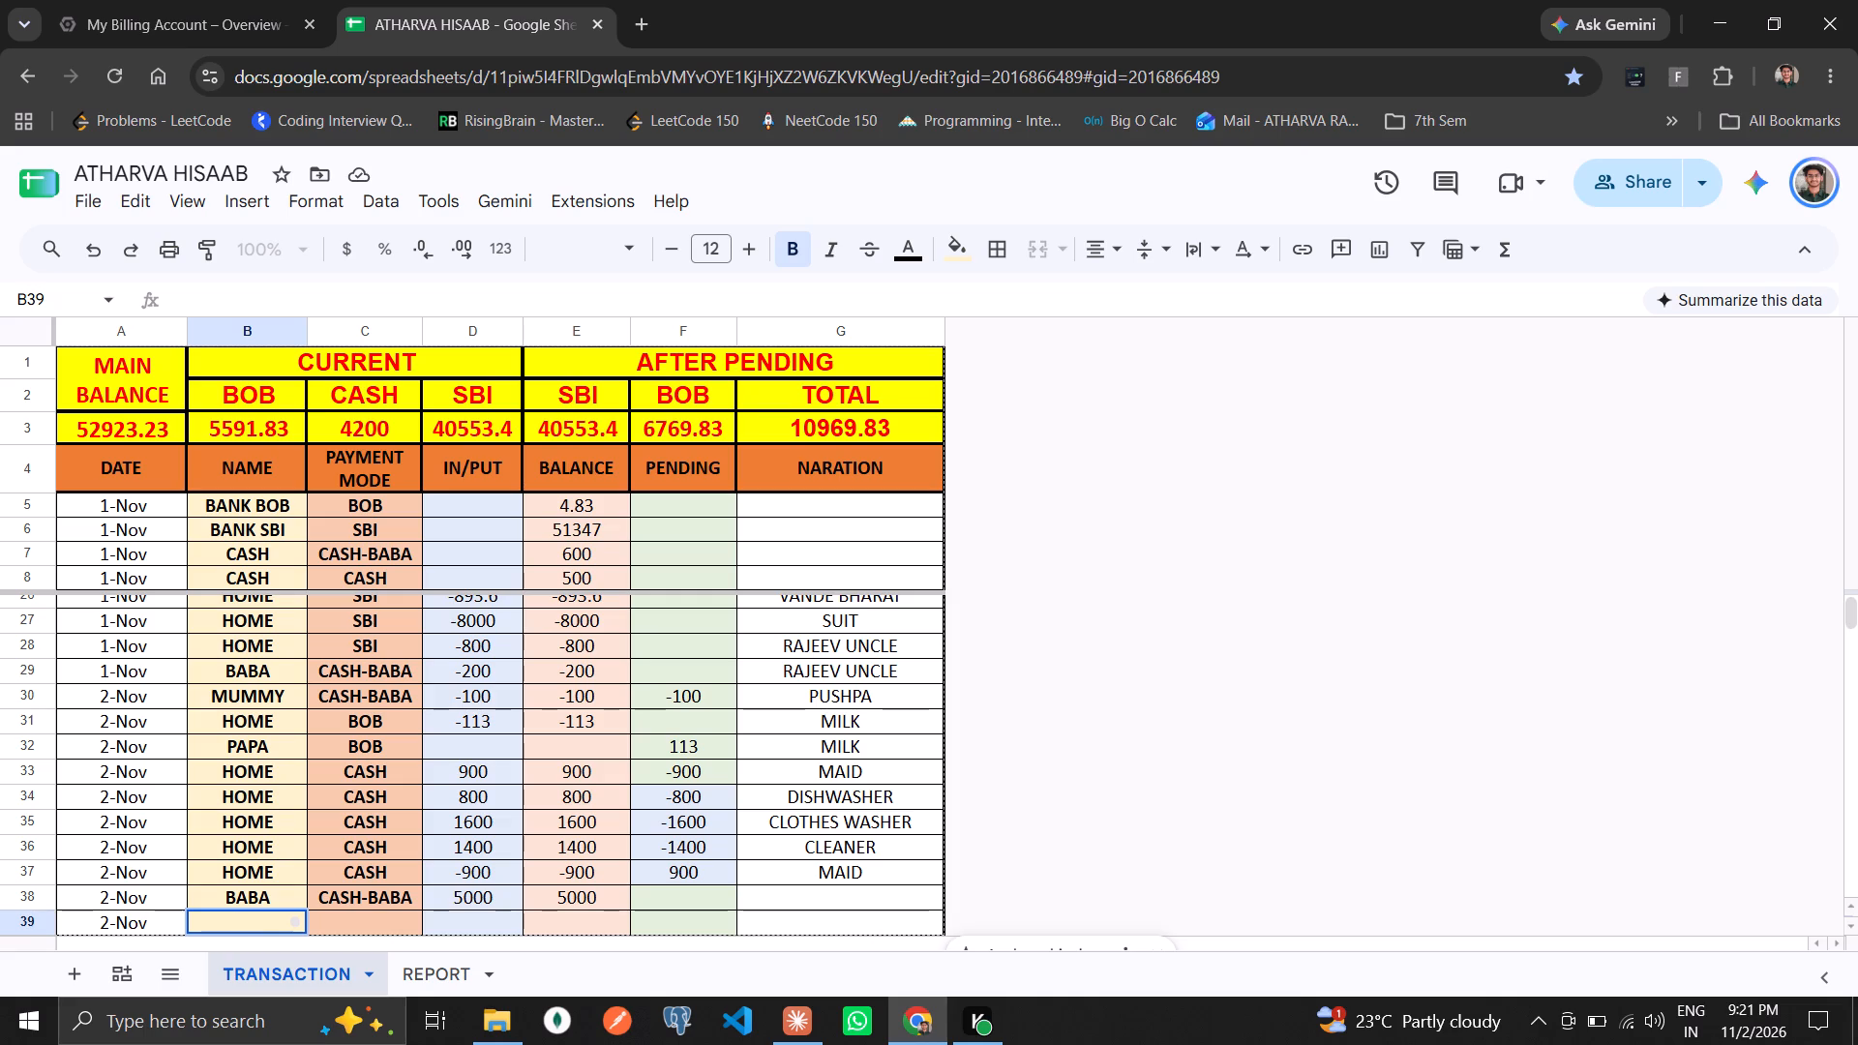
# Fill row 39 with name OTHER, payment mode BOB and an IN/PUT amount of 18.
pyautogui.write('OTHER')
pyautogui.press('Right')
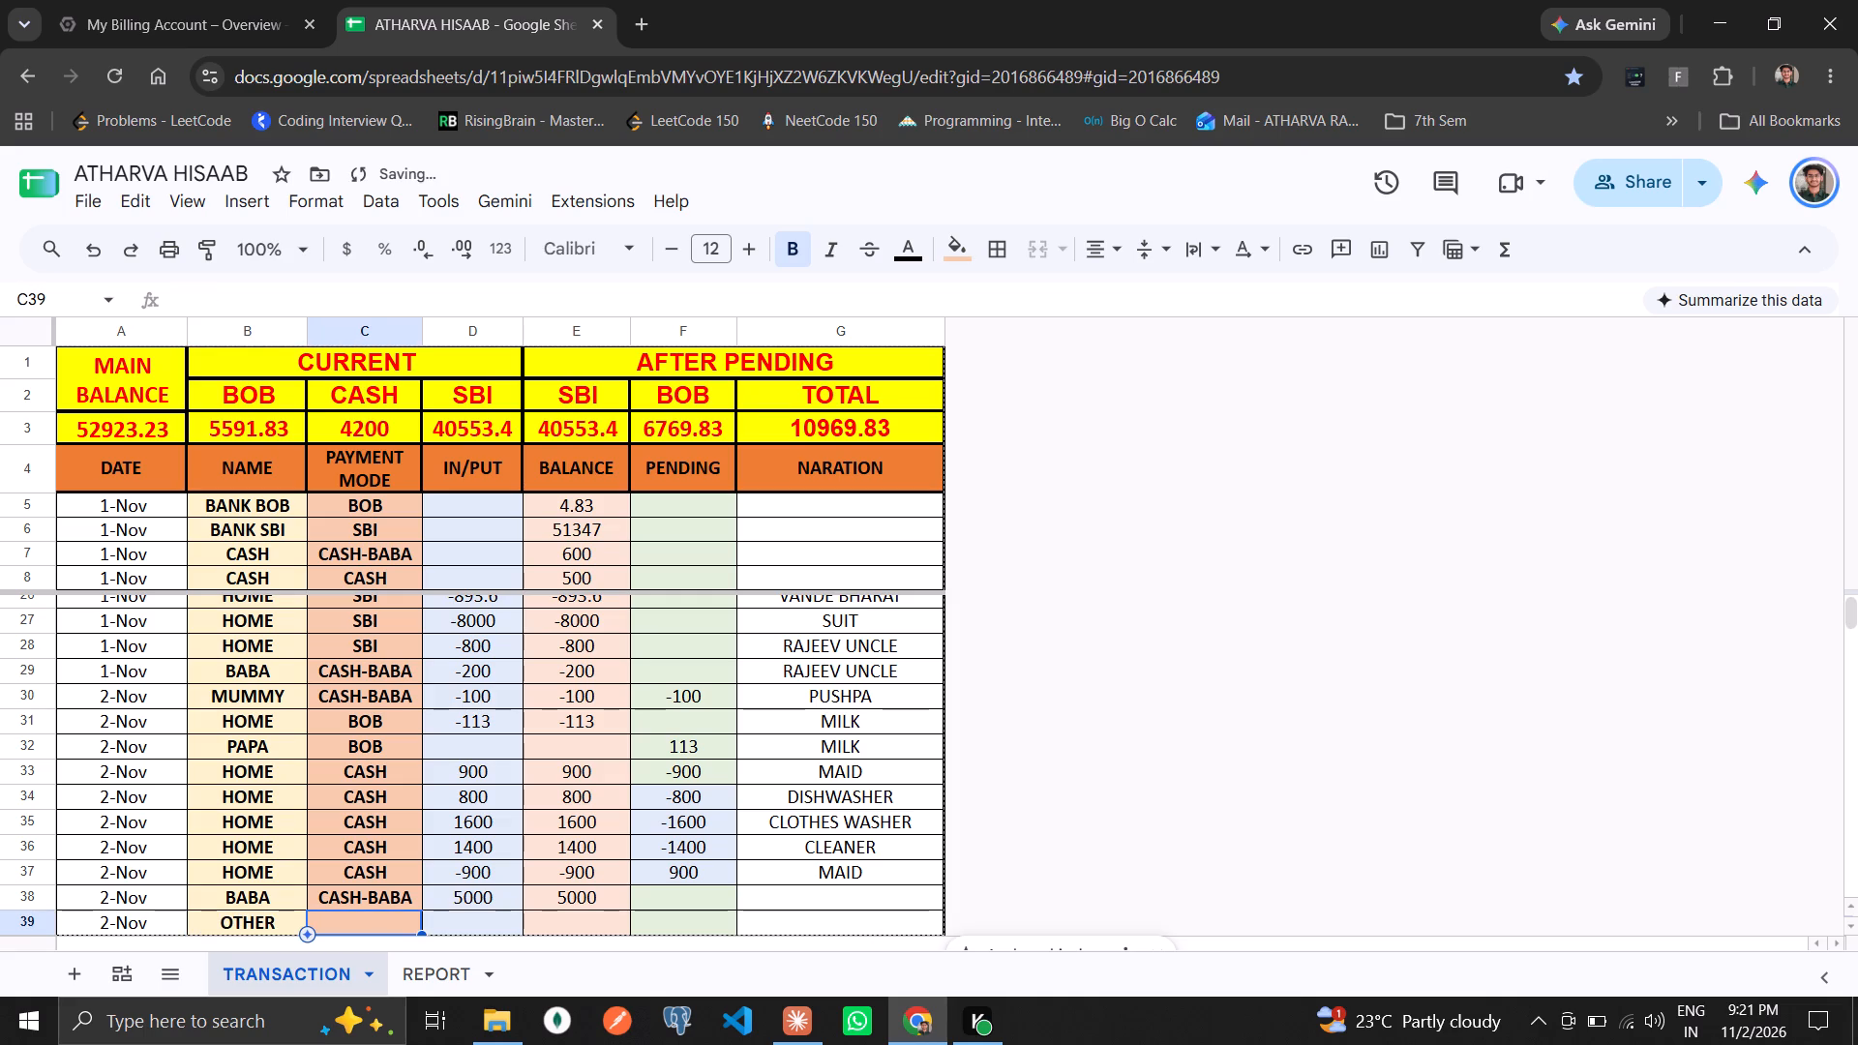
pyautogui.write('BOB')
pyautogui.press('Right')
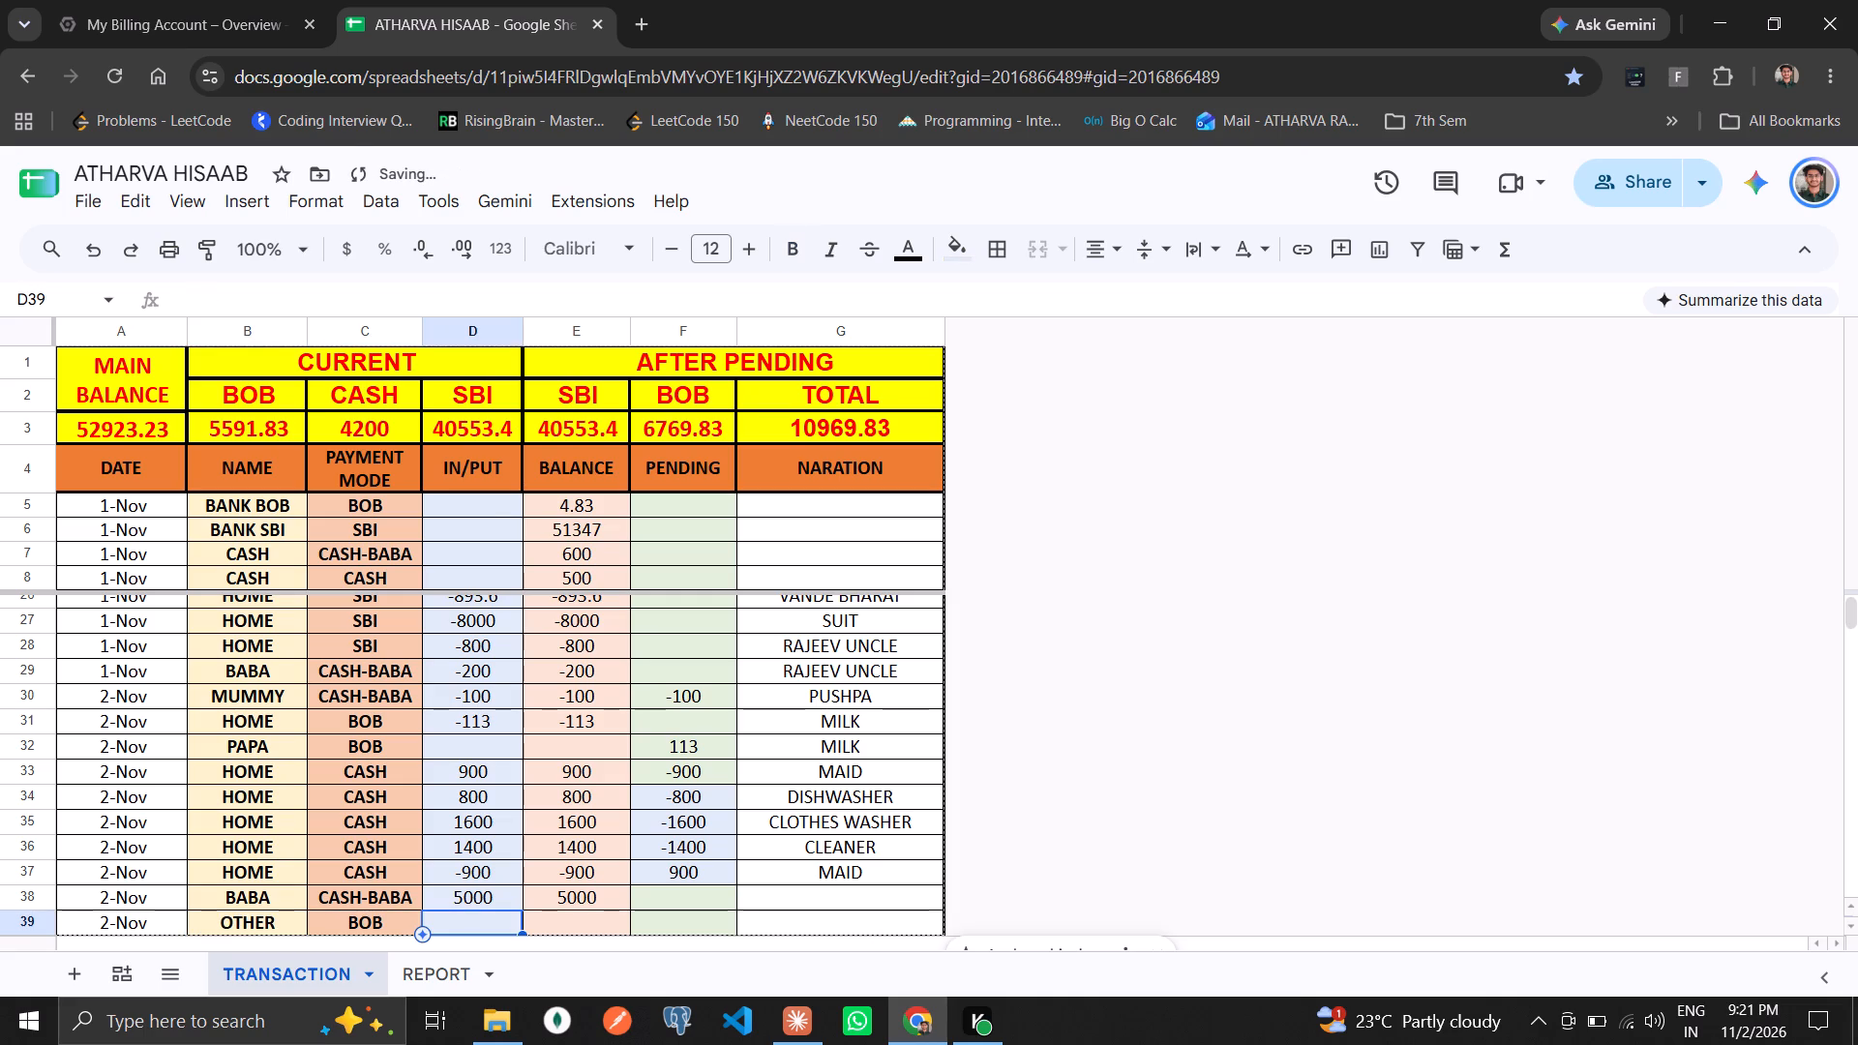
pyautogui.press('1')
pyautogui.press('8')
pyautogui.press('Down')
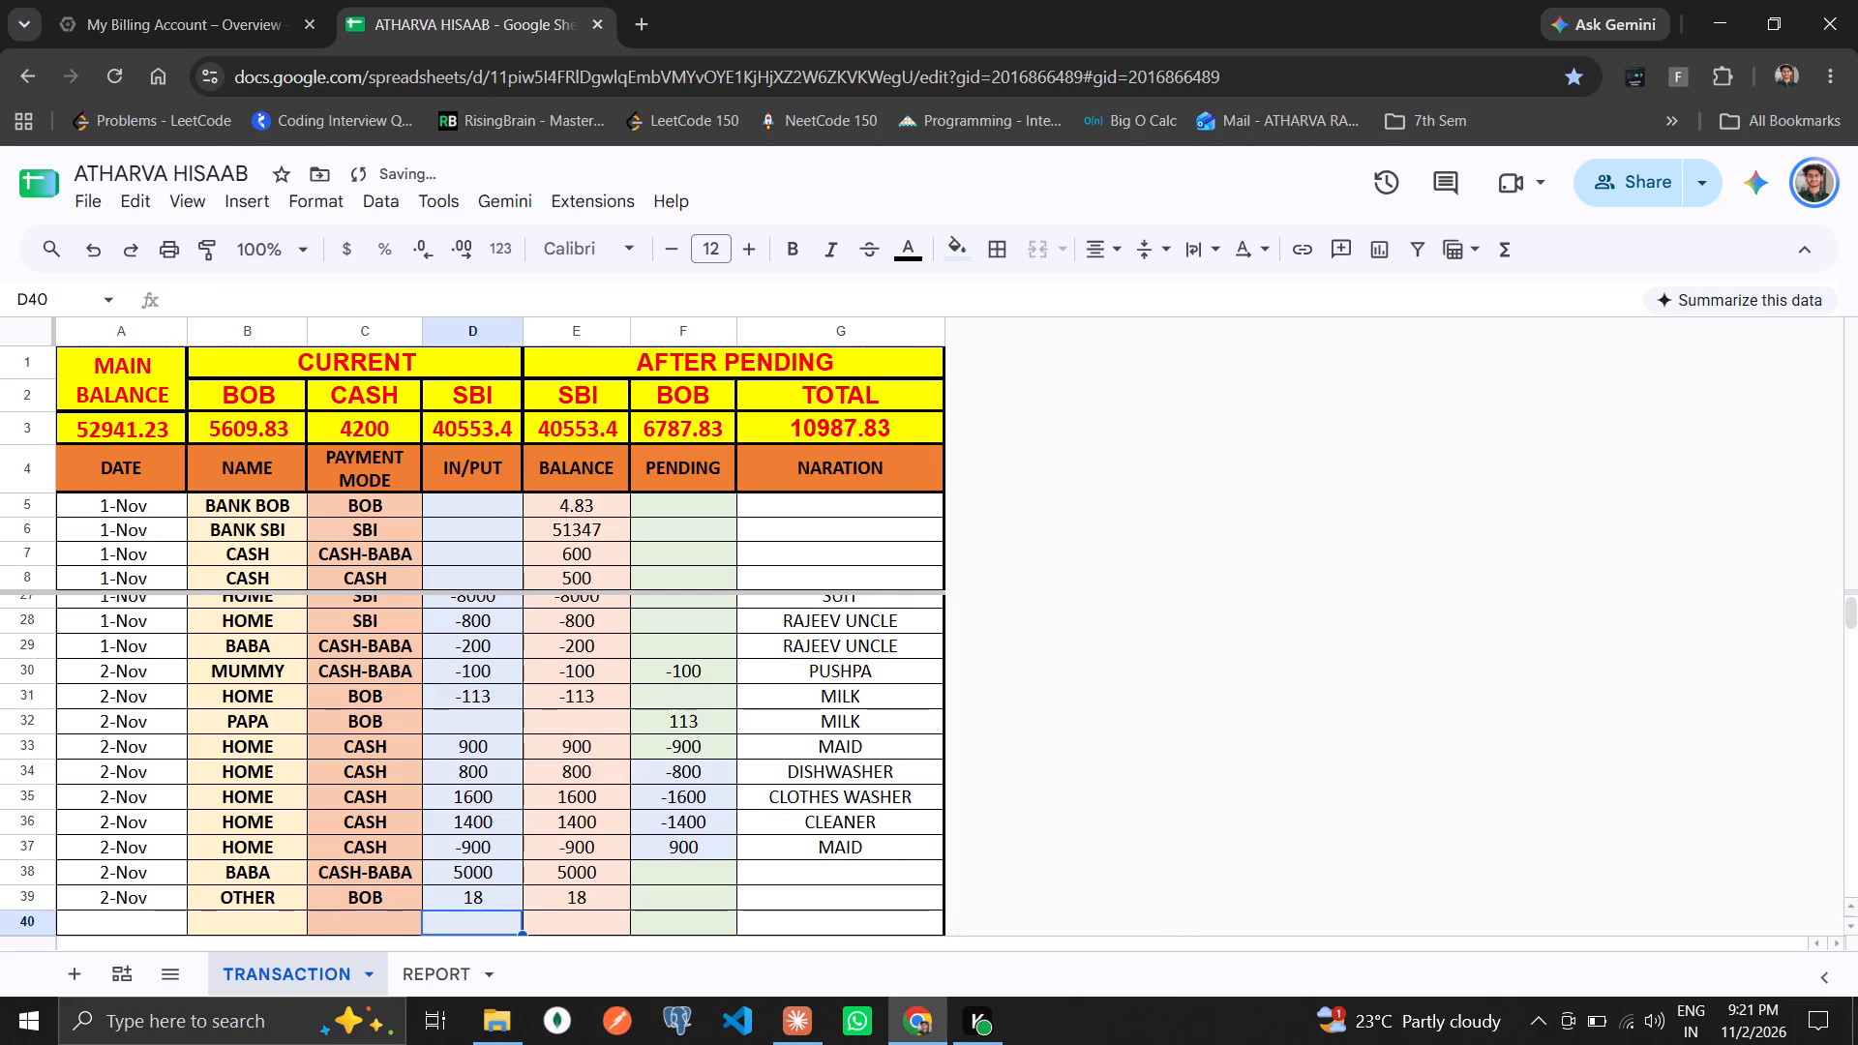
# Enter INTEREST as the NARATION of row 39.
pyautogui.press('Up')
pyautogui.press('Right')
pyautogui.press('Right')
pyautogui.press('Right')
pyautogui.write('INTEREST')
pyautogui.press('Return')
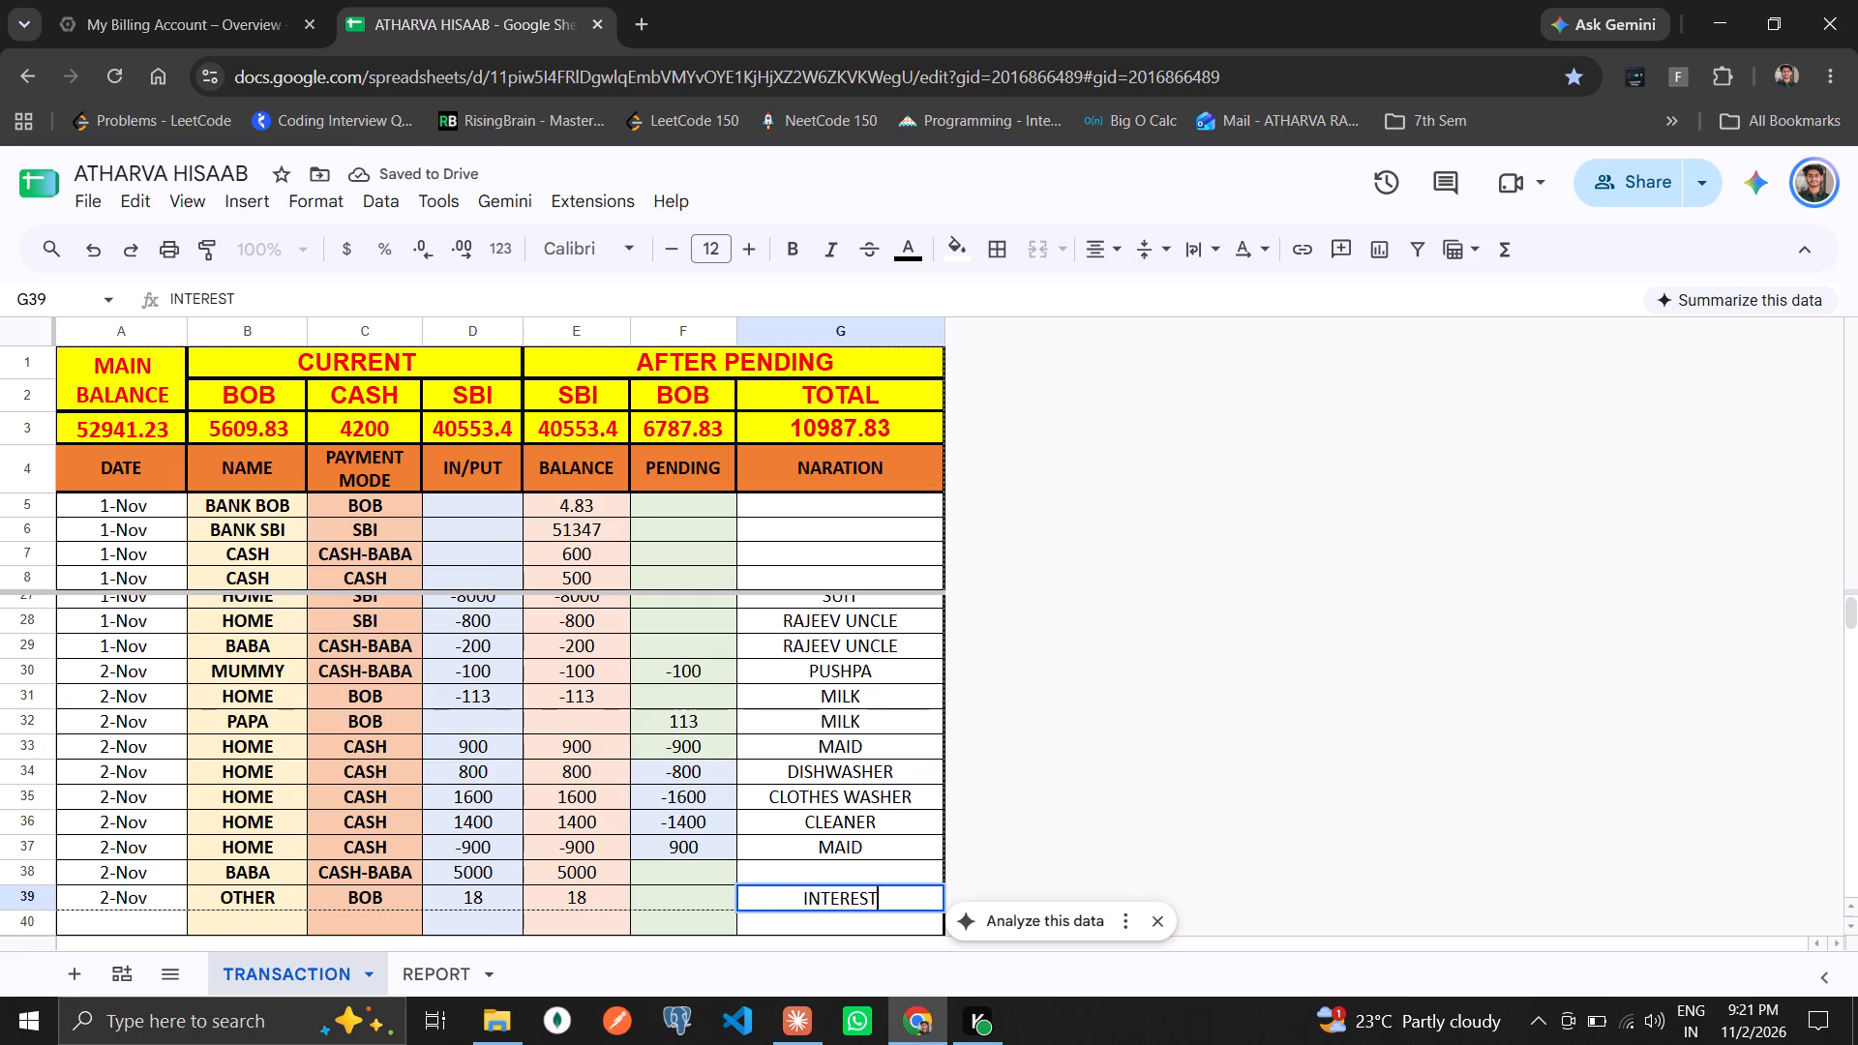
# Replace the NARATION of row 39 with HPCL SUBSIDY and return to the DATE cell of empty row 40.
pyautogui.press('Up')
pyautogui.write('HPCL')
pyautogui.press('space')
pyautogui.write('INT')
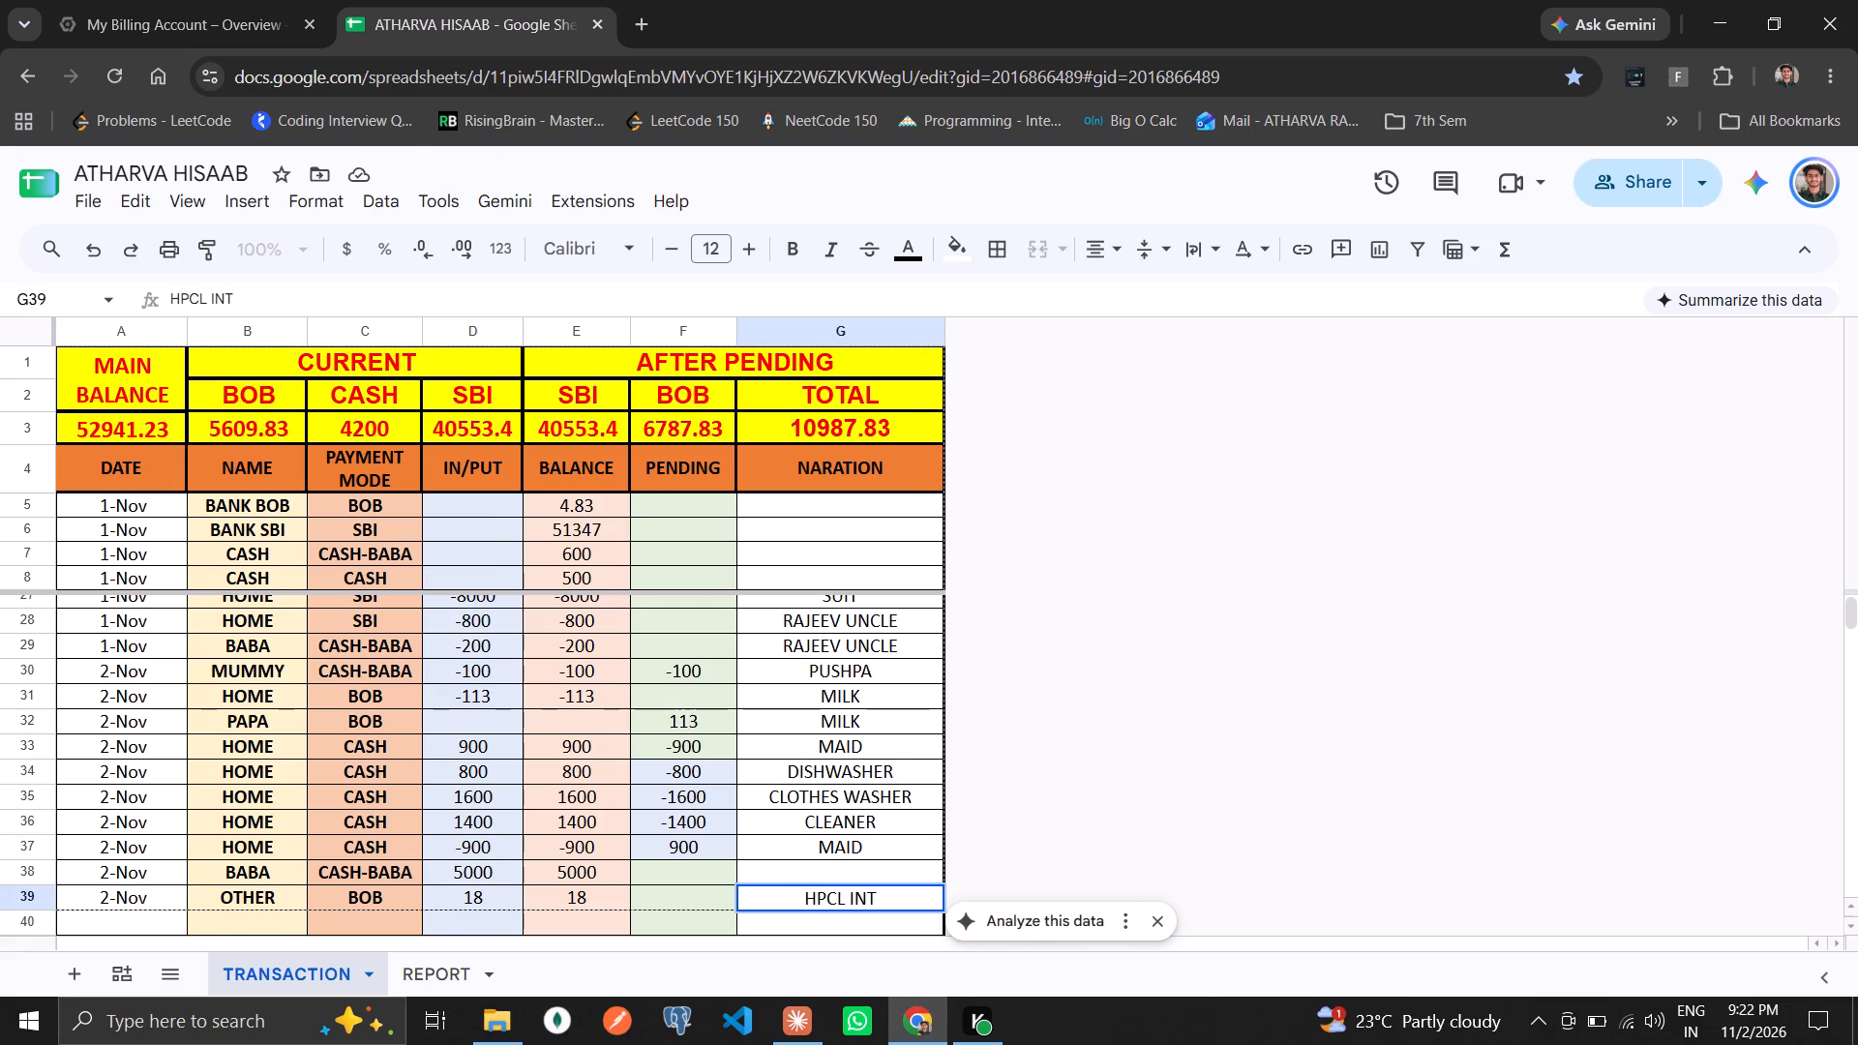
pyautogui.press('BackSpace')
pyautogui.press('BackSpace')
pyautogui.press('BackSpace')
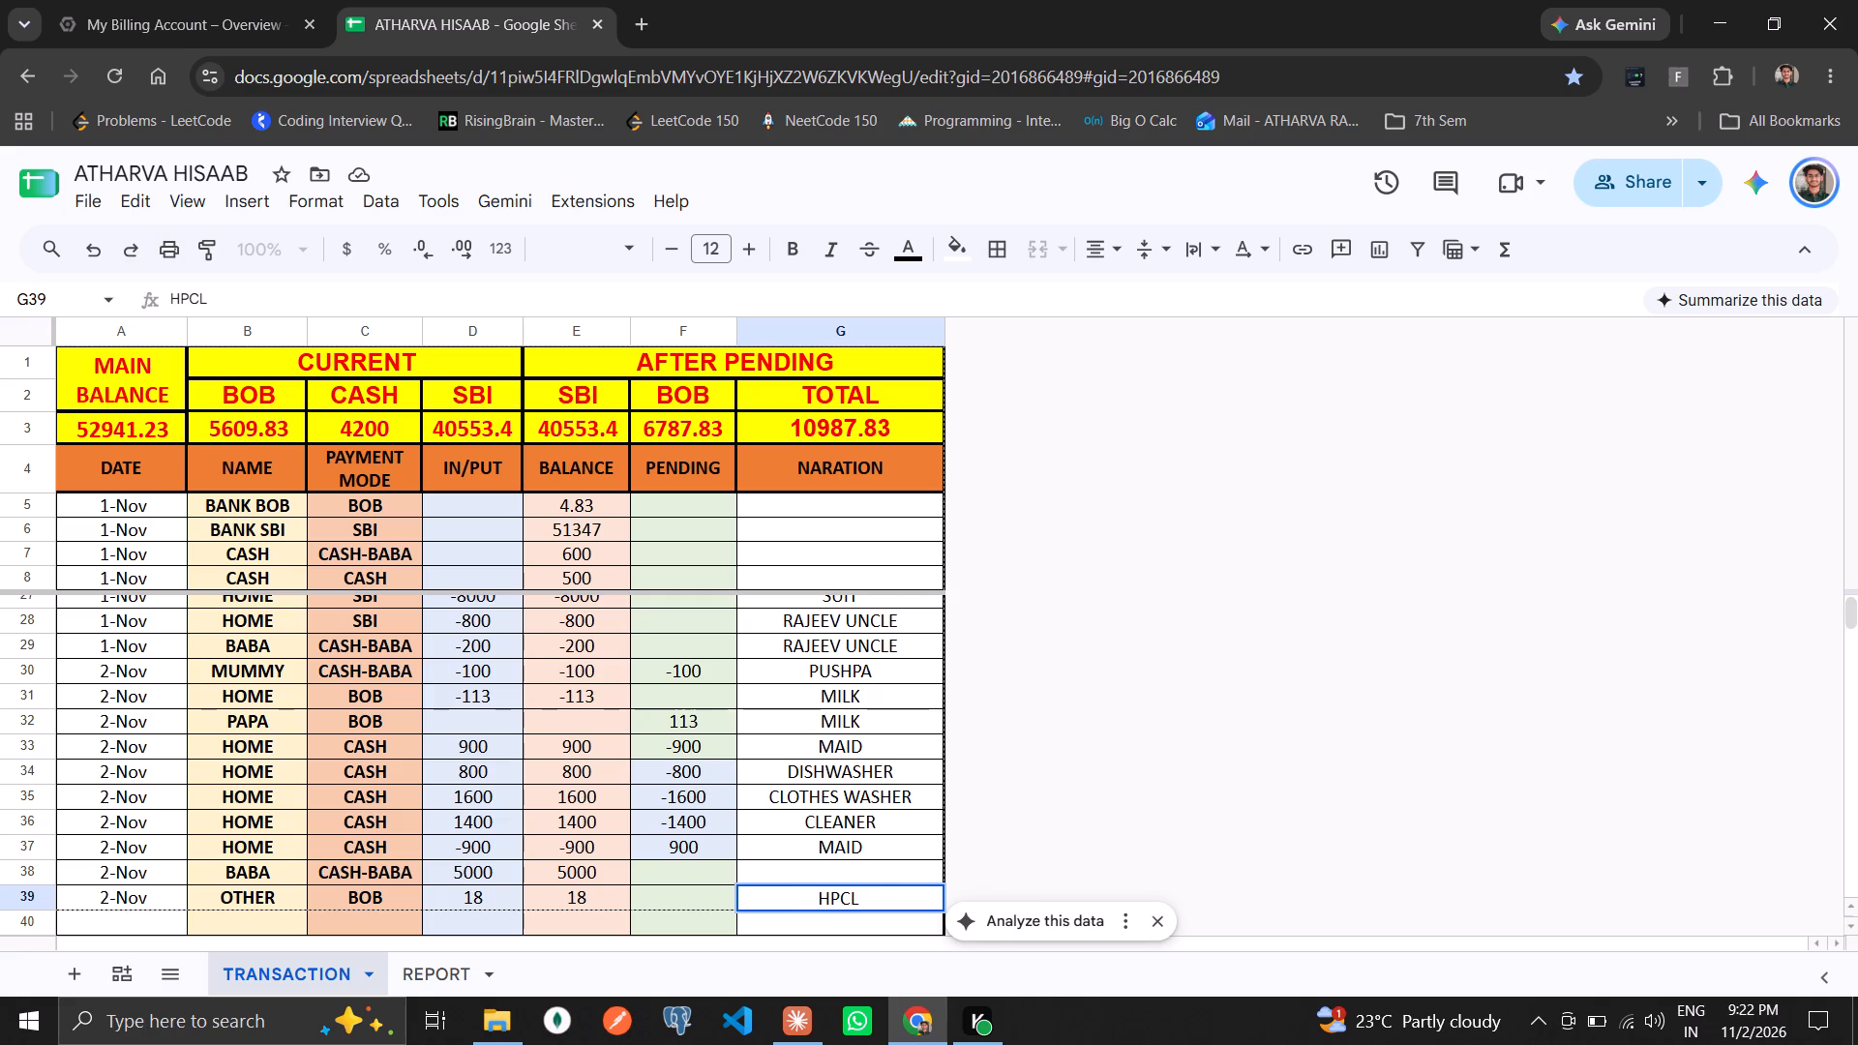
pyautogui.write('SUBSIFY')
pyautogui.press('BackSpace')
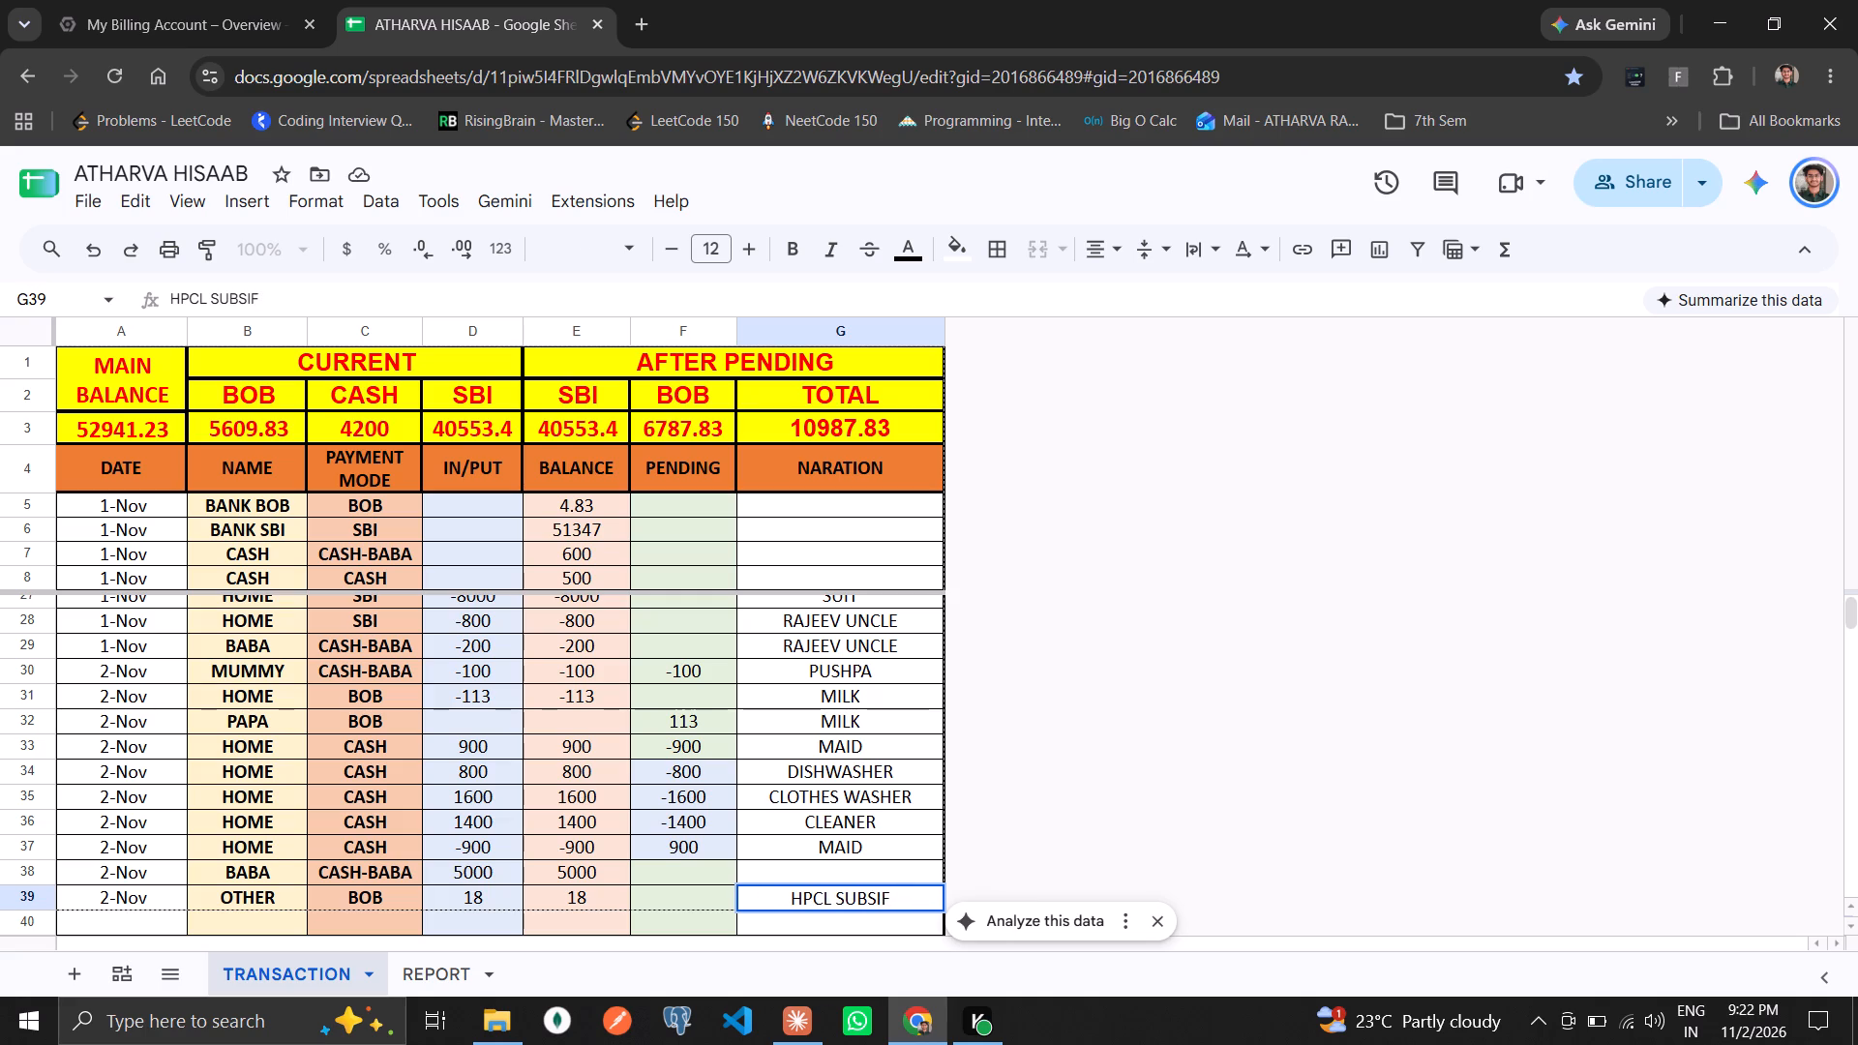
pyautogui.press('d')
pyautogui.press('BackSpace')
pyautogui.press('BackSpace')
pyautogui.write('DY')
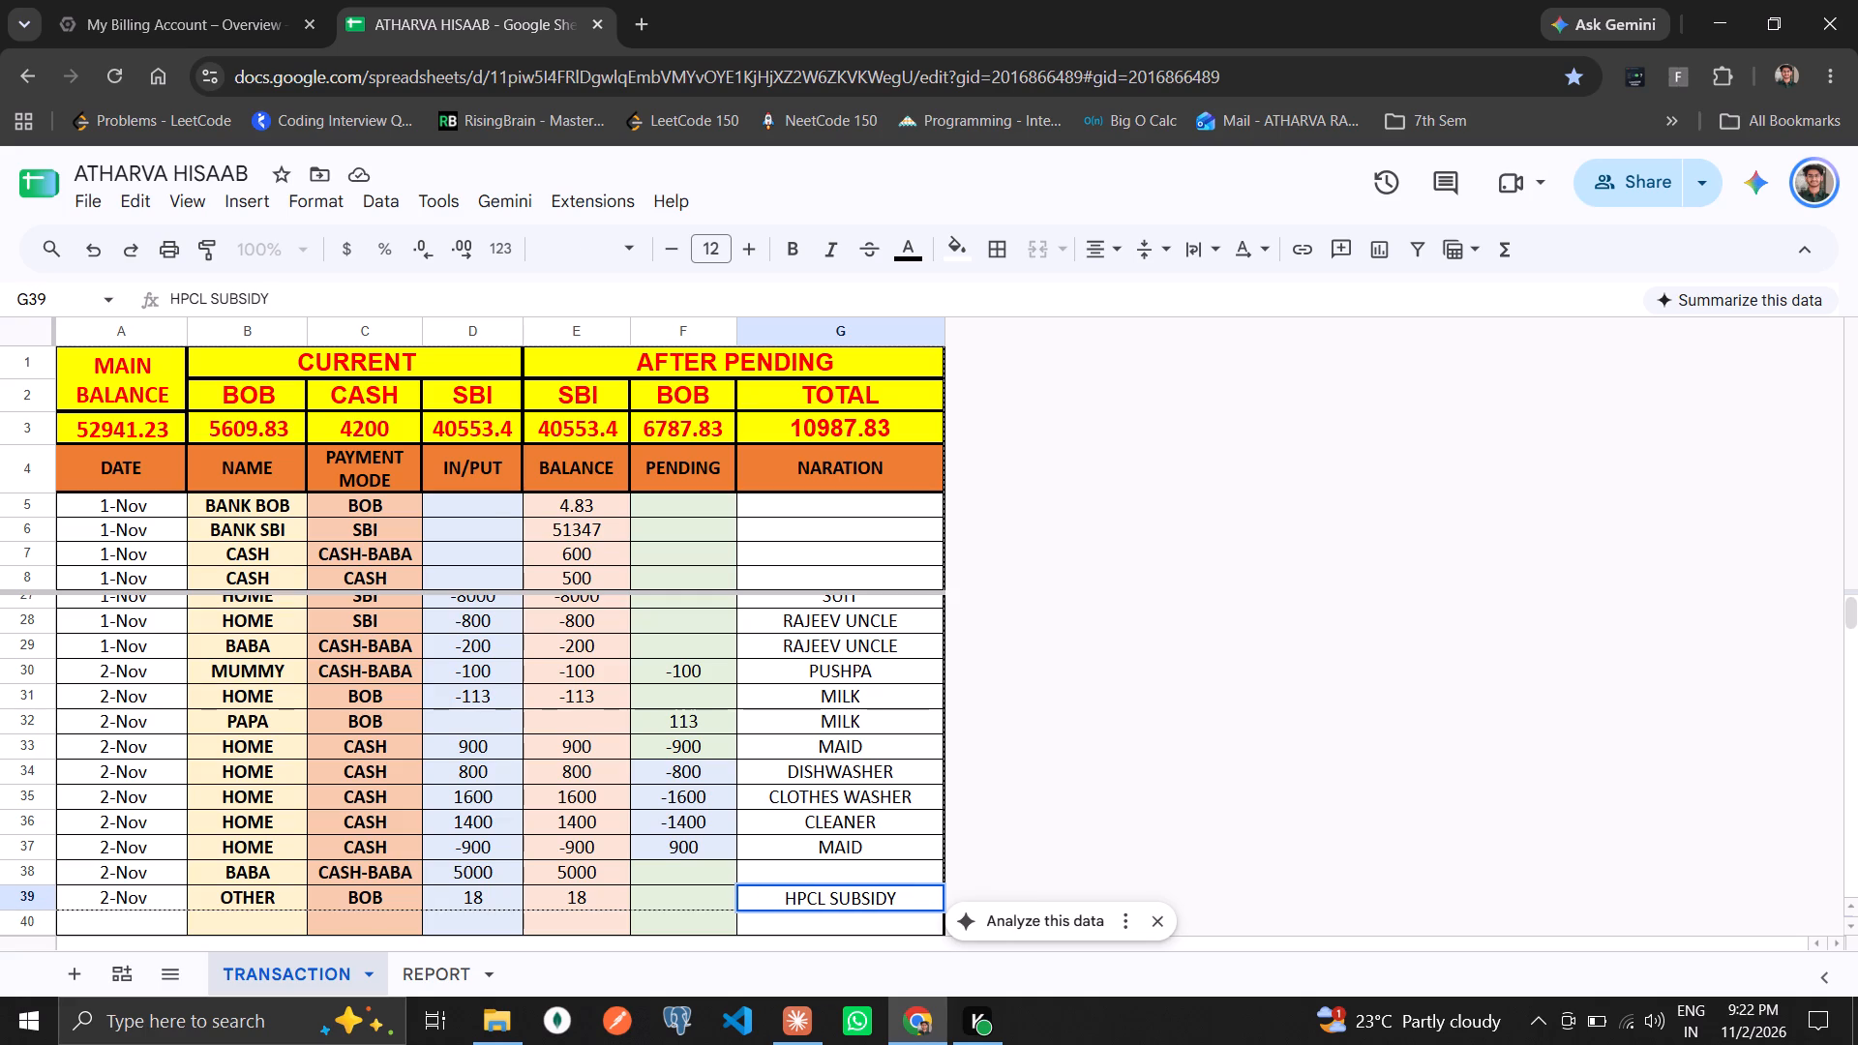
pyautogui.press('Return')
pyautogui.press('Left')
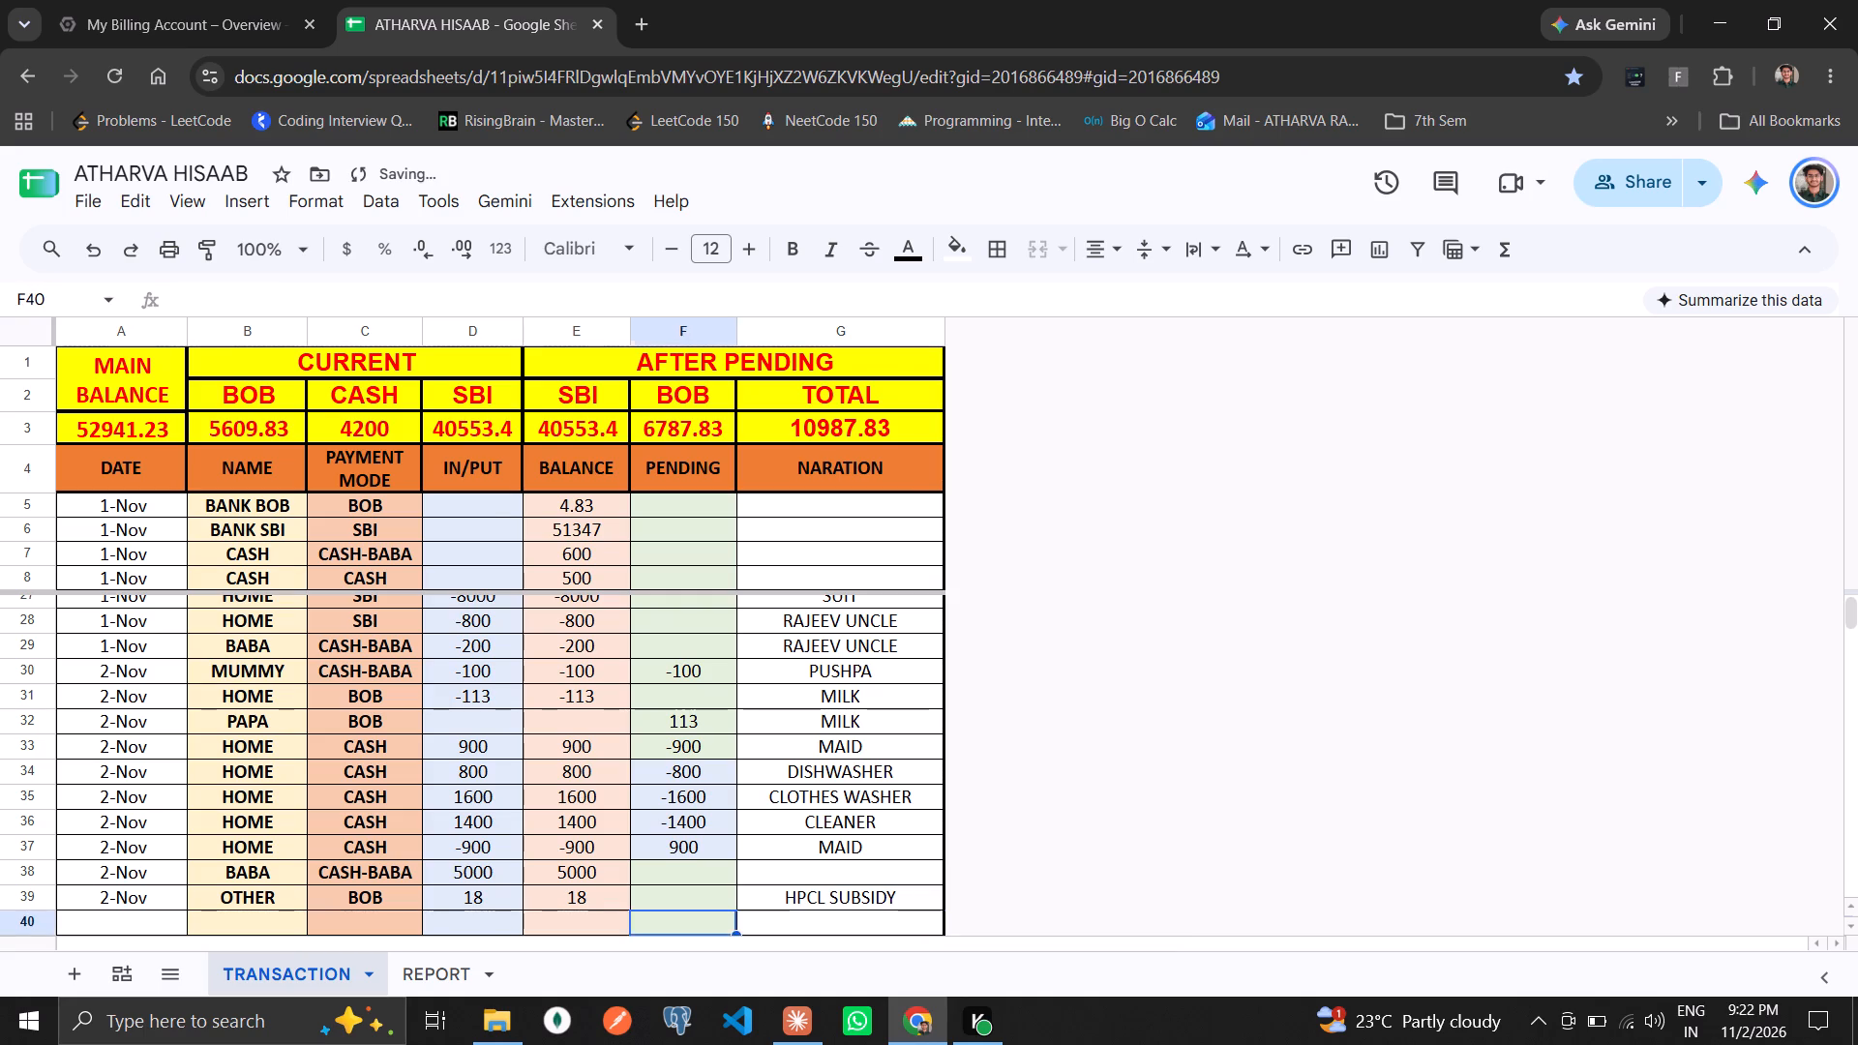
pyautogui.press('Left')
pyautogui.press('Left')
pyautogui.press('Left')
pyautogui.press('Left')
pyautogui.press('Left')
pyautogui.press('Left')
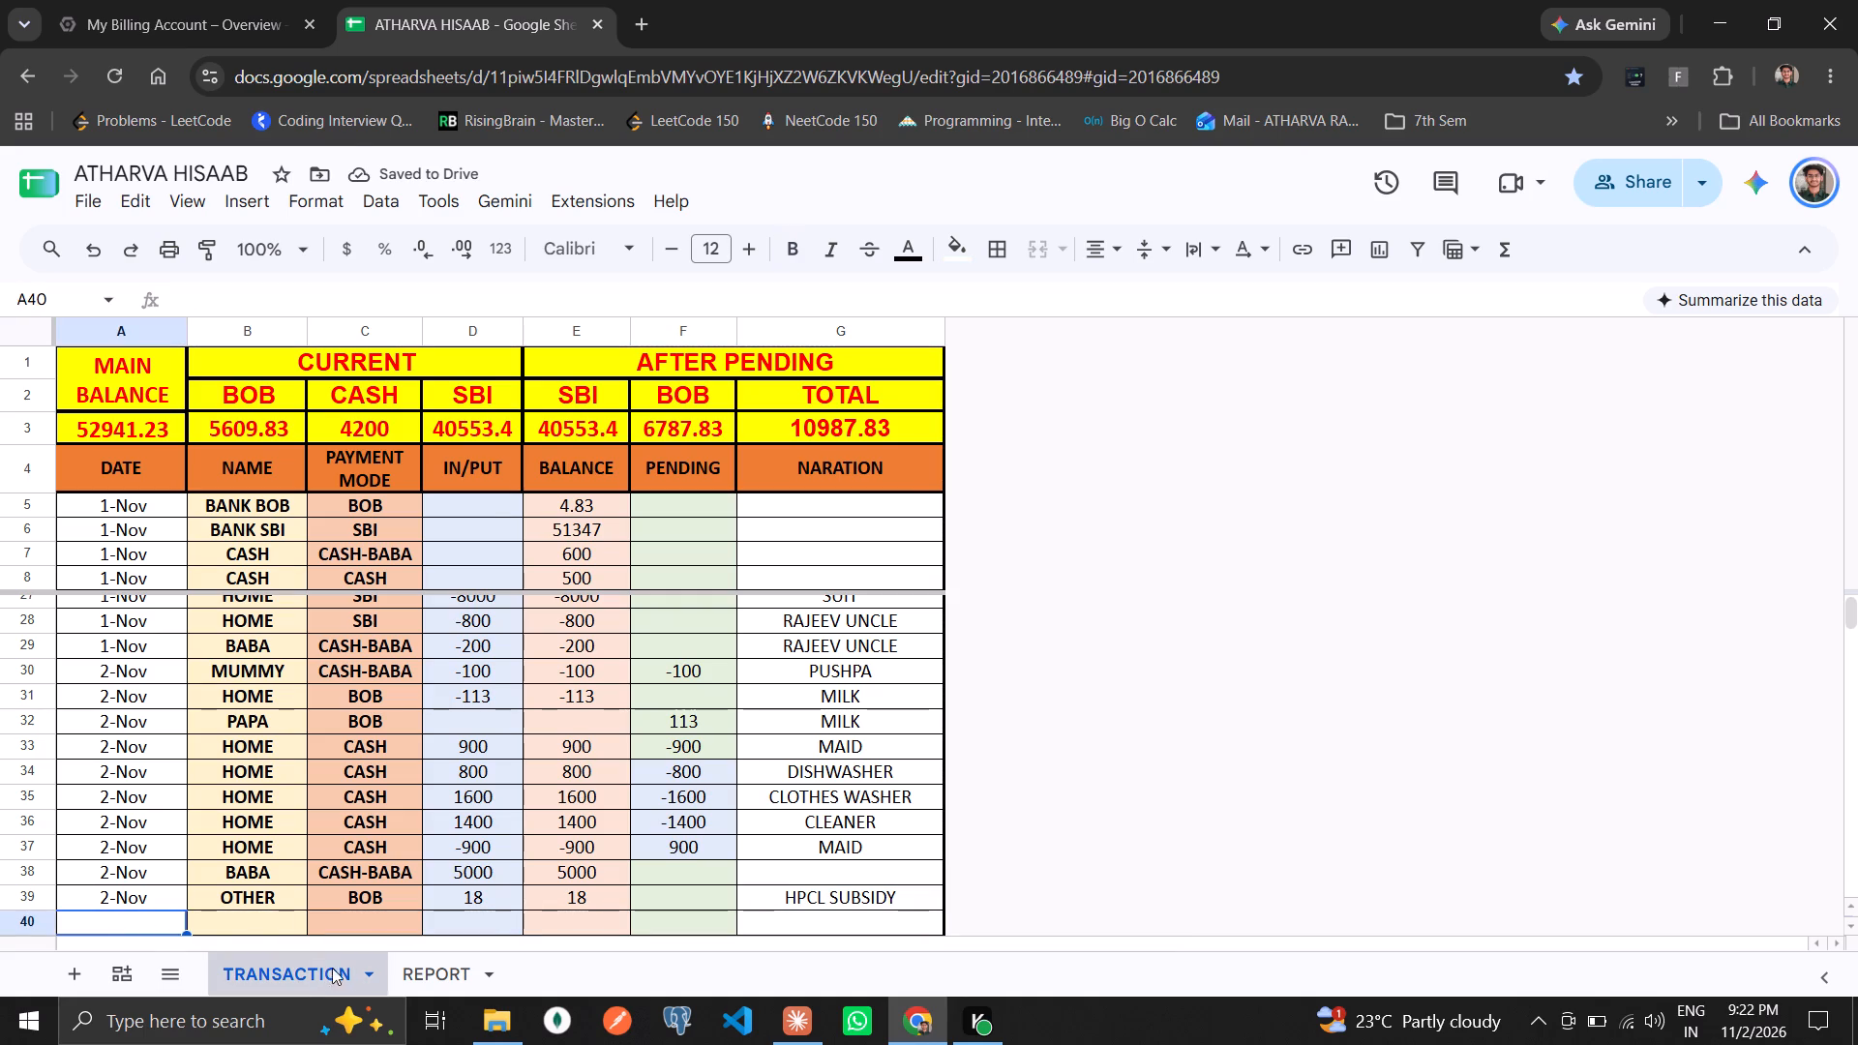
# Open the REPORT sheet and select BABA's SUM of PENDING cell to check the pending summary.
pyautogui.click(416, 977)
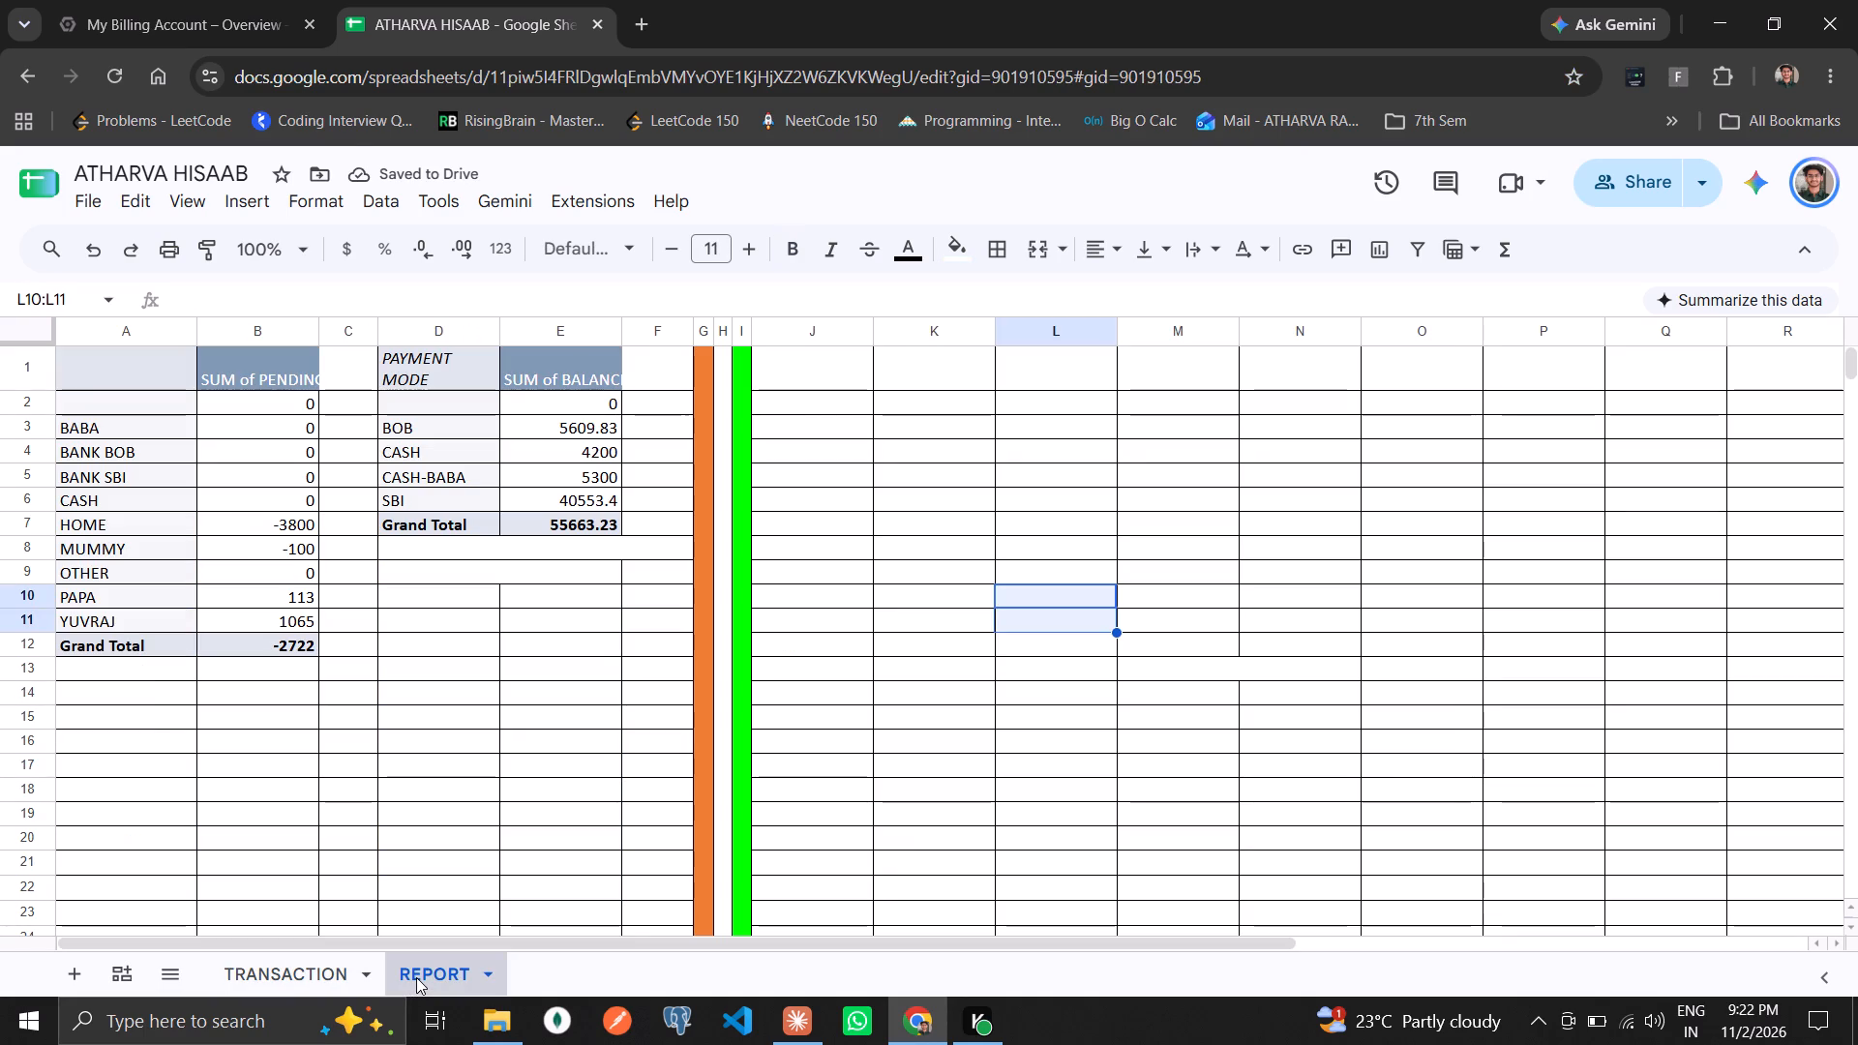
pyautogui.click(303, 421)
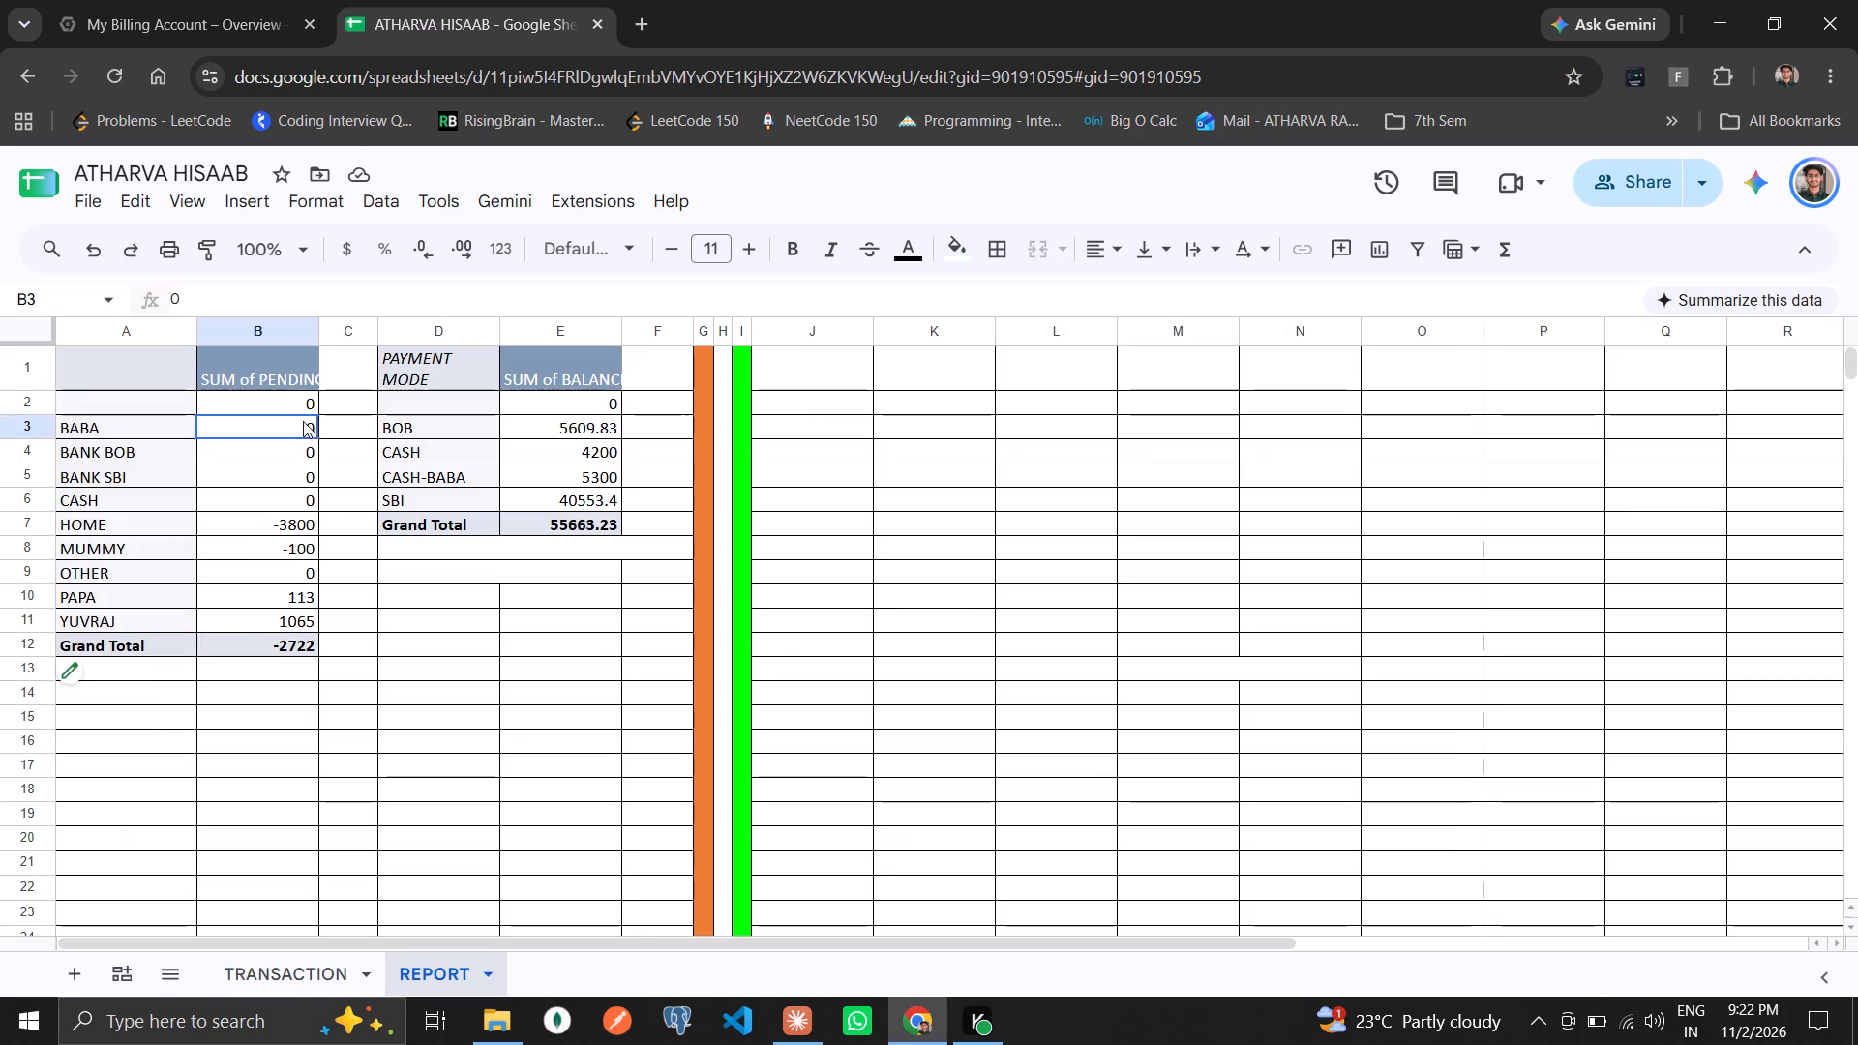
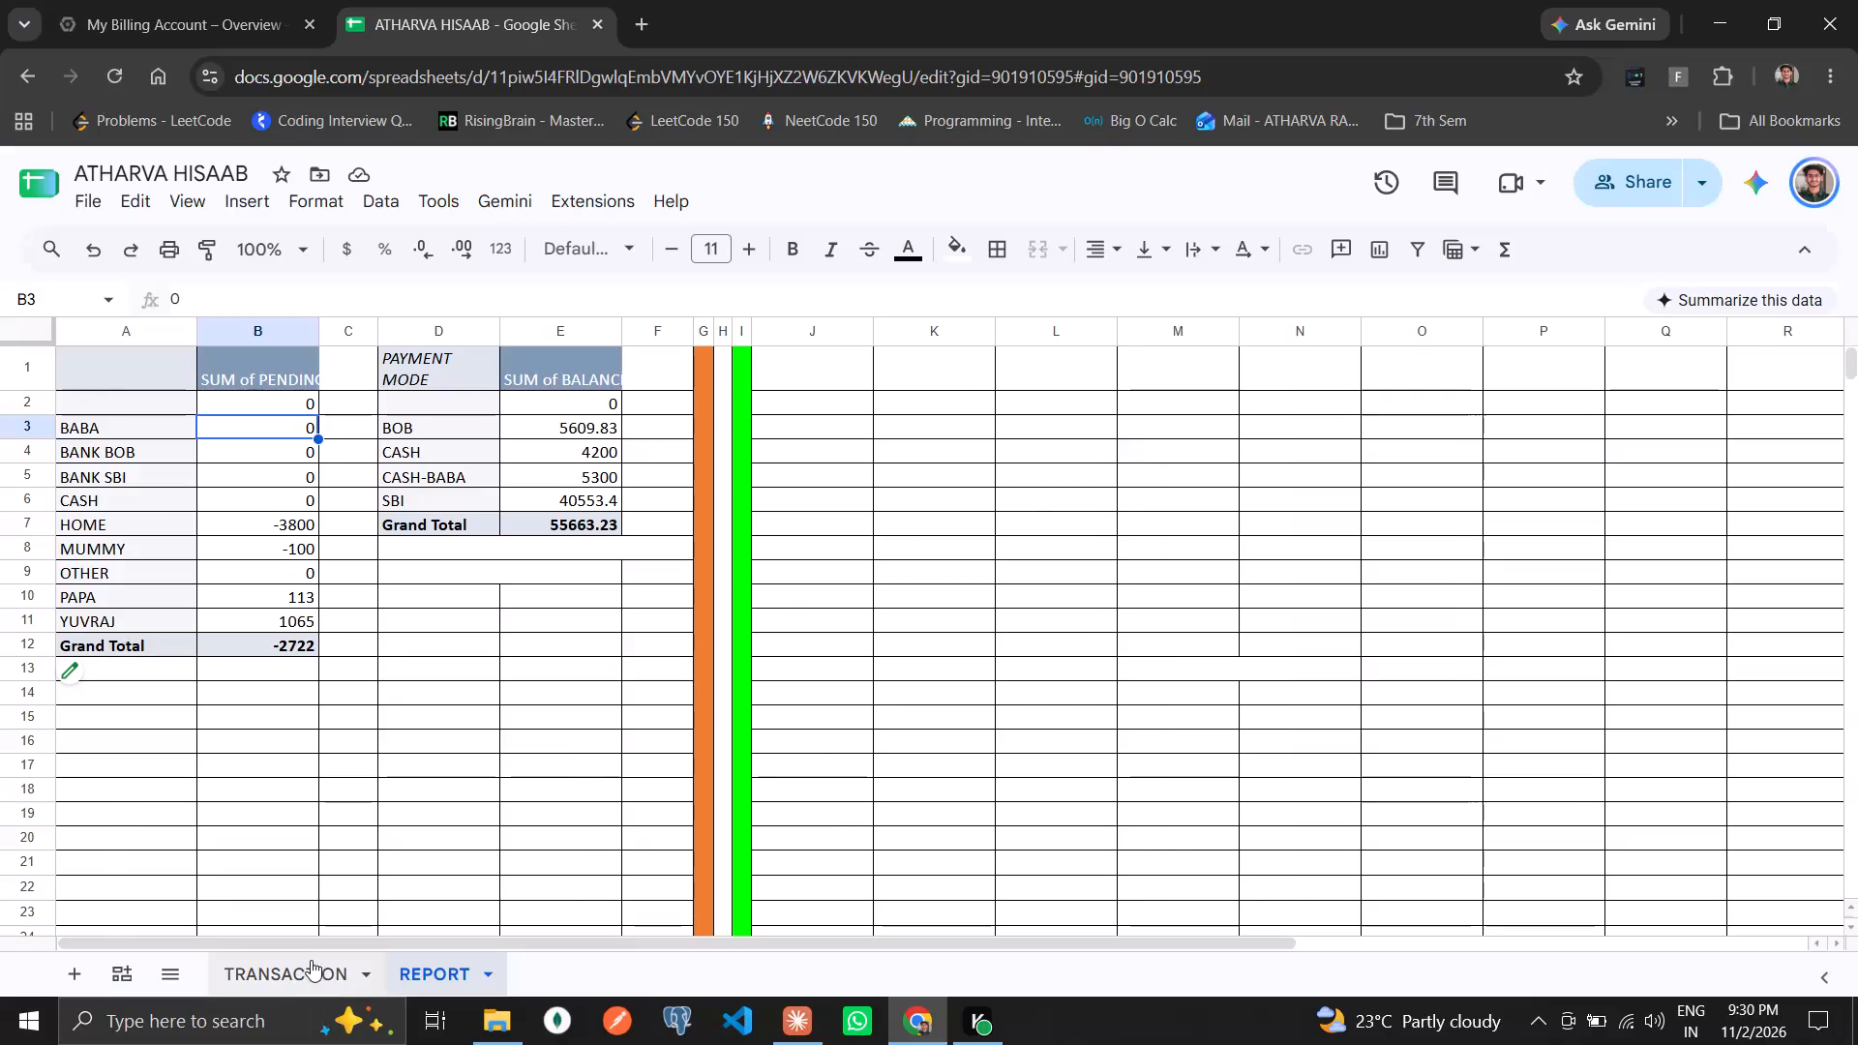
# On the TRANSACTION sheet, fill row 40 with the date copied from above, name PAPA, payment mode CASH and an IN/PUT amount of 59.
pyautogui.click(311, 960)
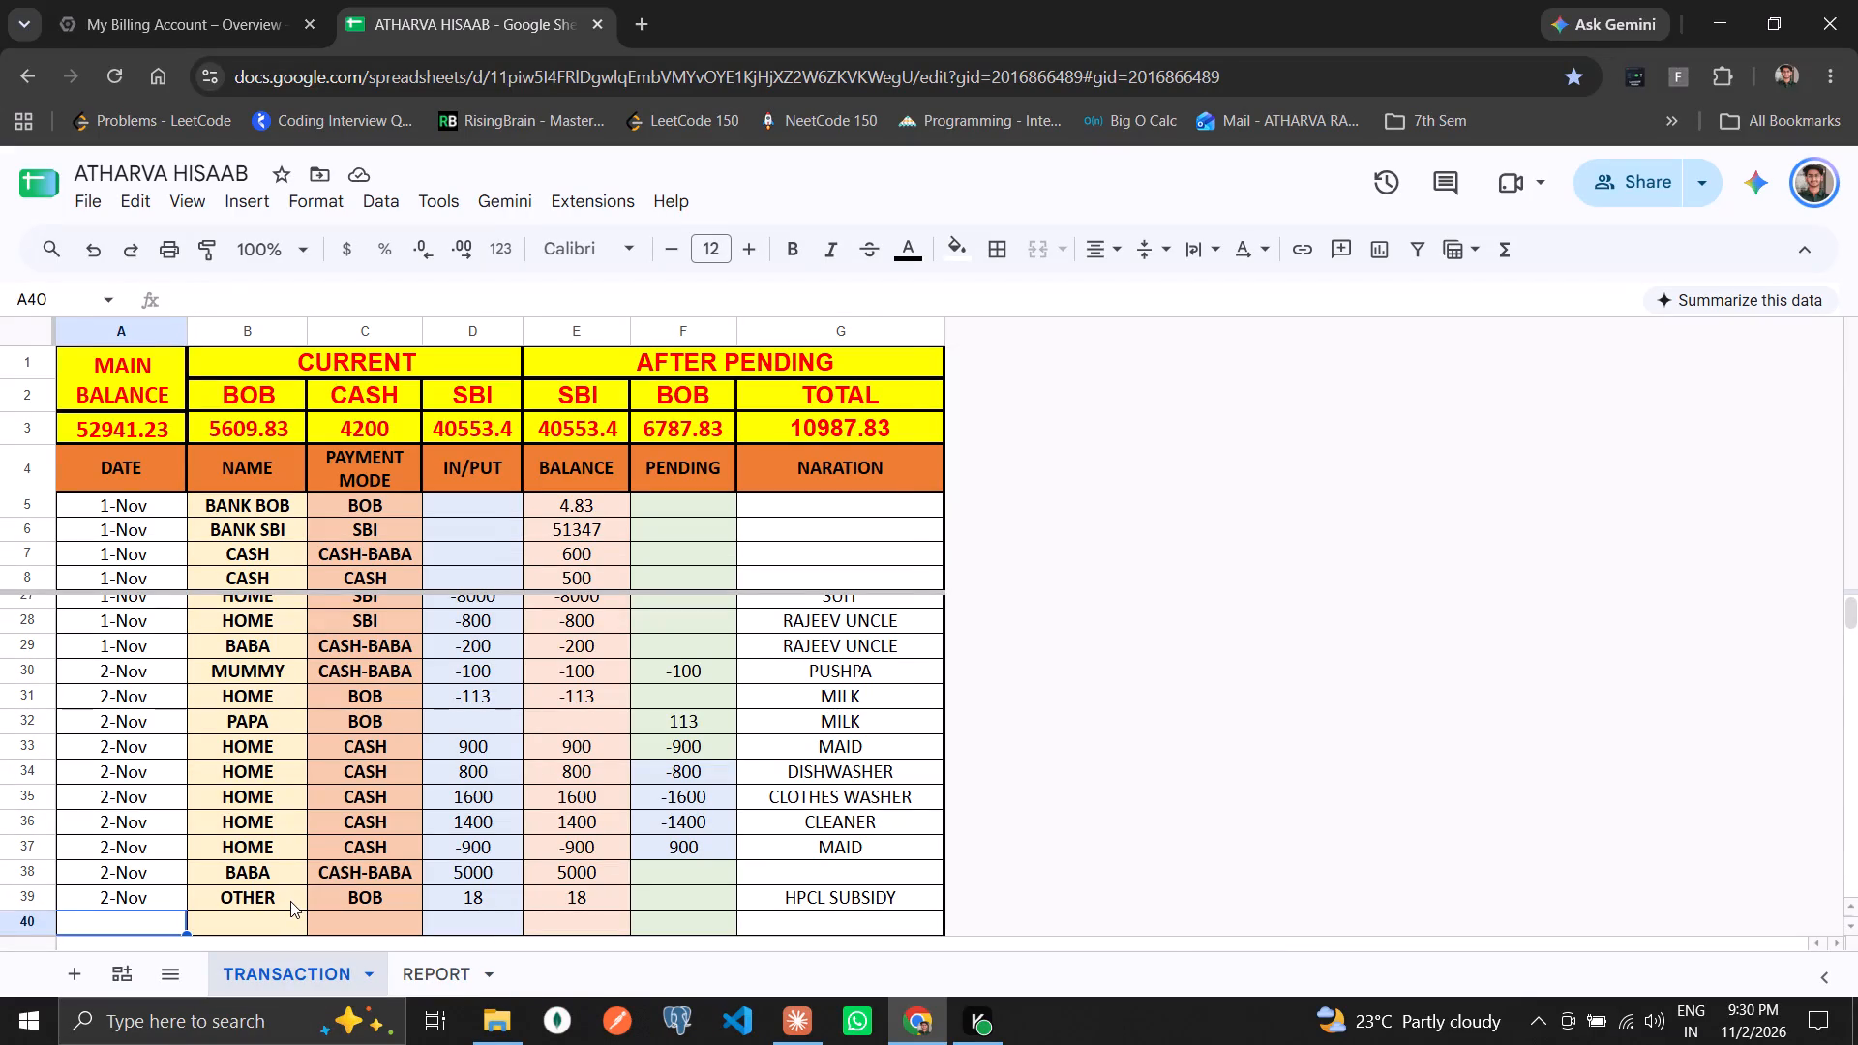
pyautogui.hotkey('ctrl', 'd')
pyautogui.press('Right')
pyautogui.write('PAPA')
pyautogui.press('Down')
pyautogui.press('Down')
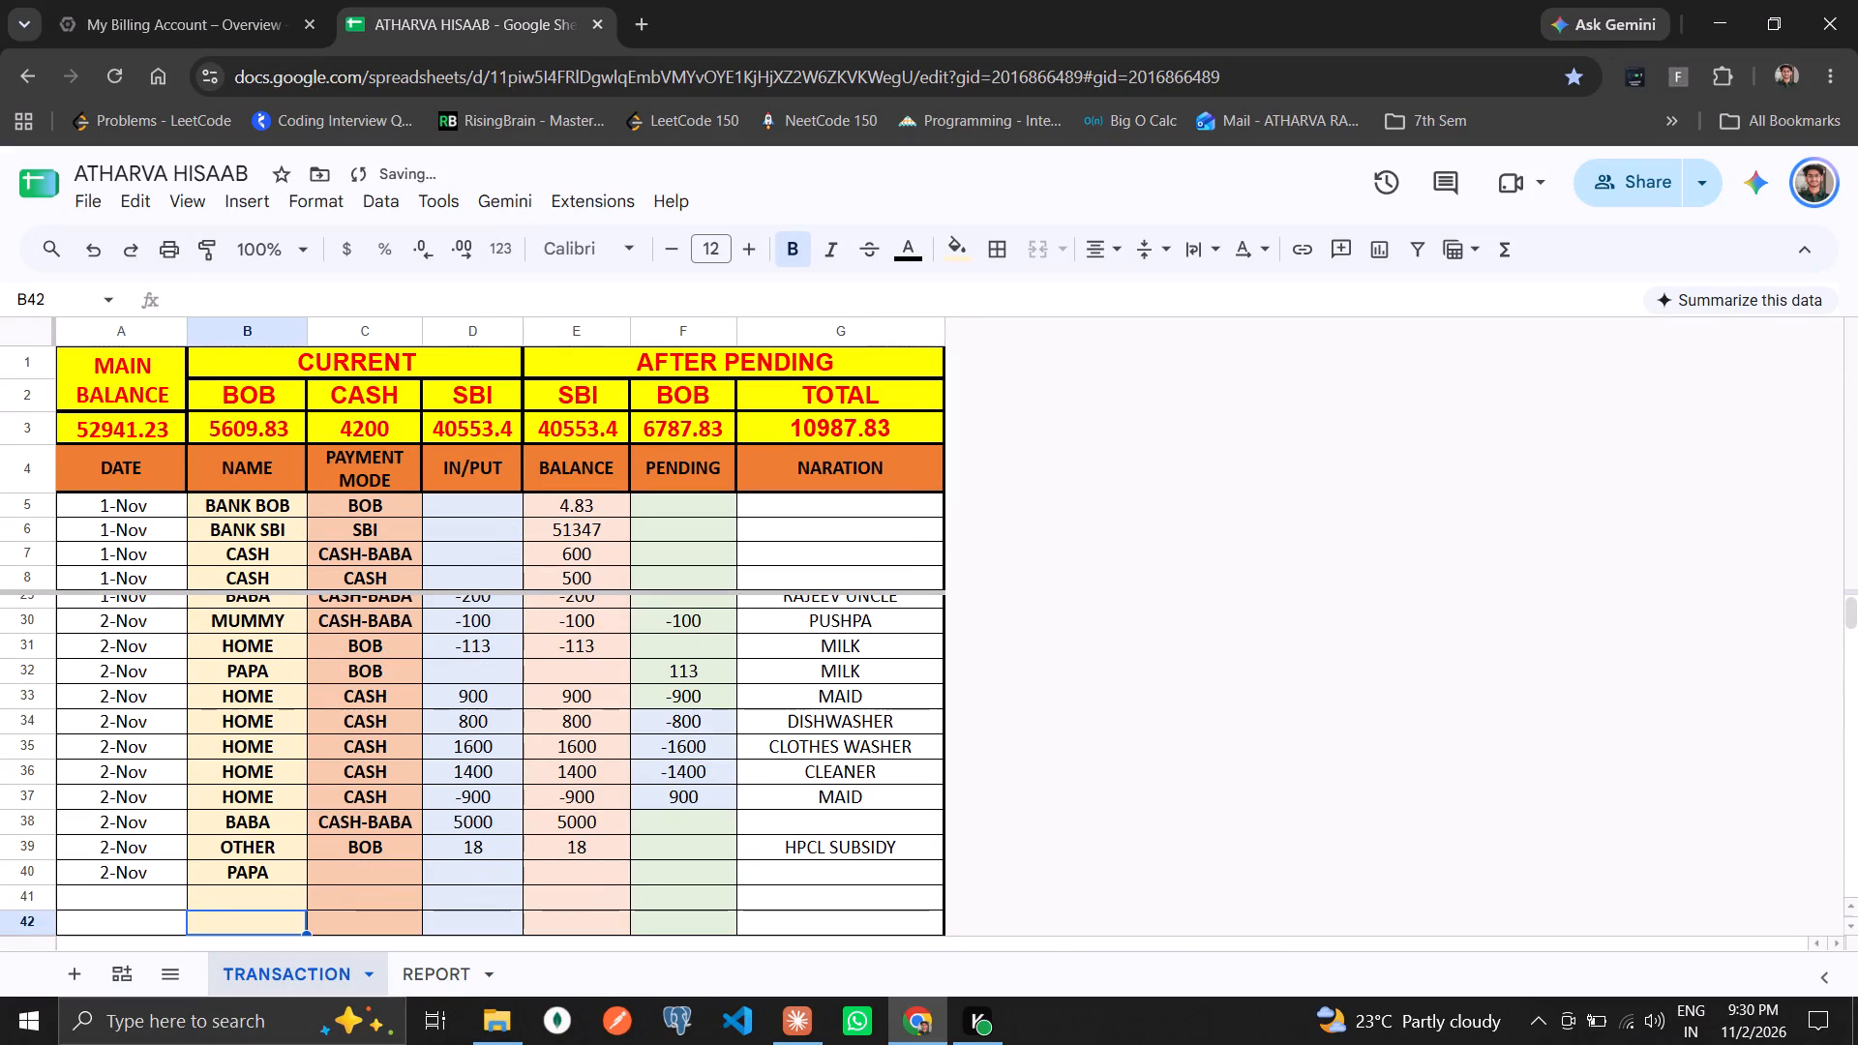
pyautogui.press('Up')
pyautogui.press('Up')
pyautogui.press('Right')
pyautogui.write('CASH')
pyautogui.press('Right')
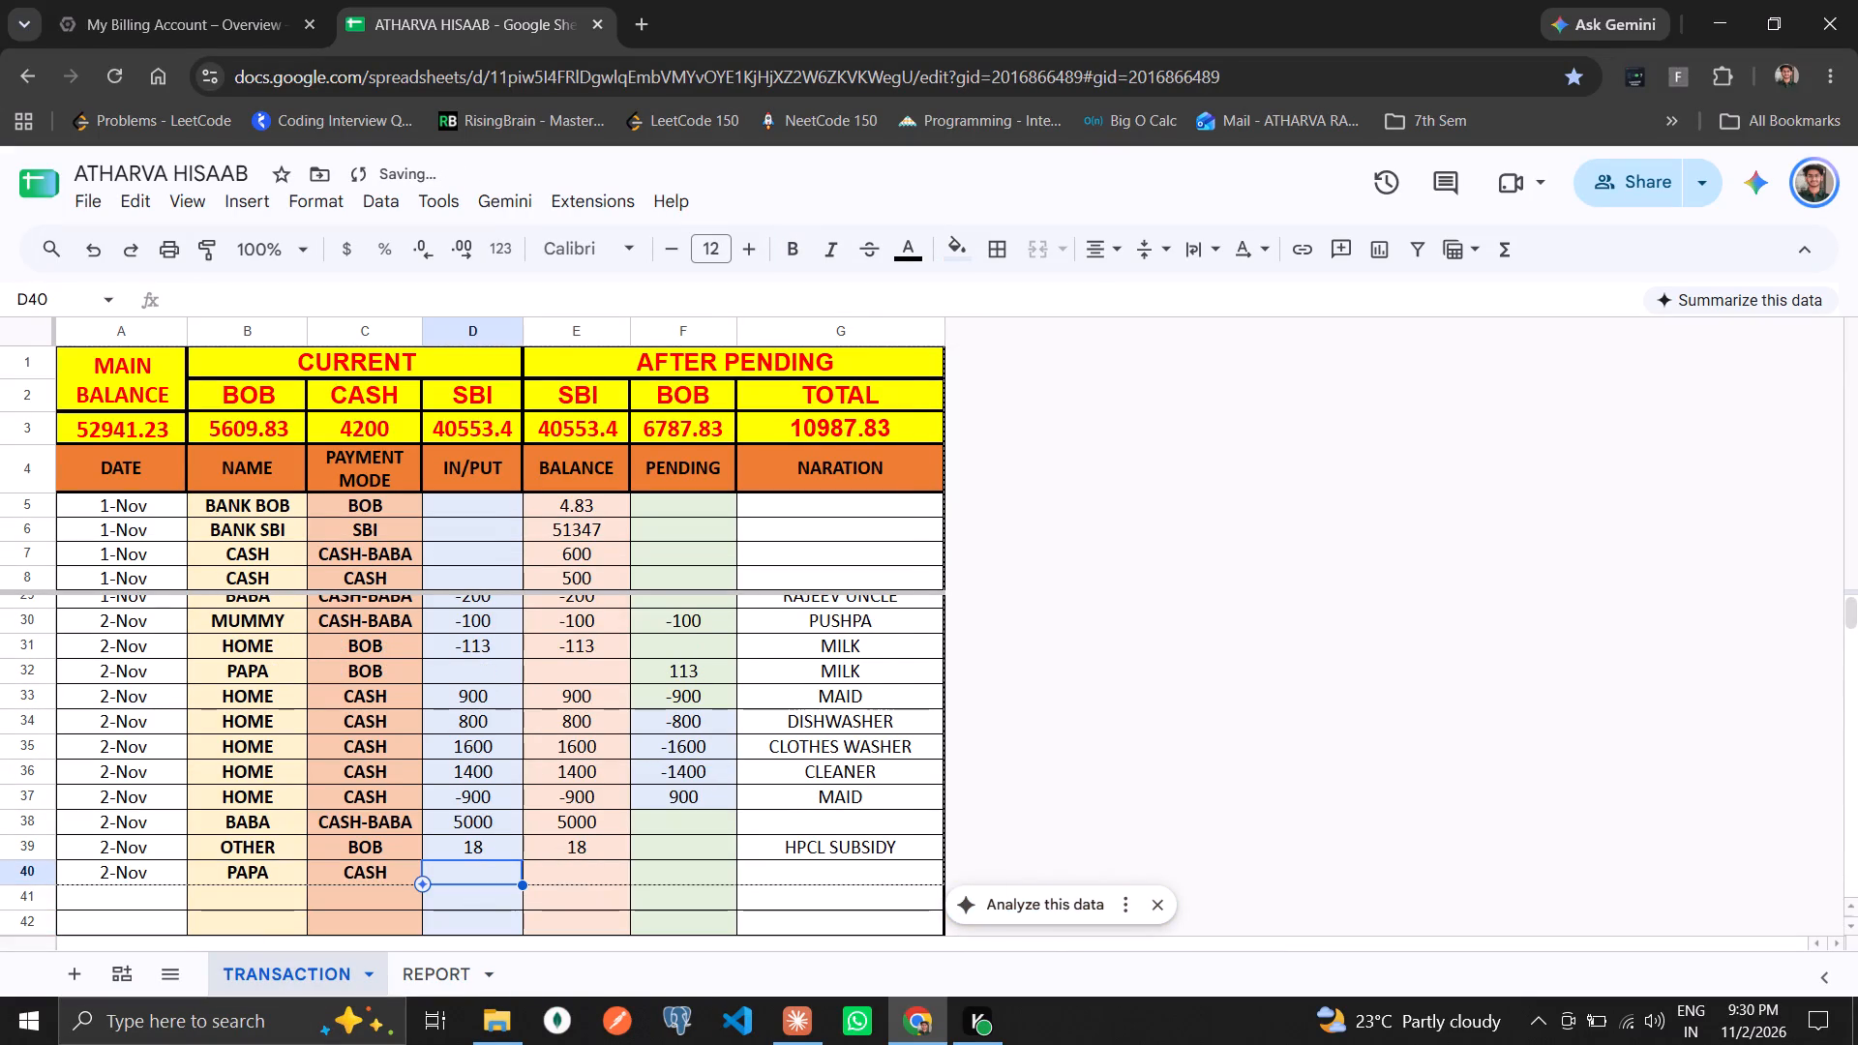
pyautogui.write('59')
pyautogui.press('Right')
pyautogui.press('Right')
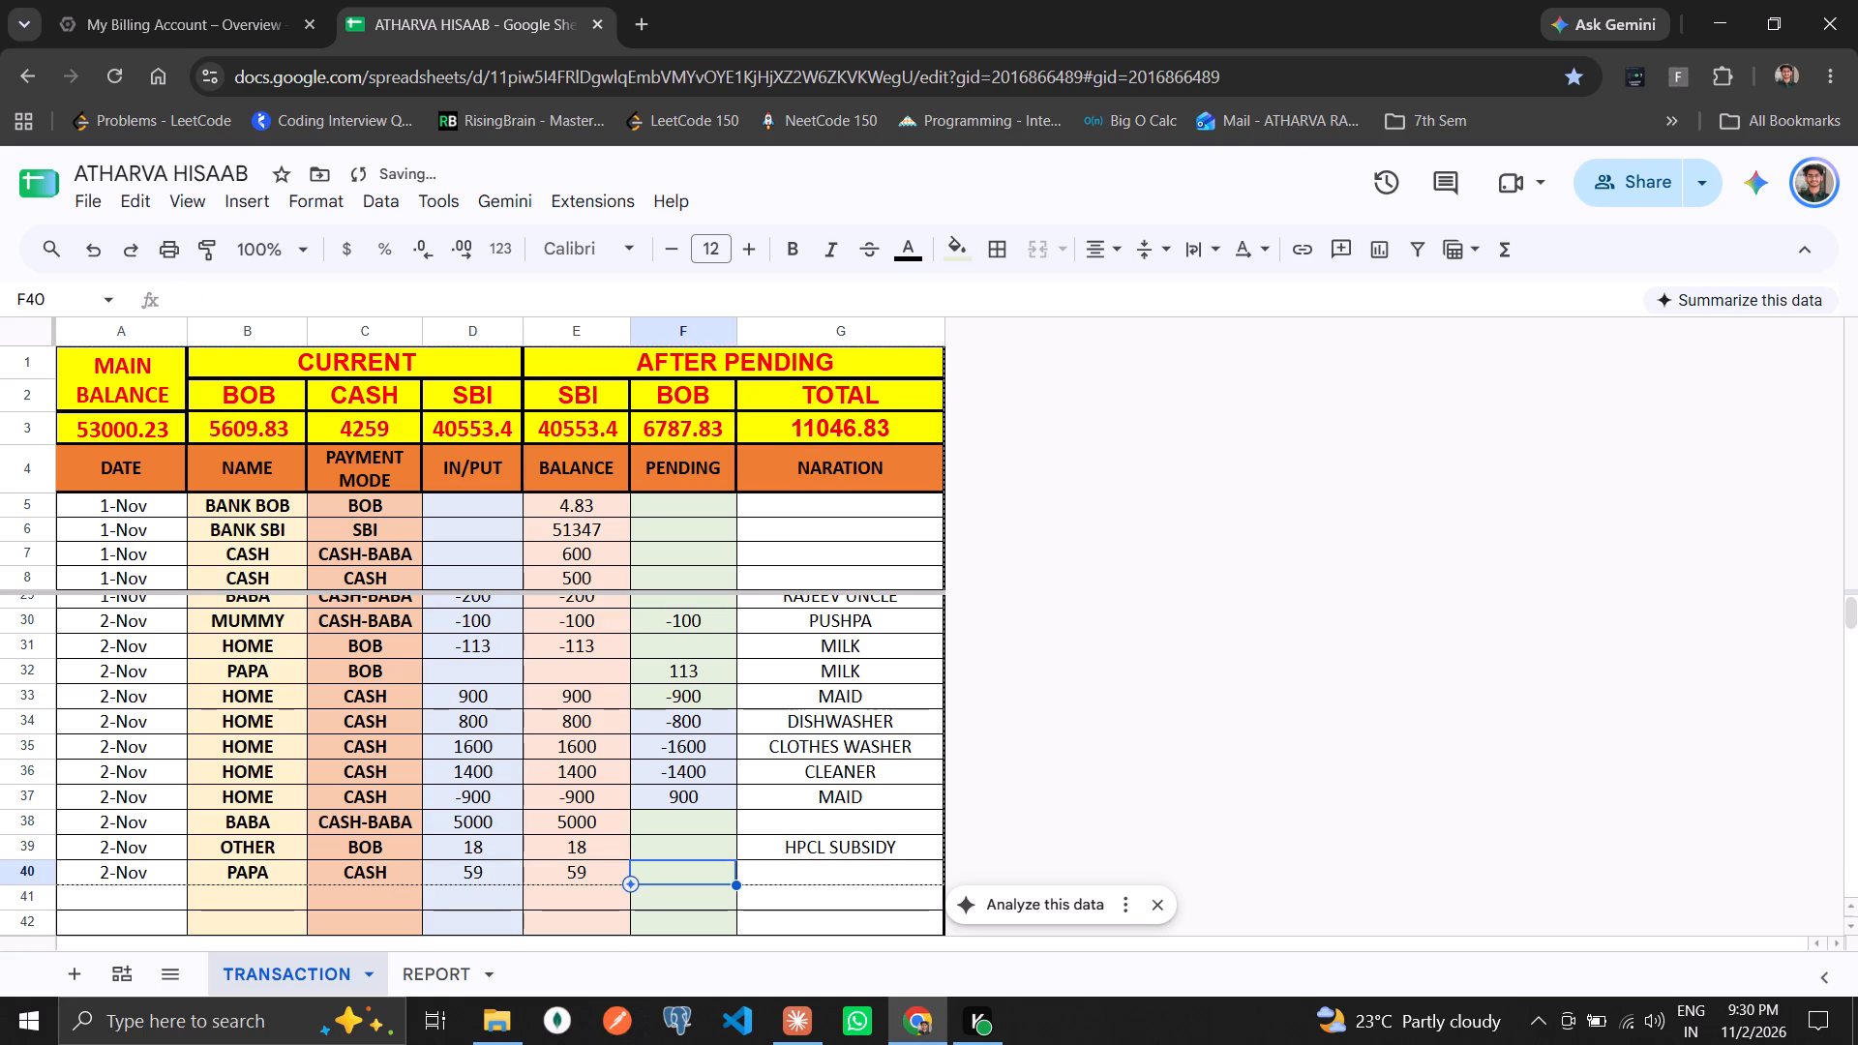
pyautogui.press('Right')
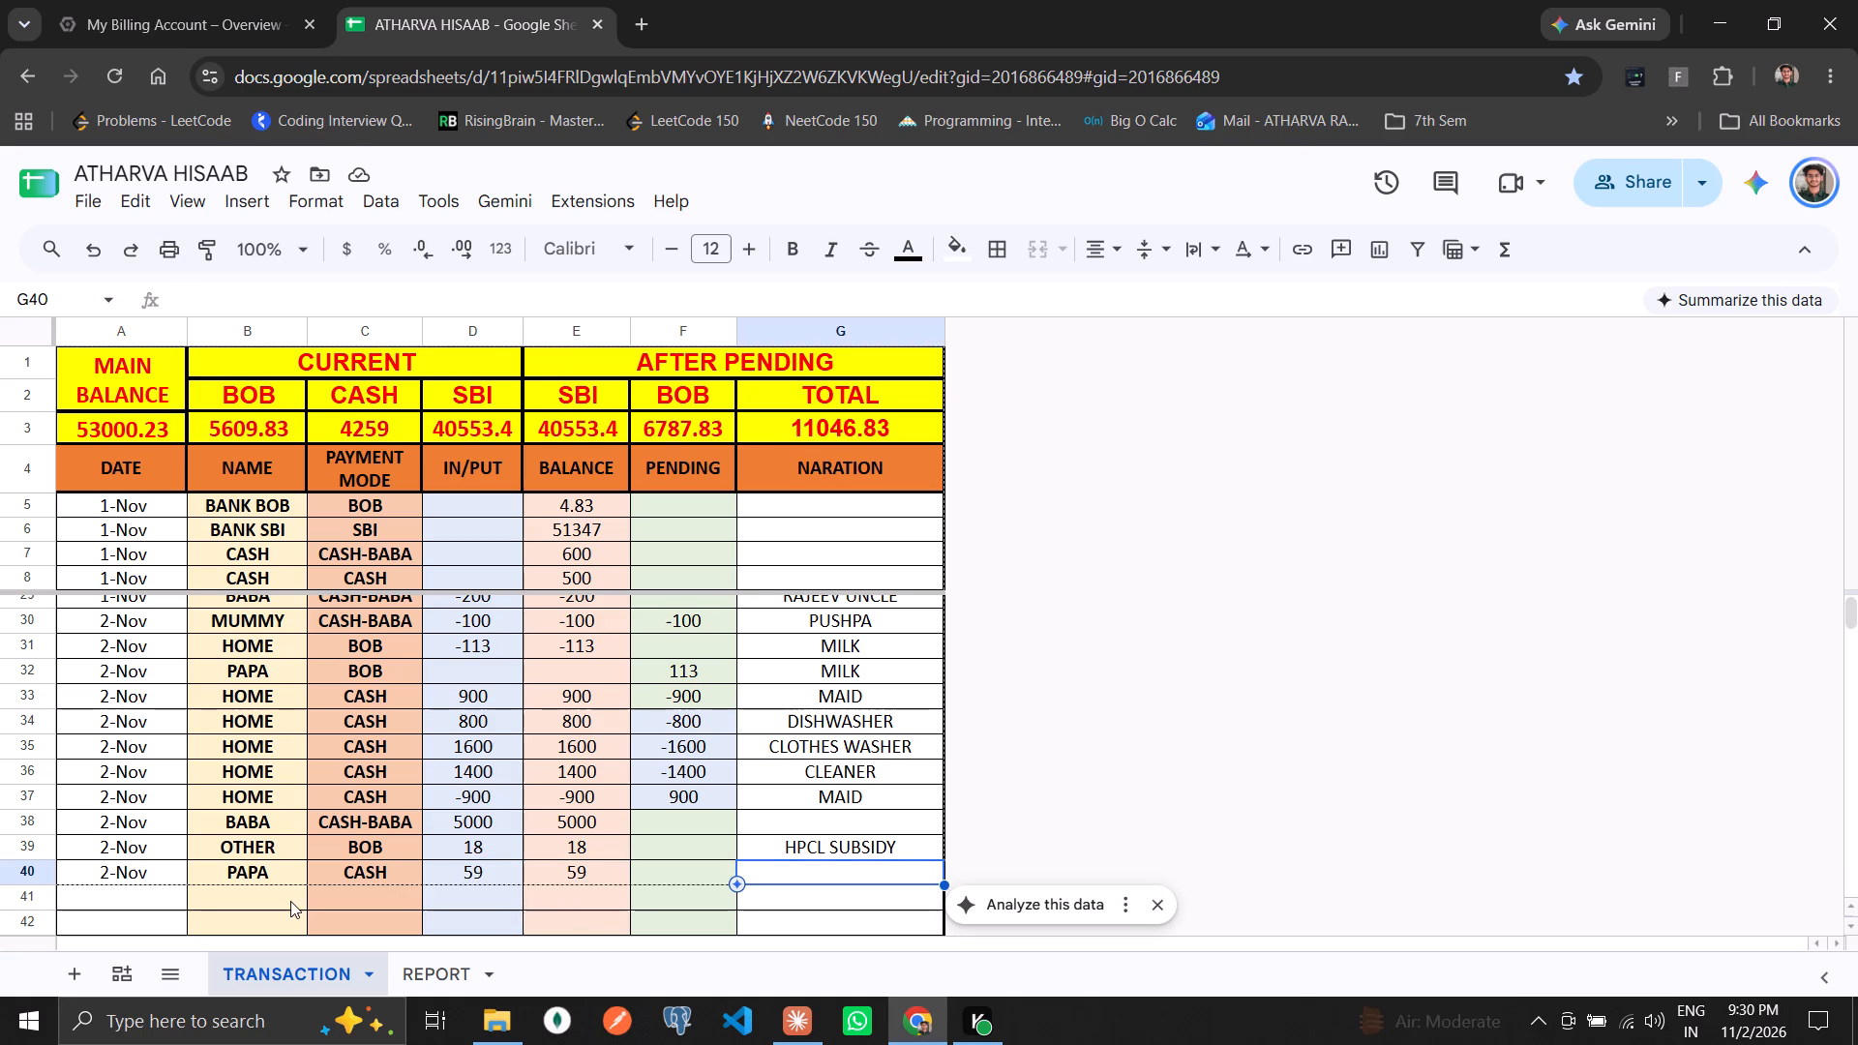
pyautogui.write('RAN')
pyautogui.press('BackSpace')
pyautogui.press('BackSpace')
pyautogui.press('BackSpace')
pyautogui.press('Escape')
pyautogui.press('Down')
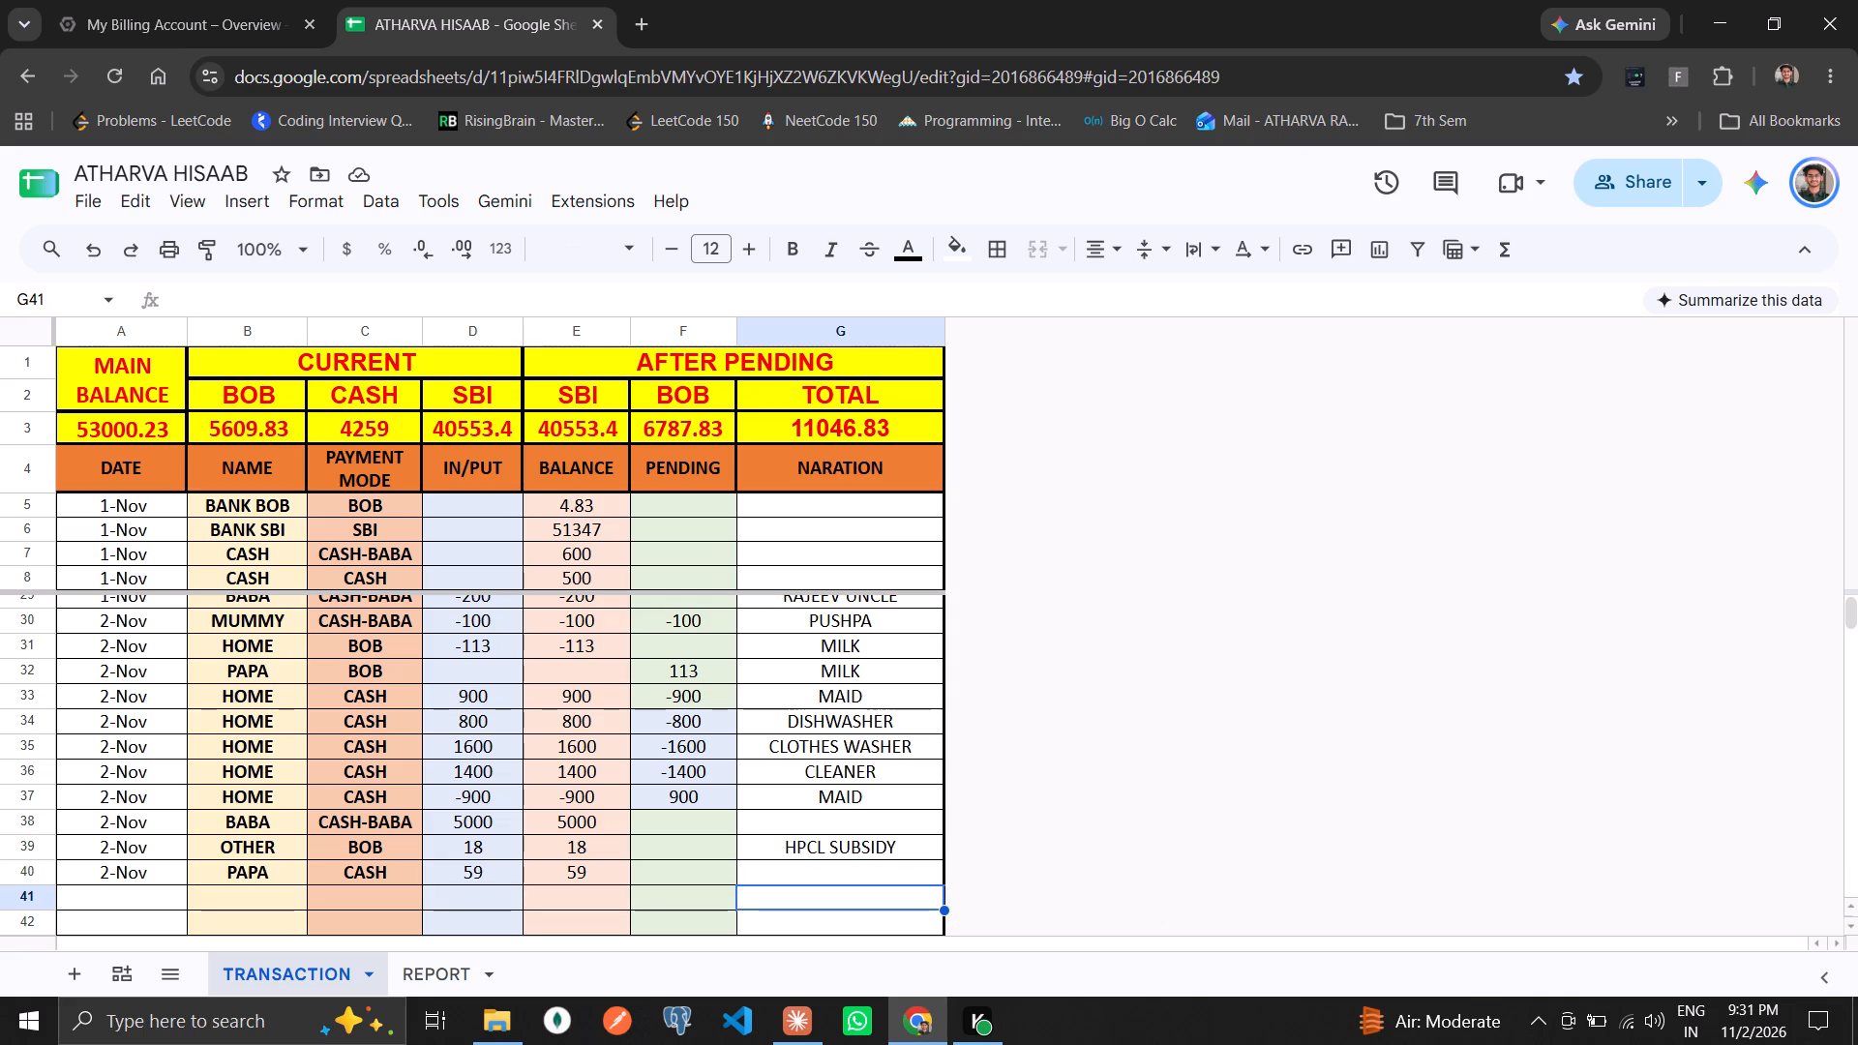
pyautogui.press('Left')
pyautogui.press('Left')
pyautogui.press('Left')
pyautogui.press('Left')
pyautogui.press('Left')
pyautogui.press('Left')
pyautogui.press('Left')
# Enter SOUP as the NARATION of row 40.
pyautogui.press('Right')
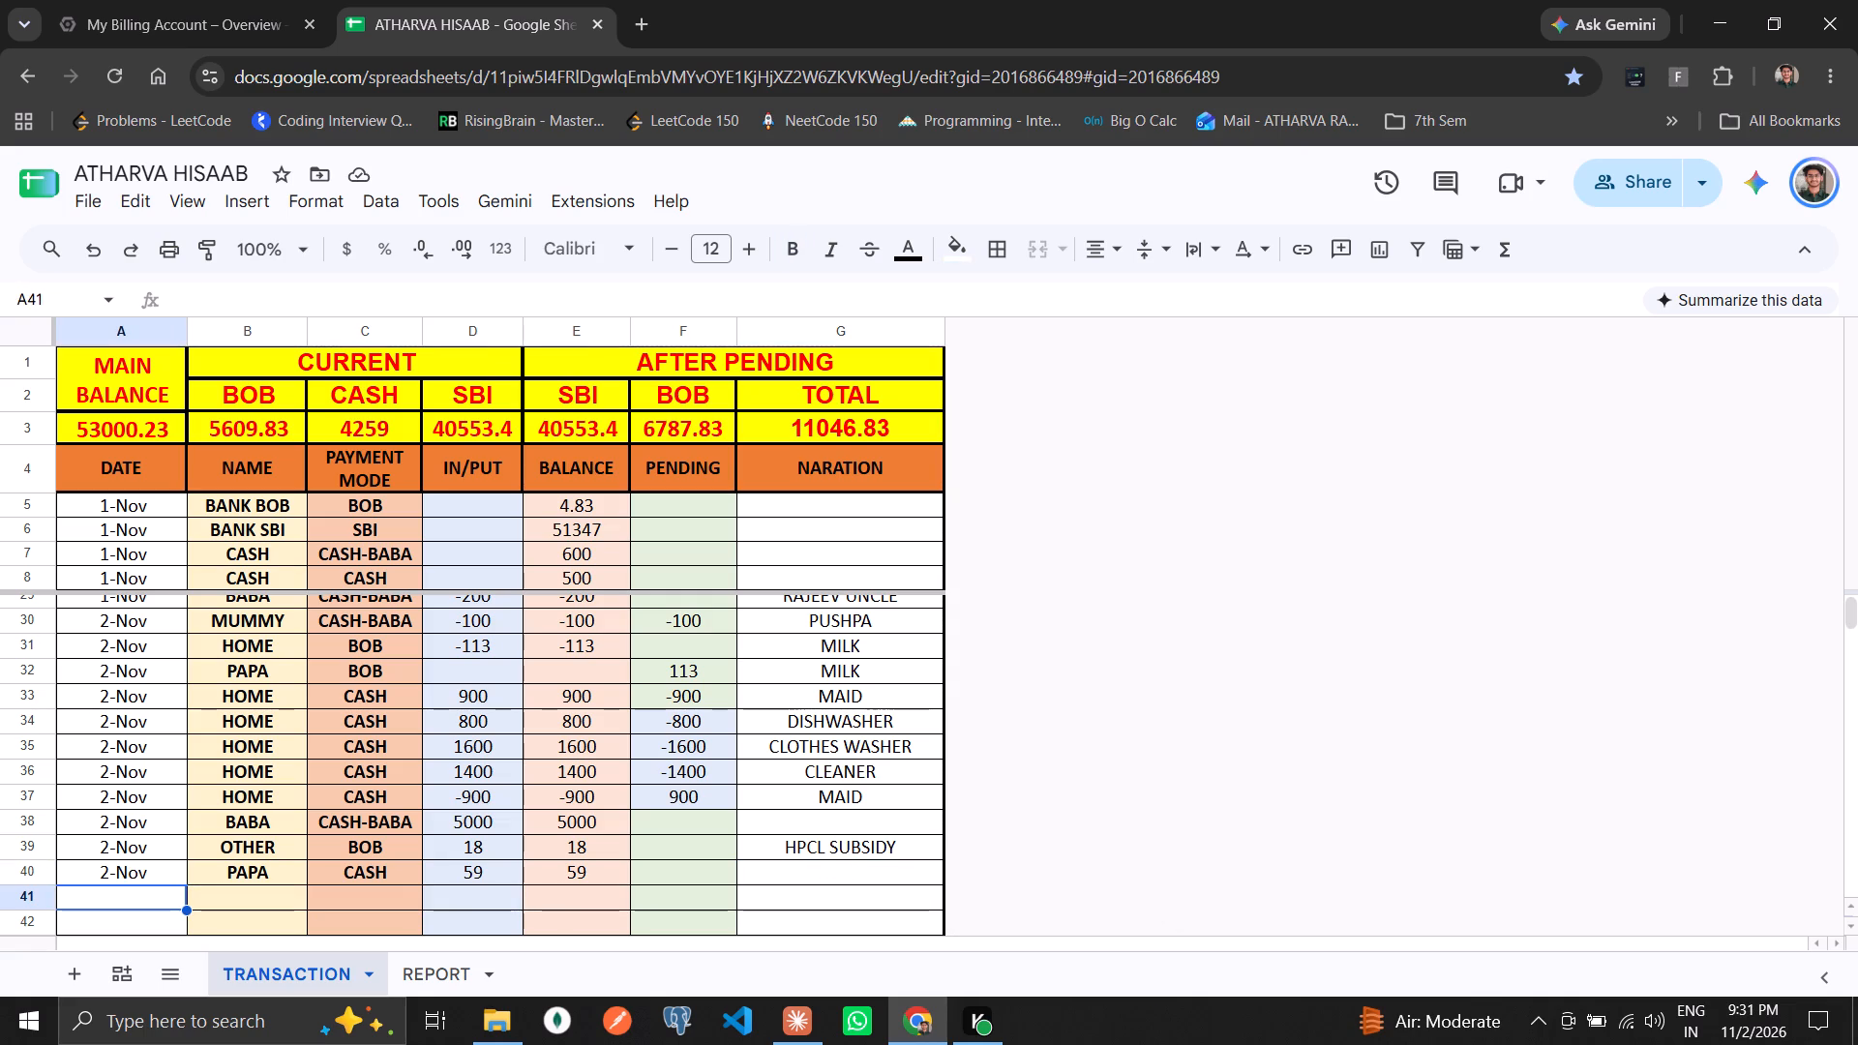
pyautogui.press('Right')
pyautogui.press('Right')
pyautogui.press('Right')
pyautogui.press('Right')
pyautogui.press('Right')
pyautogui.press('Up')
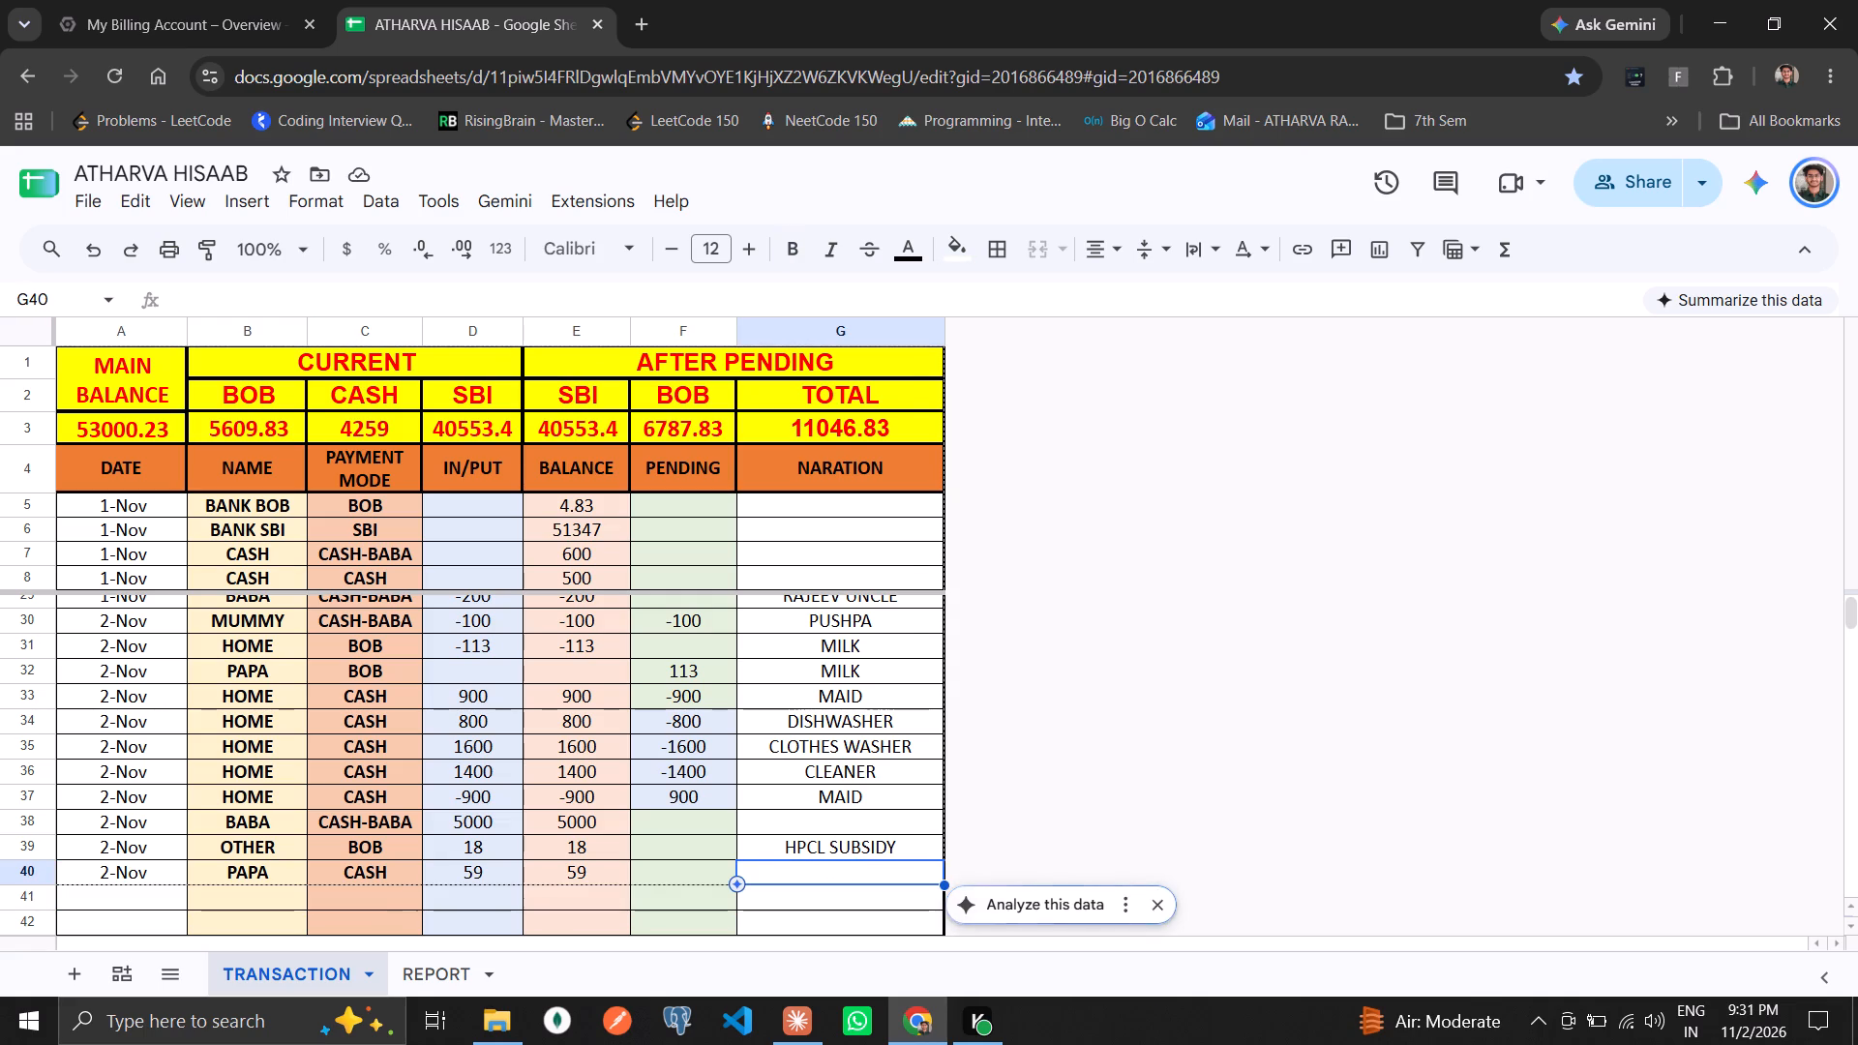
pyautogui.write('SOUP')
pyautogui.press('Down')
pyautogui.press('Up')
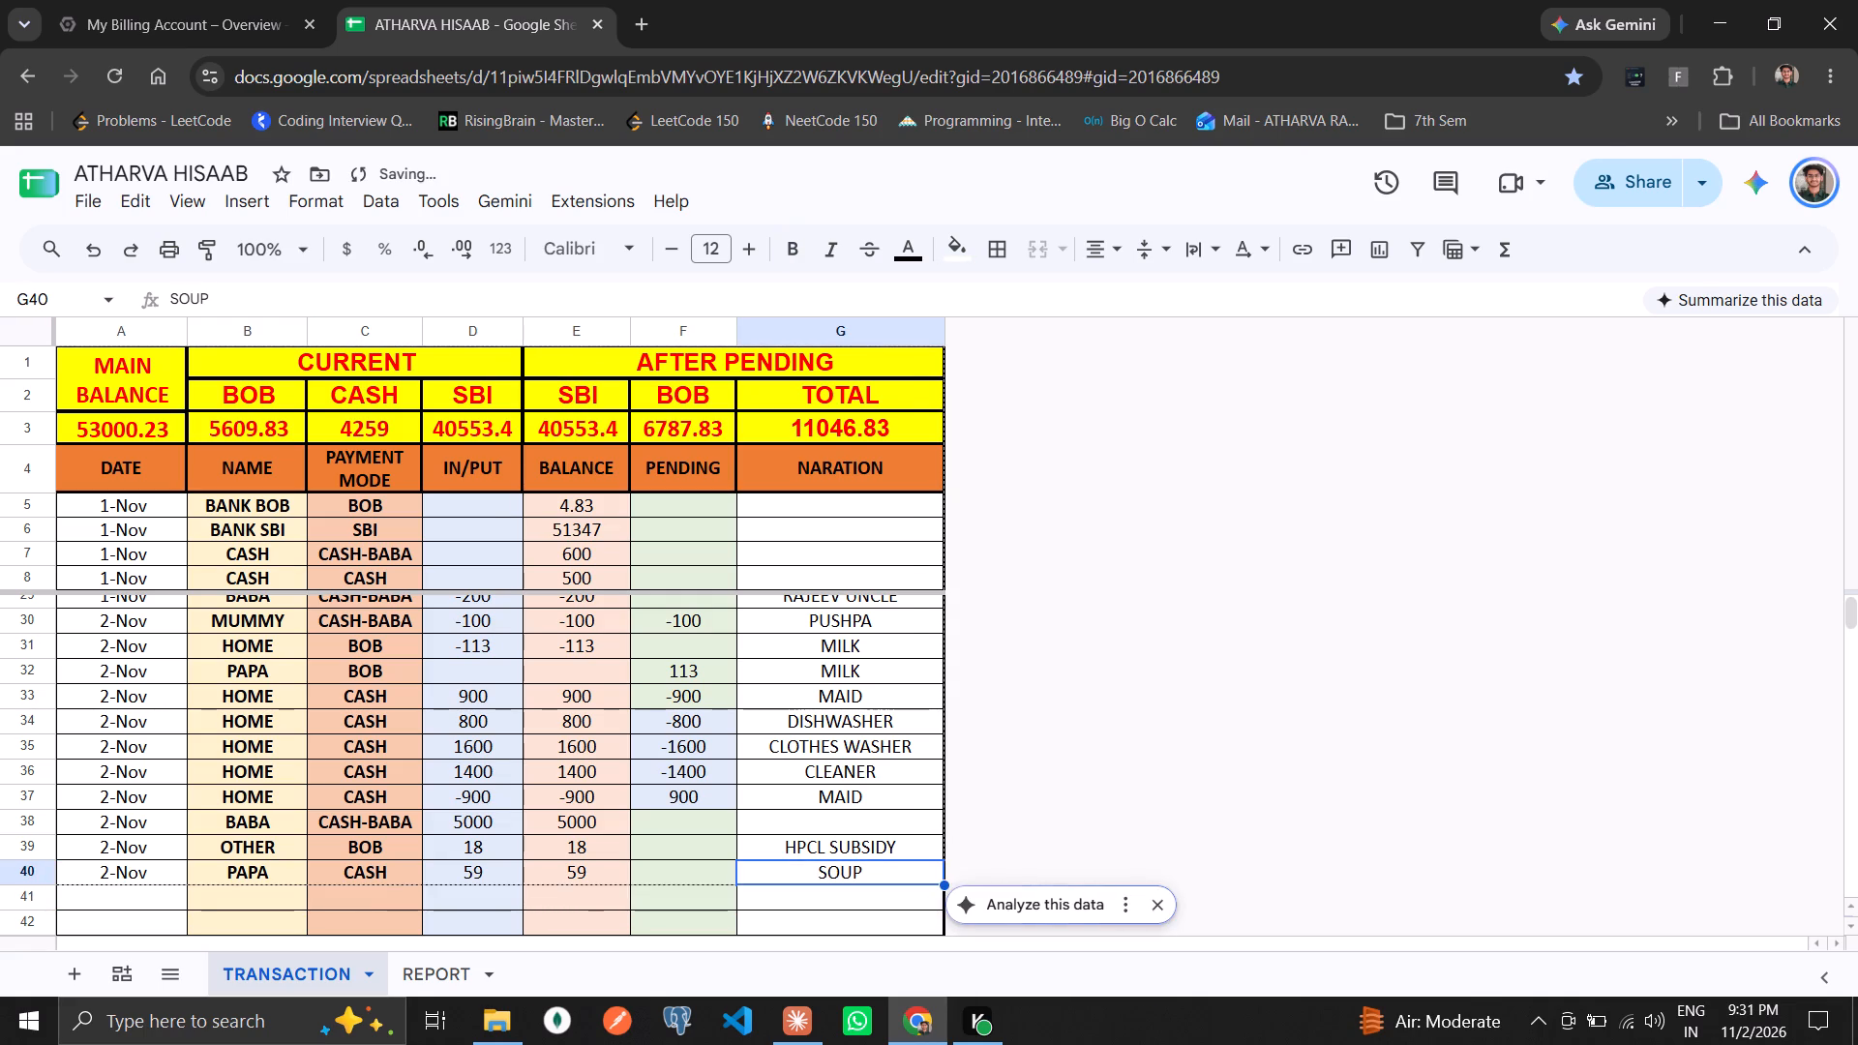
# Extend the NARATION of row 40 to SOUP RETURN and return to the DATE cell of empty row 41.
pyautogui.press('F3')
pyautogui.press('F2')
pyautogui.press('Escape')
pyautogui.press('F2')
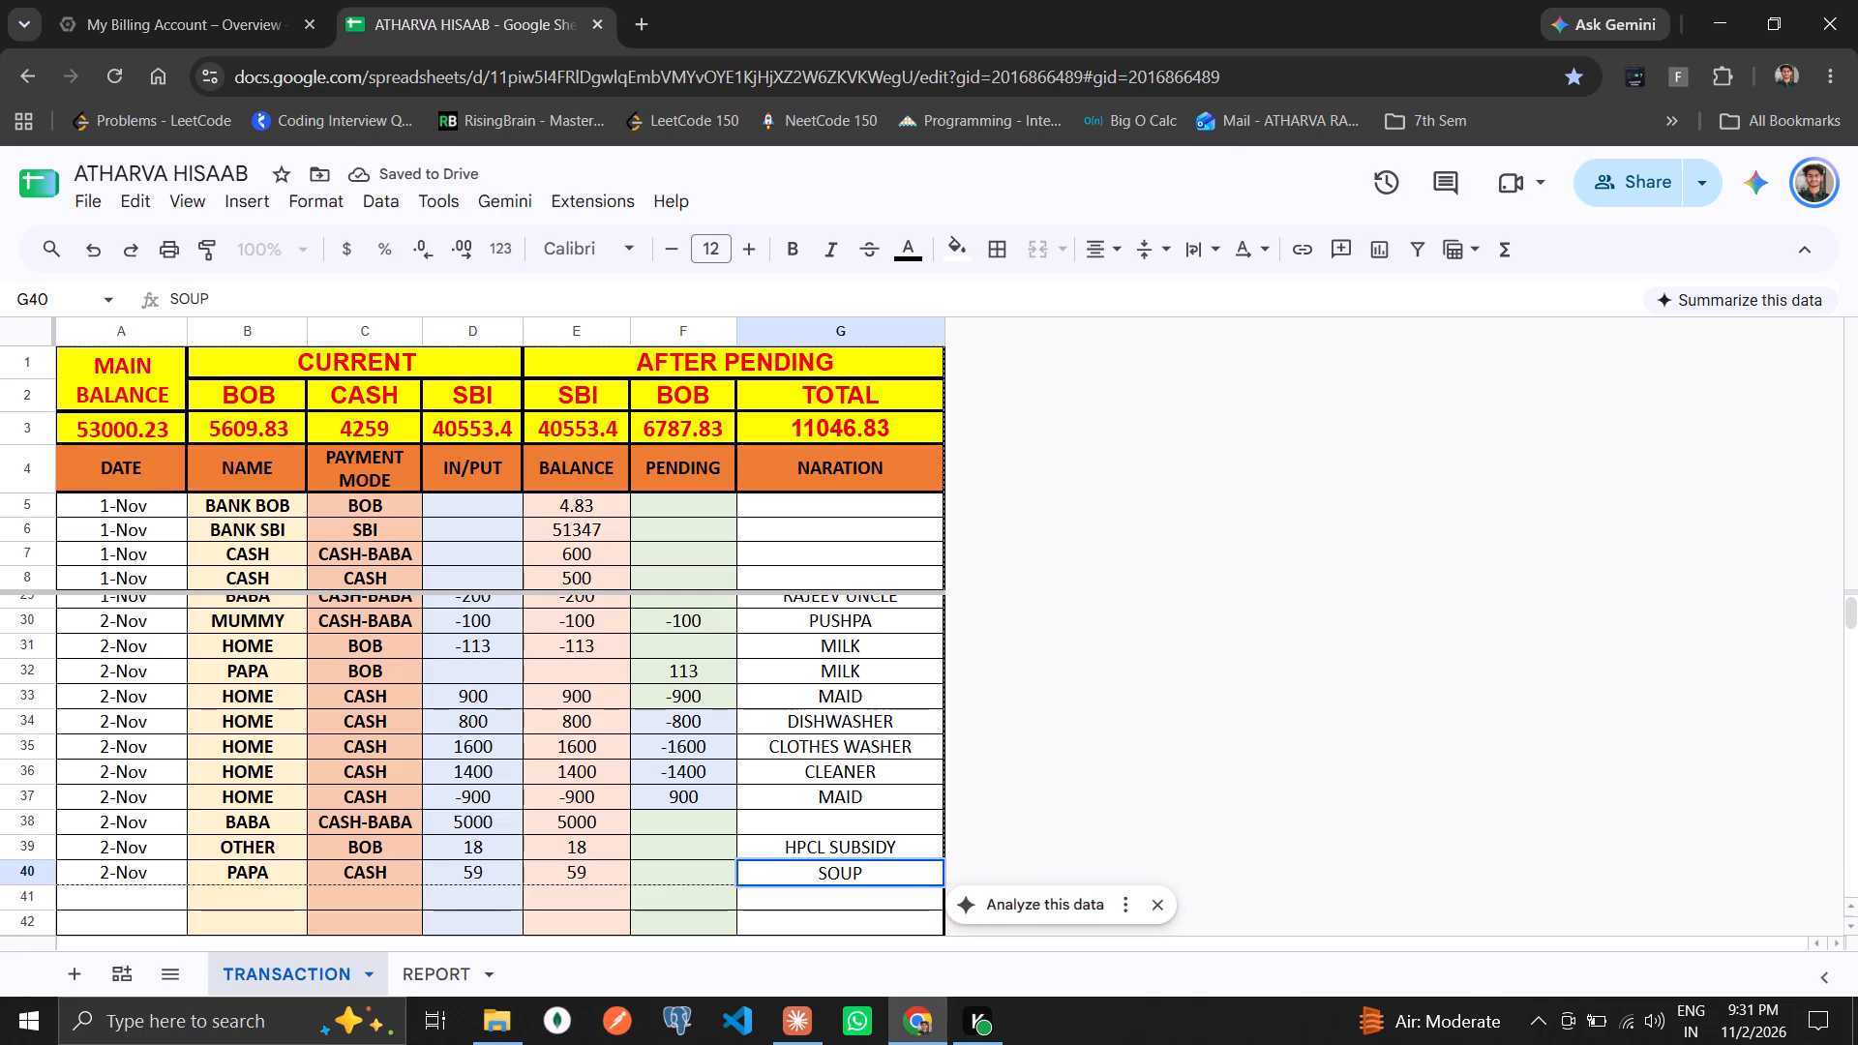
pyautogui.press('space')
pyautogui.write('RETURN')
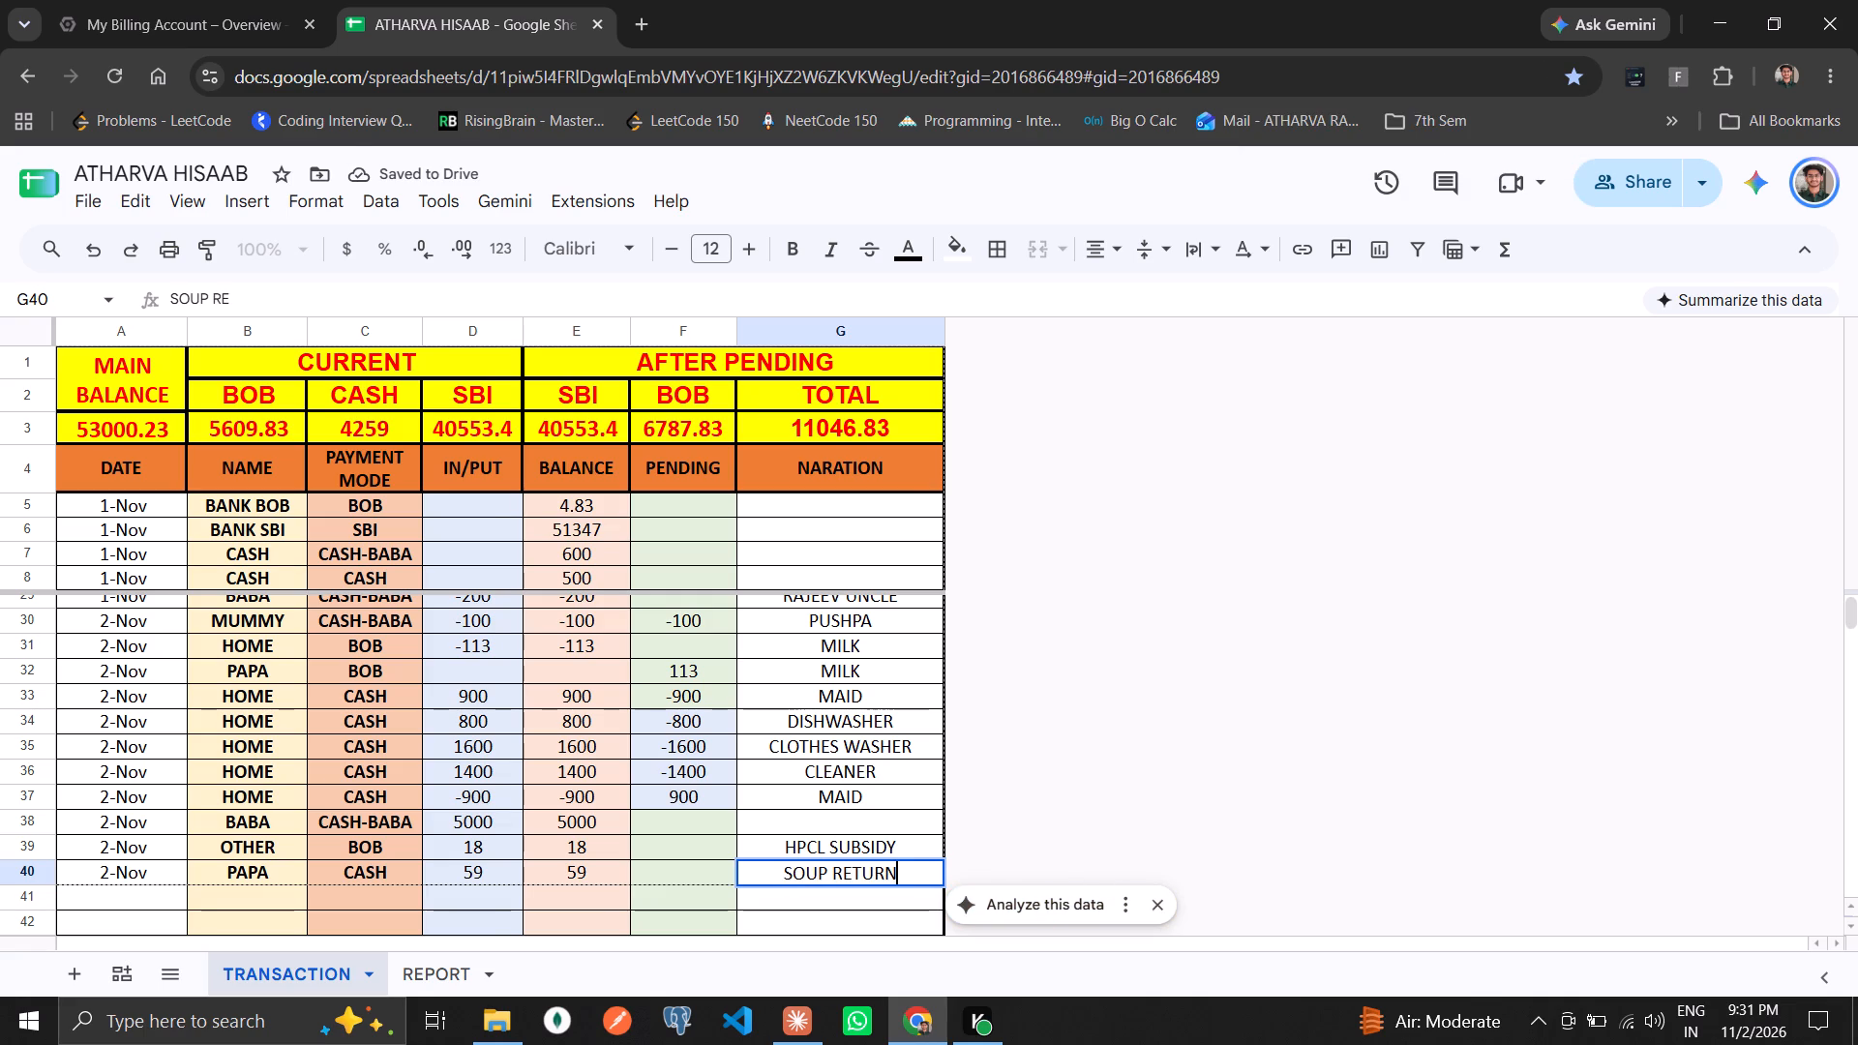
pyautogui.press('Return')
pyautogui.press('Left')
pyautogui.press('Left')
pyautogui.press('Left')
pyautogui.press('Left')
pyautogui.press('Left')
pyautogui.press('Left')
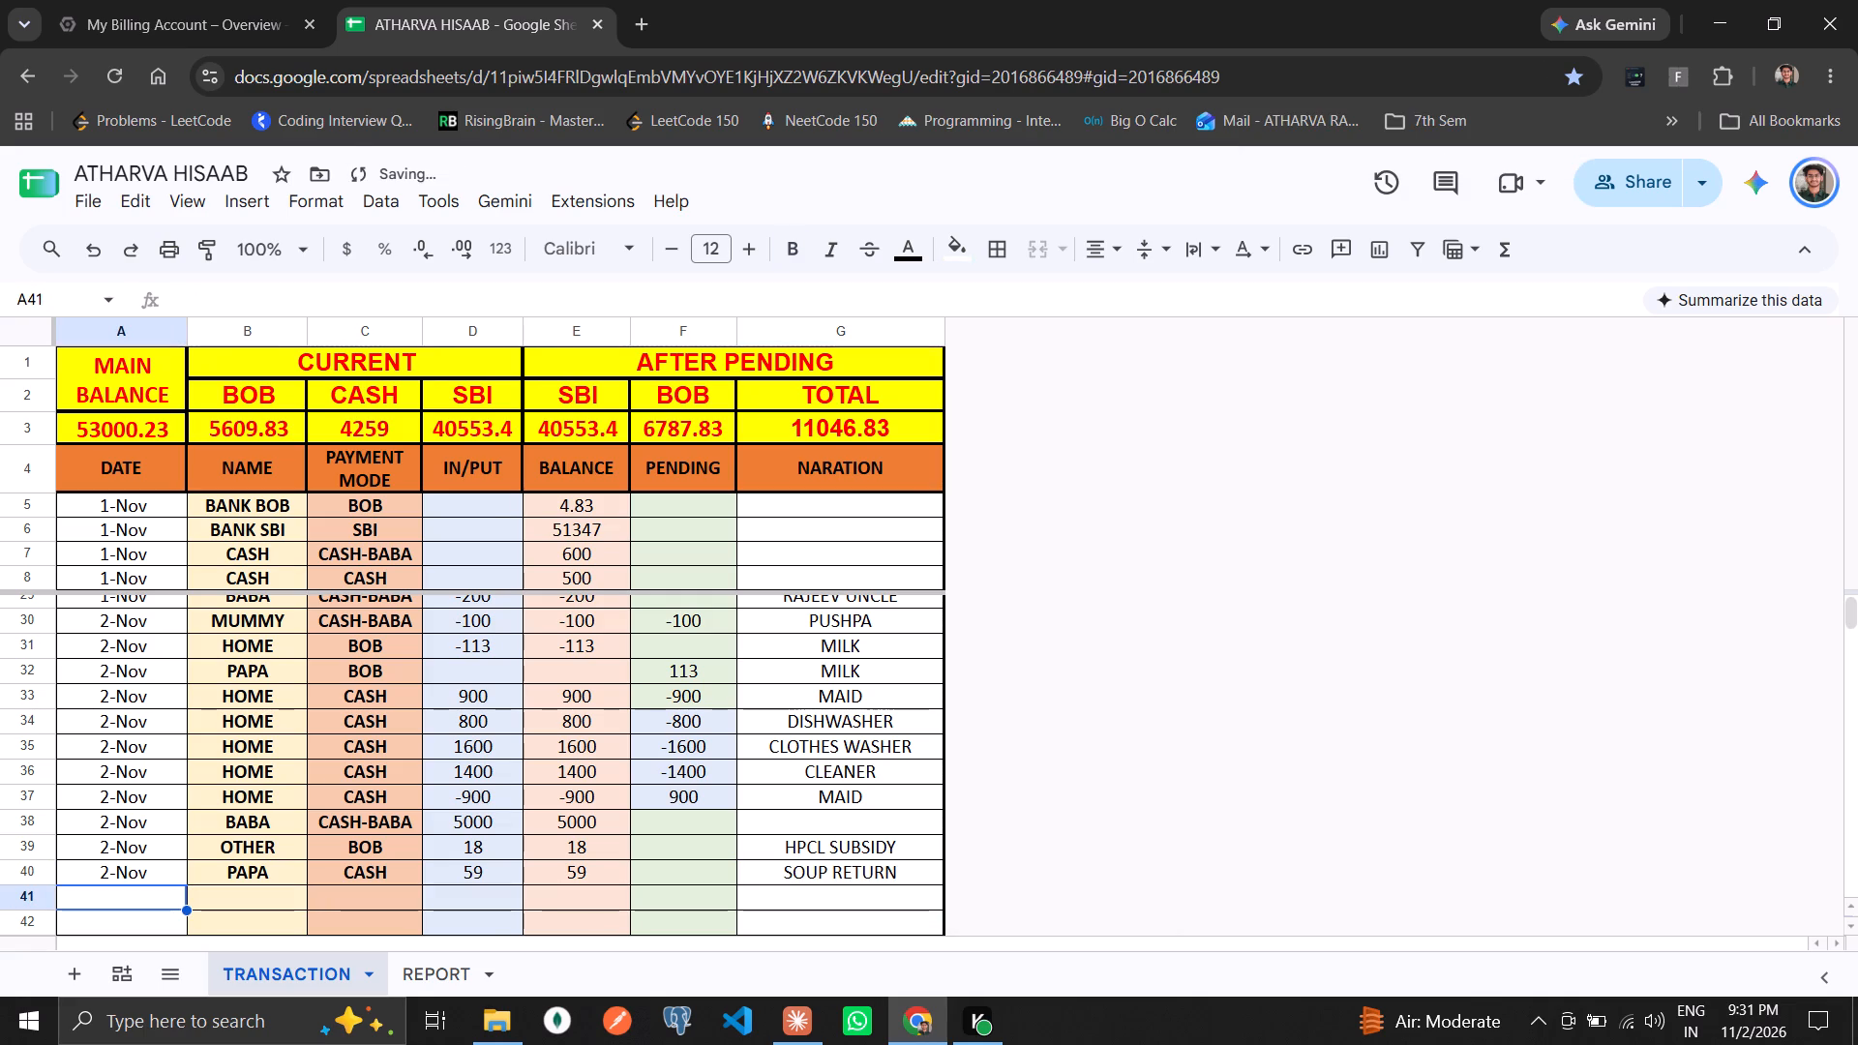
pyautogui.hotkey('ctrl', 's')
# Look through the BALANCE column entries from row 26 down to the empty rows below the last transaction.
pyautogui.click(550, 747)
pyautogui.press('Up')
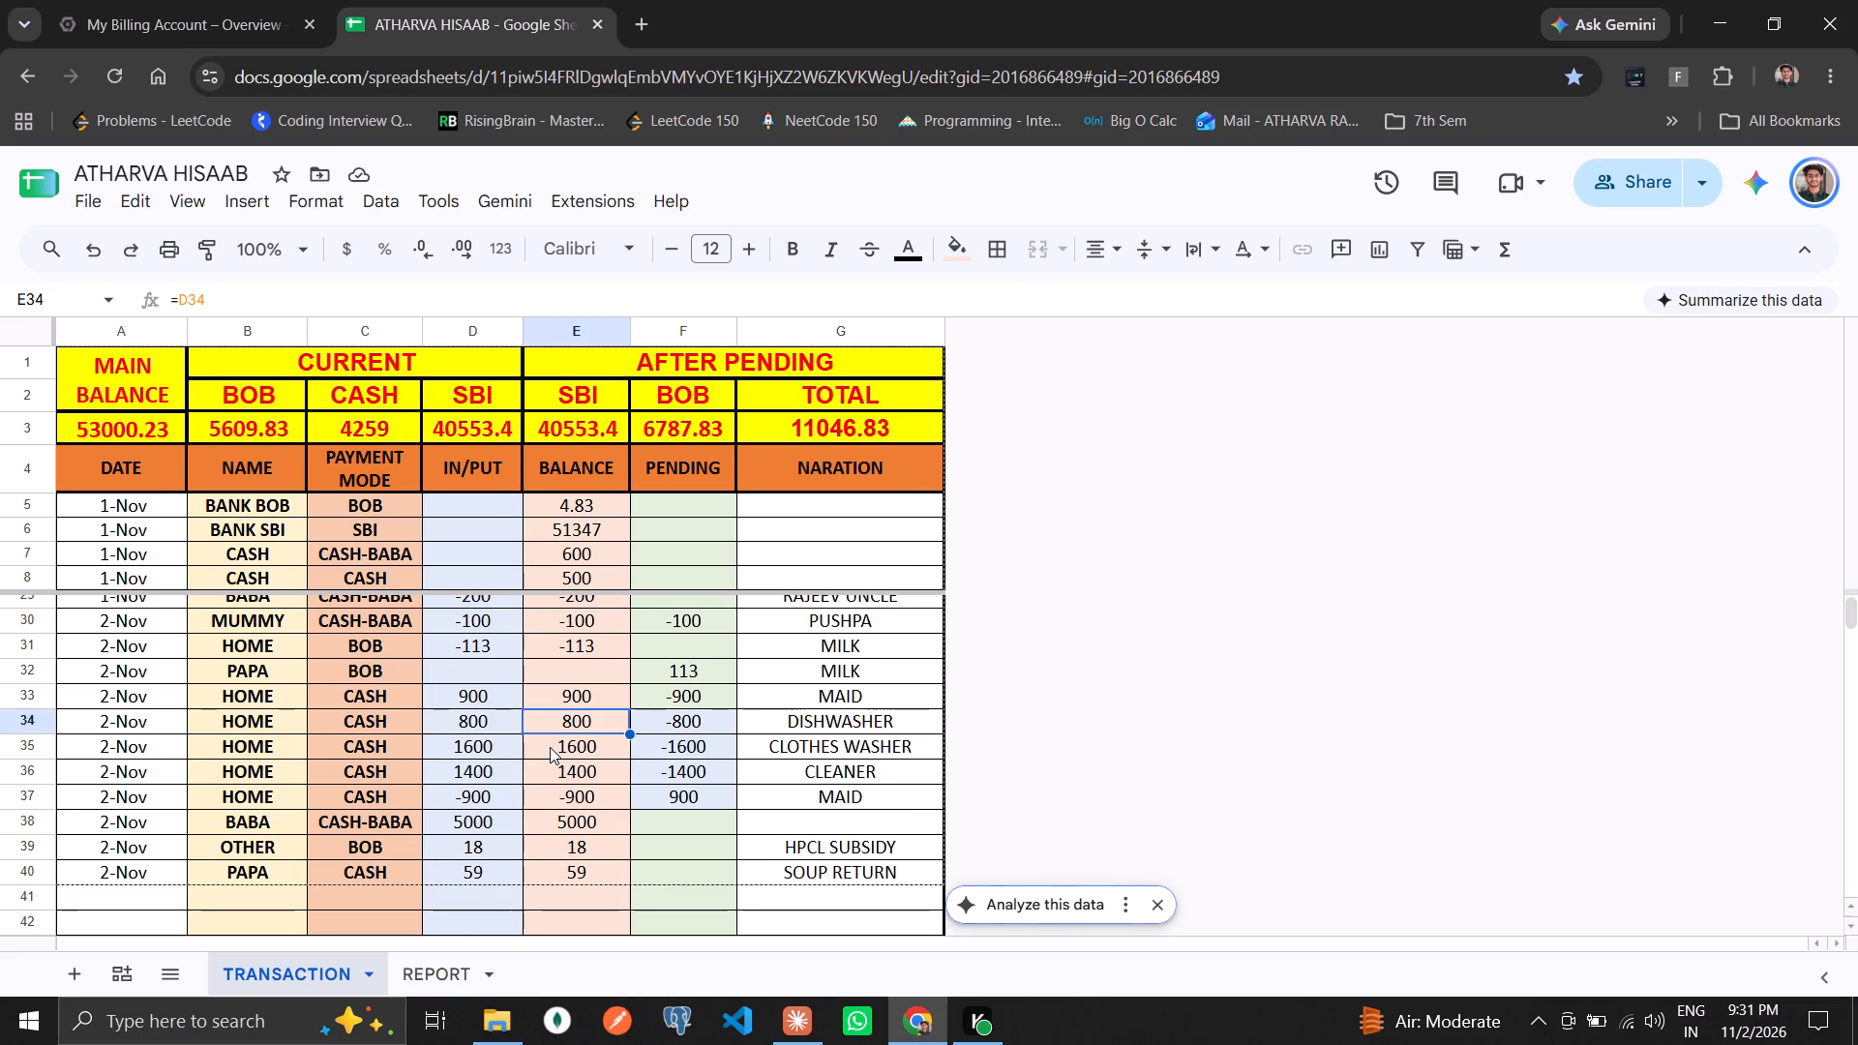
pyautogui.press('Up')
pyautogui.press('Up')
pyautogui.press('Up')
pyautogui.press('Up')
pyautogui.press('Up')
pyautogui.press('Up')
pyautogui.press('Up')
pyautogui.press('Up')
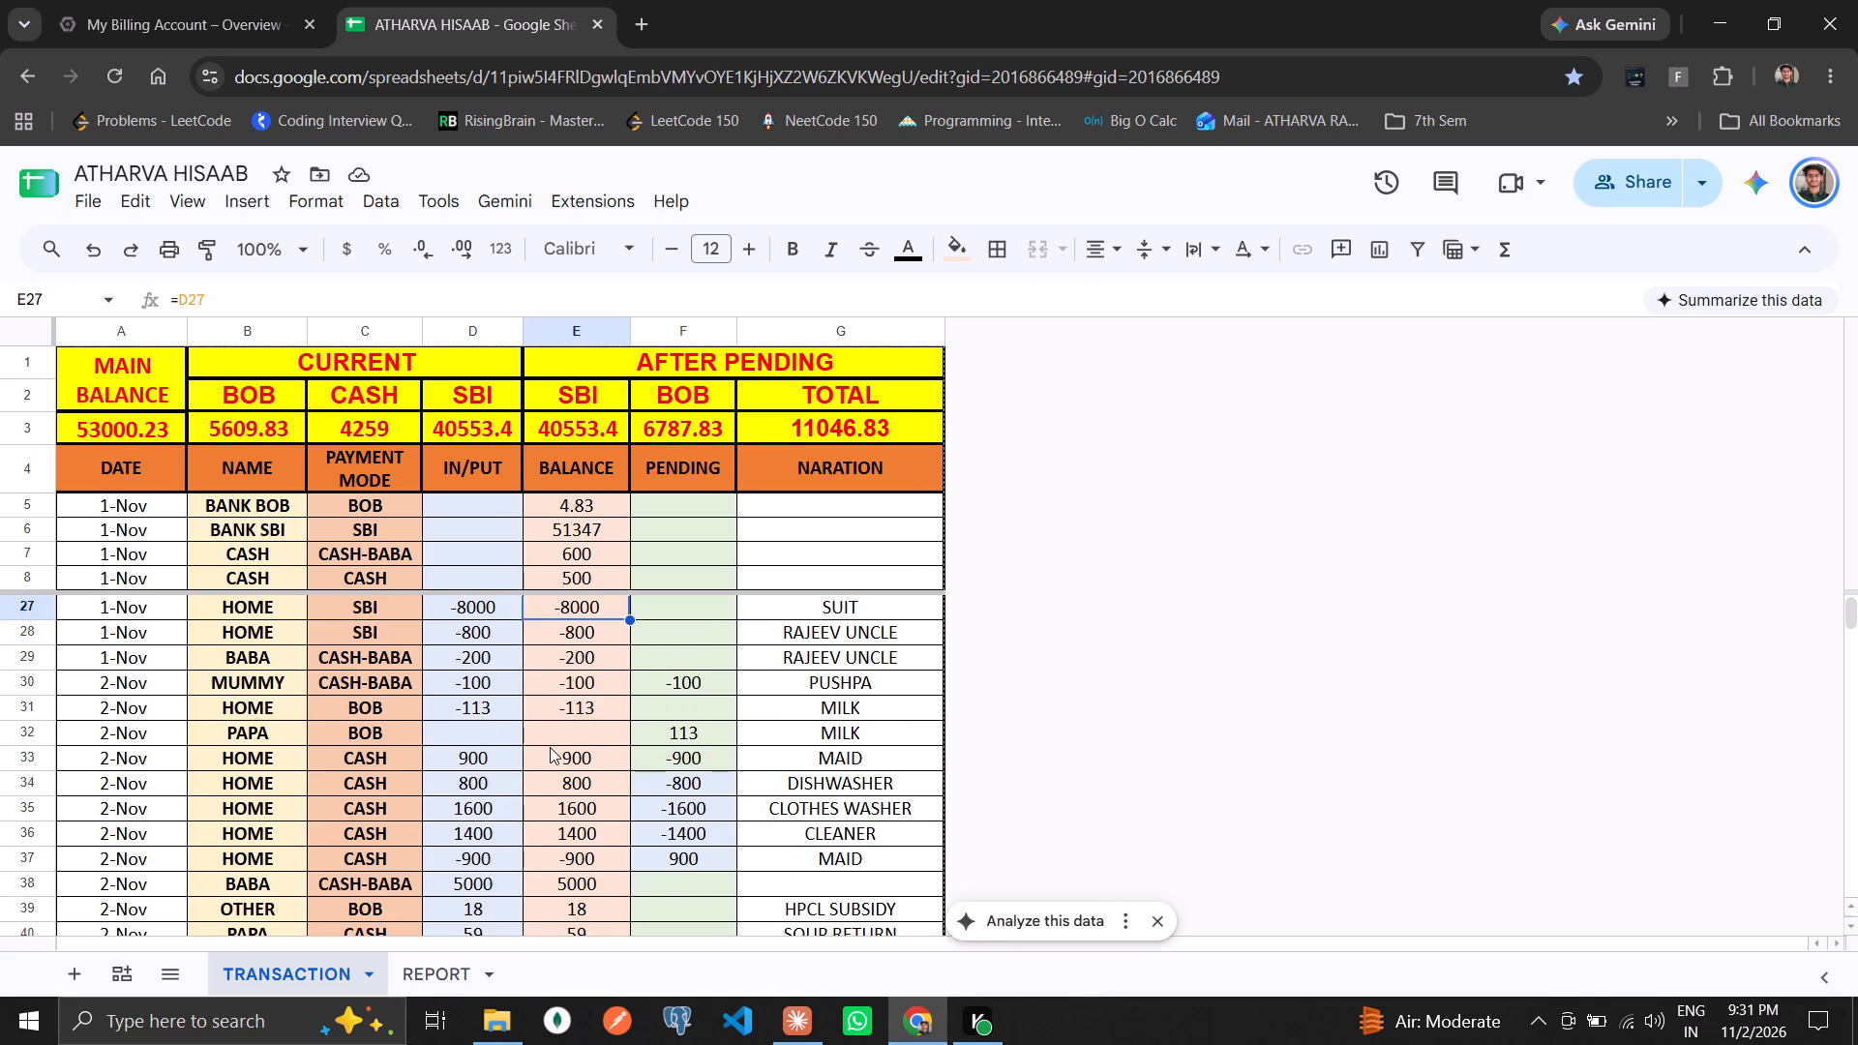
pyautogui.press('Down')
pyautogui.press('Down')
pyautogui.press('Down')
pyautogui.press('Down')
pyautogui.press('Down')
pyautogui.press('Down')
pyautogui.press('Down')
pyautogui.press('Down')
pyautogui.press('Down')
pyautogui.press('Down')
pyautogui.press('Down')
pyautogui.press('Down')
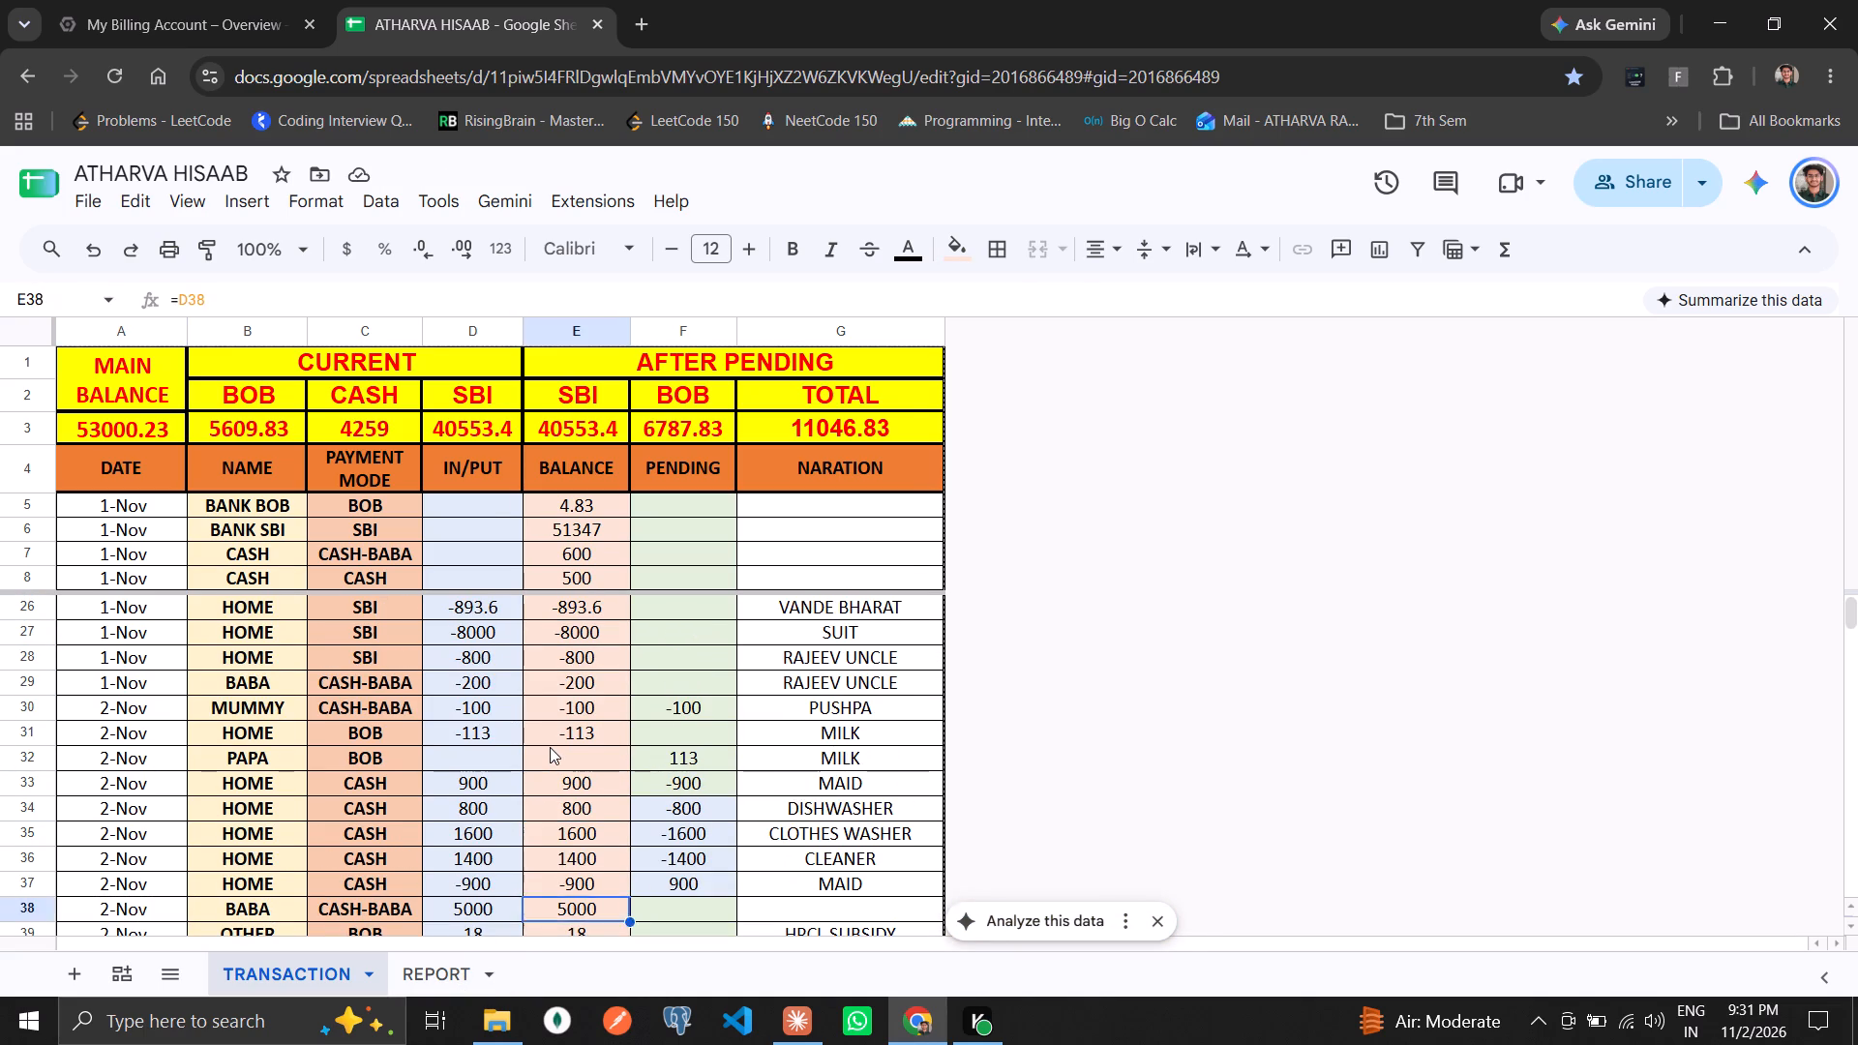
pyautogui.press('Down')
pyautogui.press('Down')
pyautogui.press('Down')
pyautogui.press('Down')
pyautogui.press('Down')
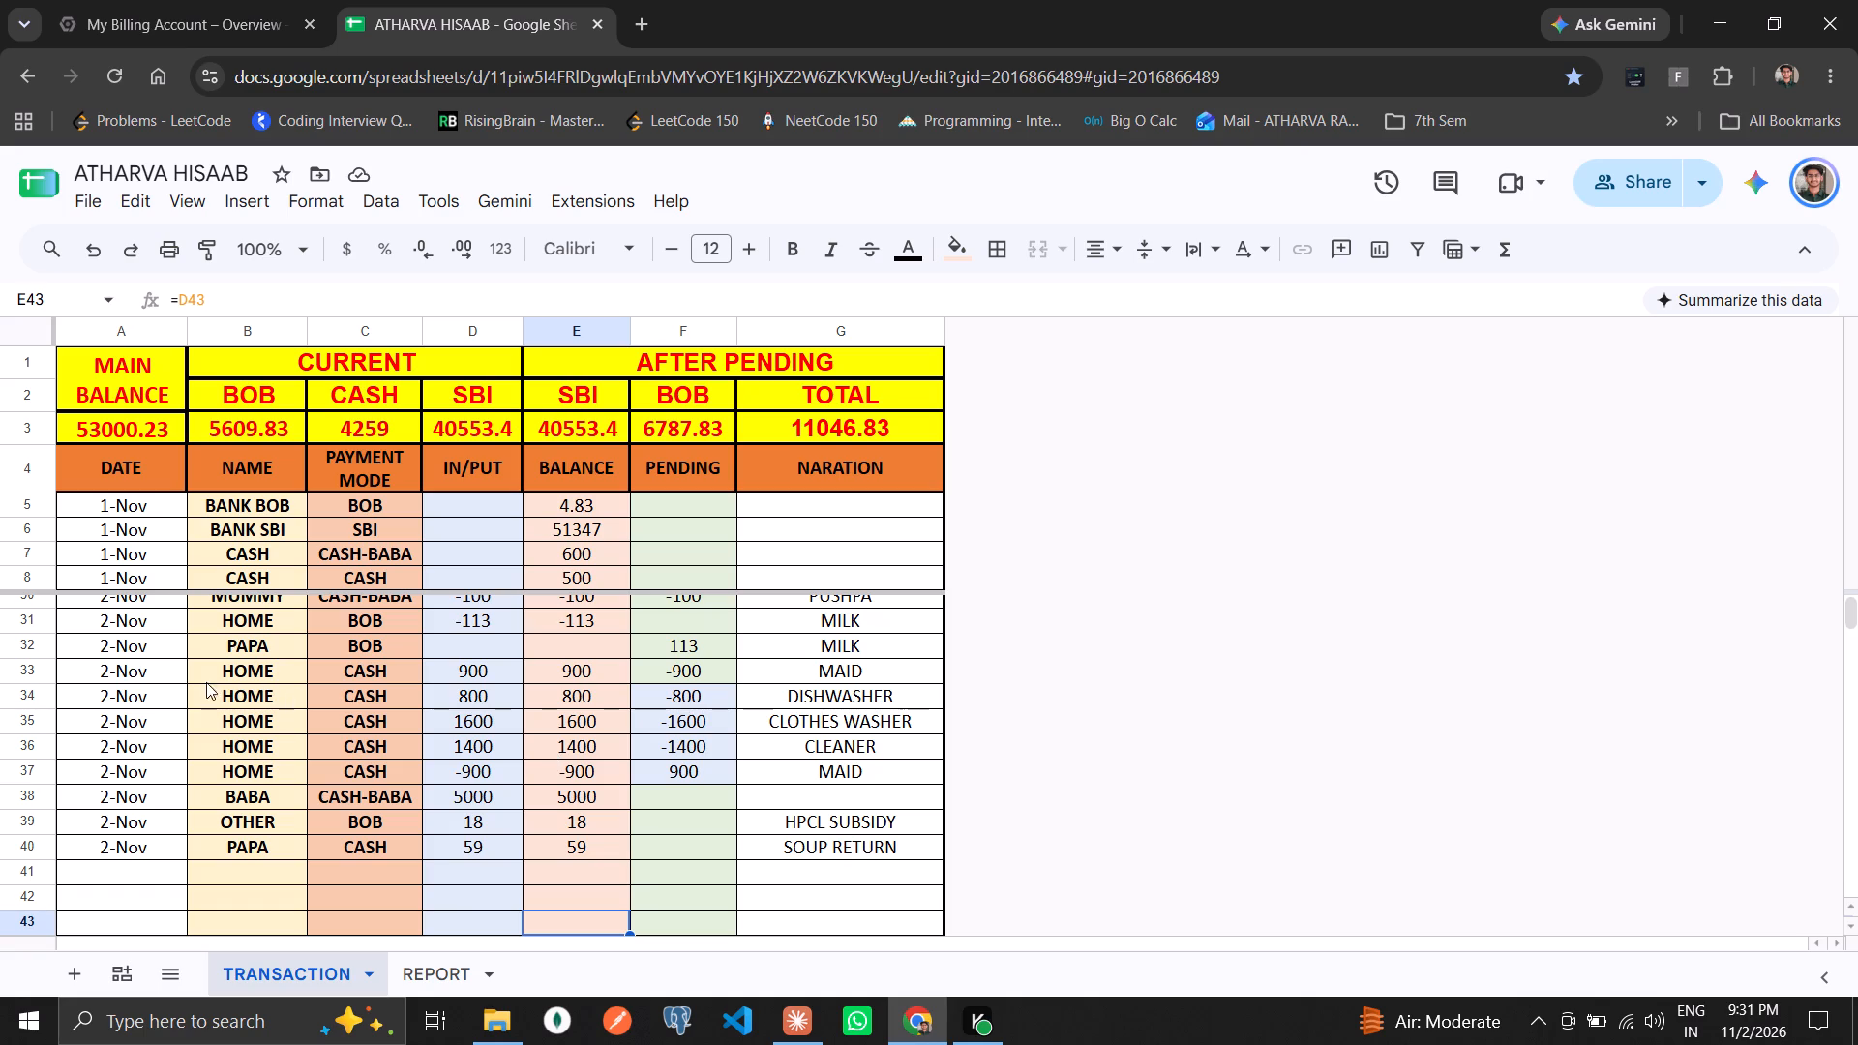
# Clear the DATE through IN/PUT cells of the HOME cash entries in rows 33 to 37.
pyautogui.click(169, 677)
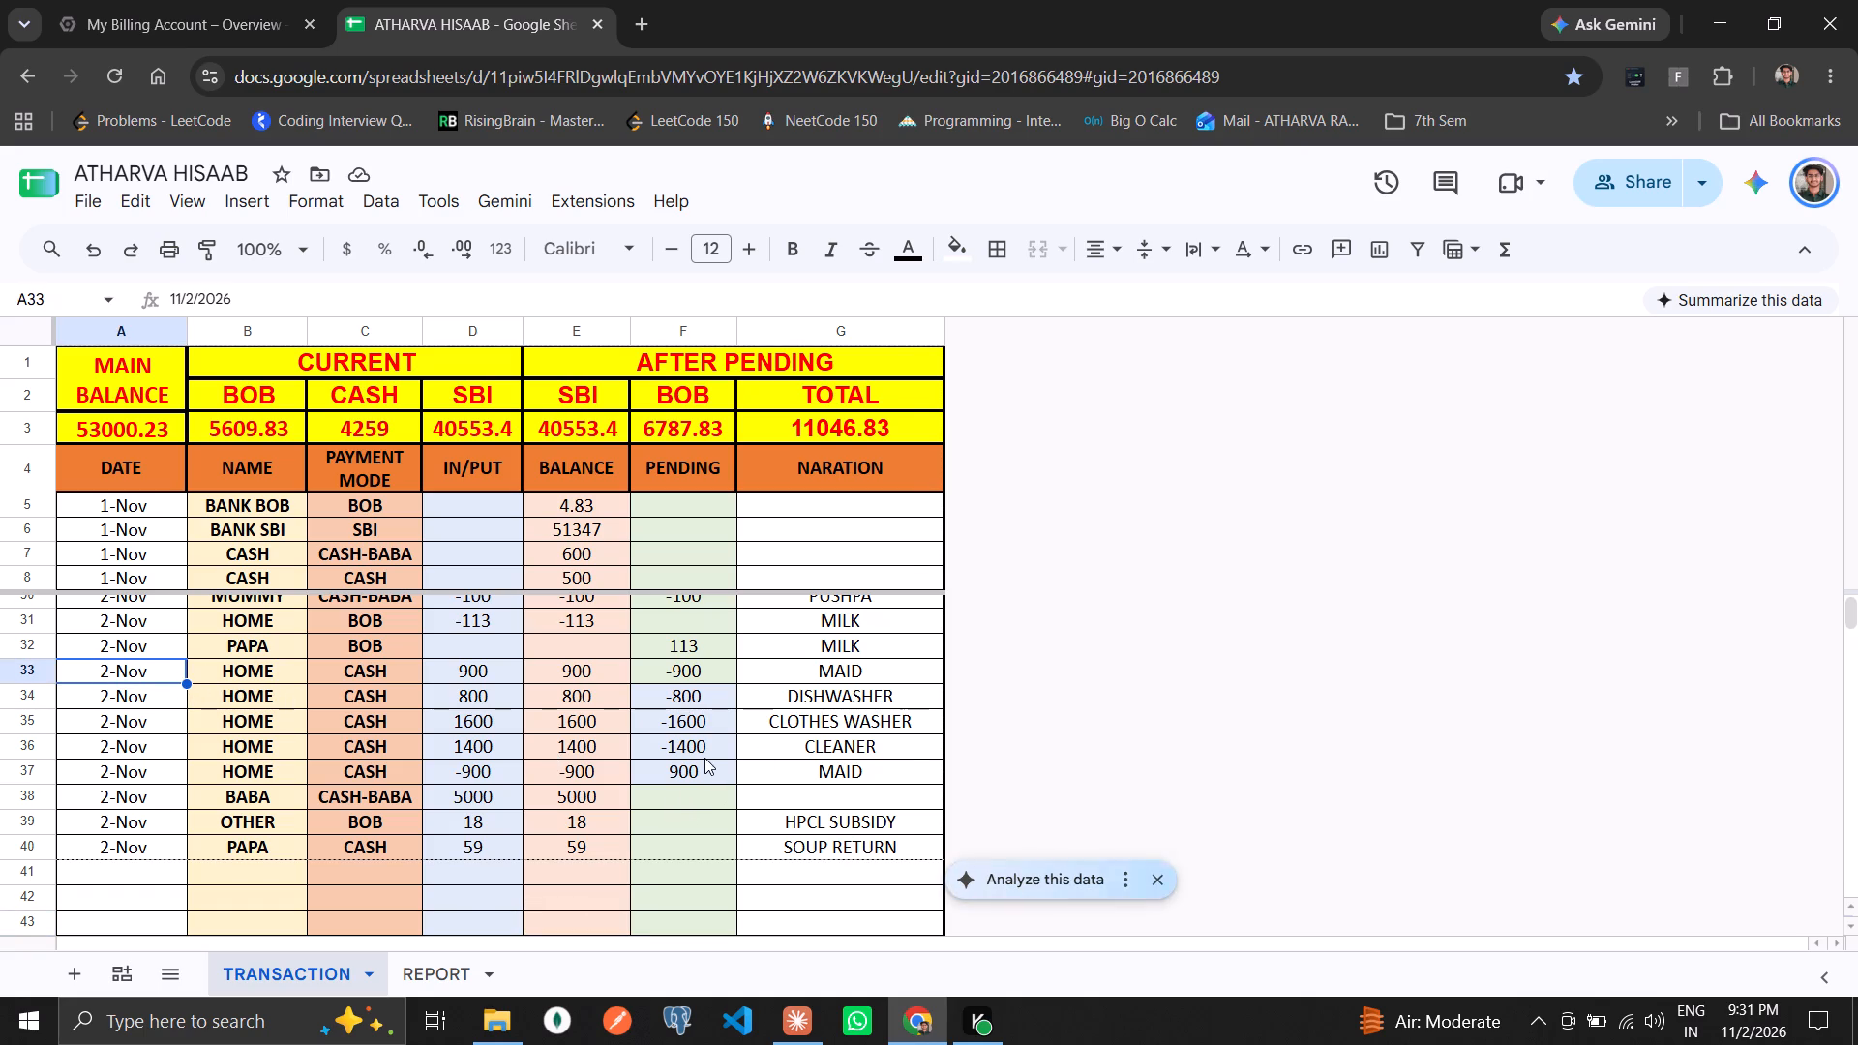
pyautogui.keyDown('shift'); pyautogui.click(706, 767); pyautogui.keyUp('shift')
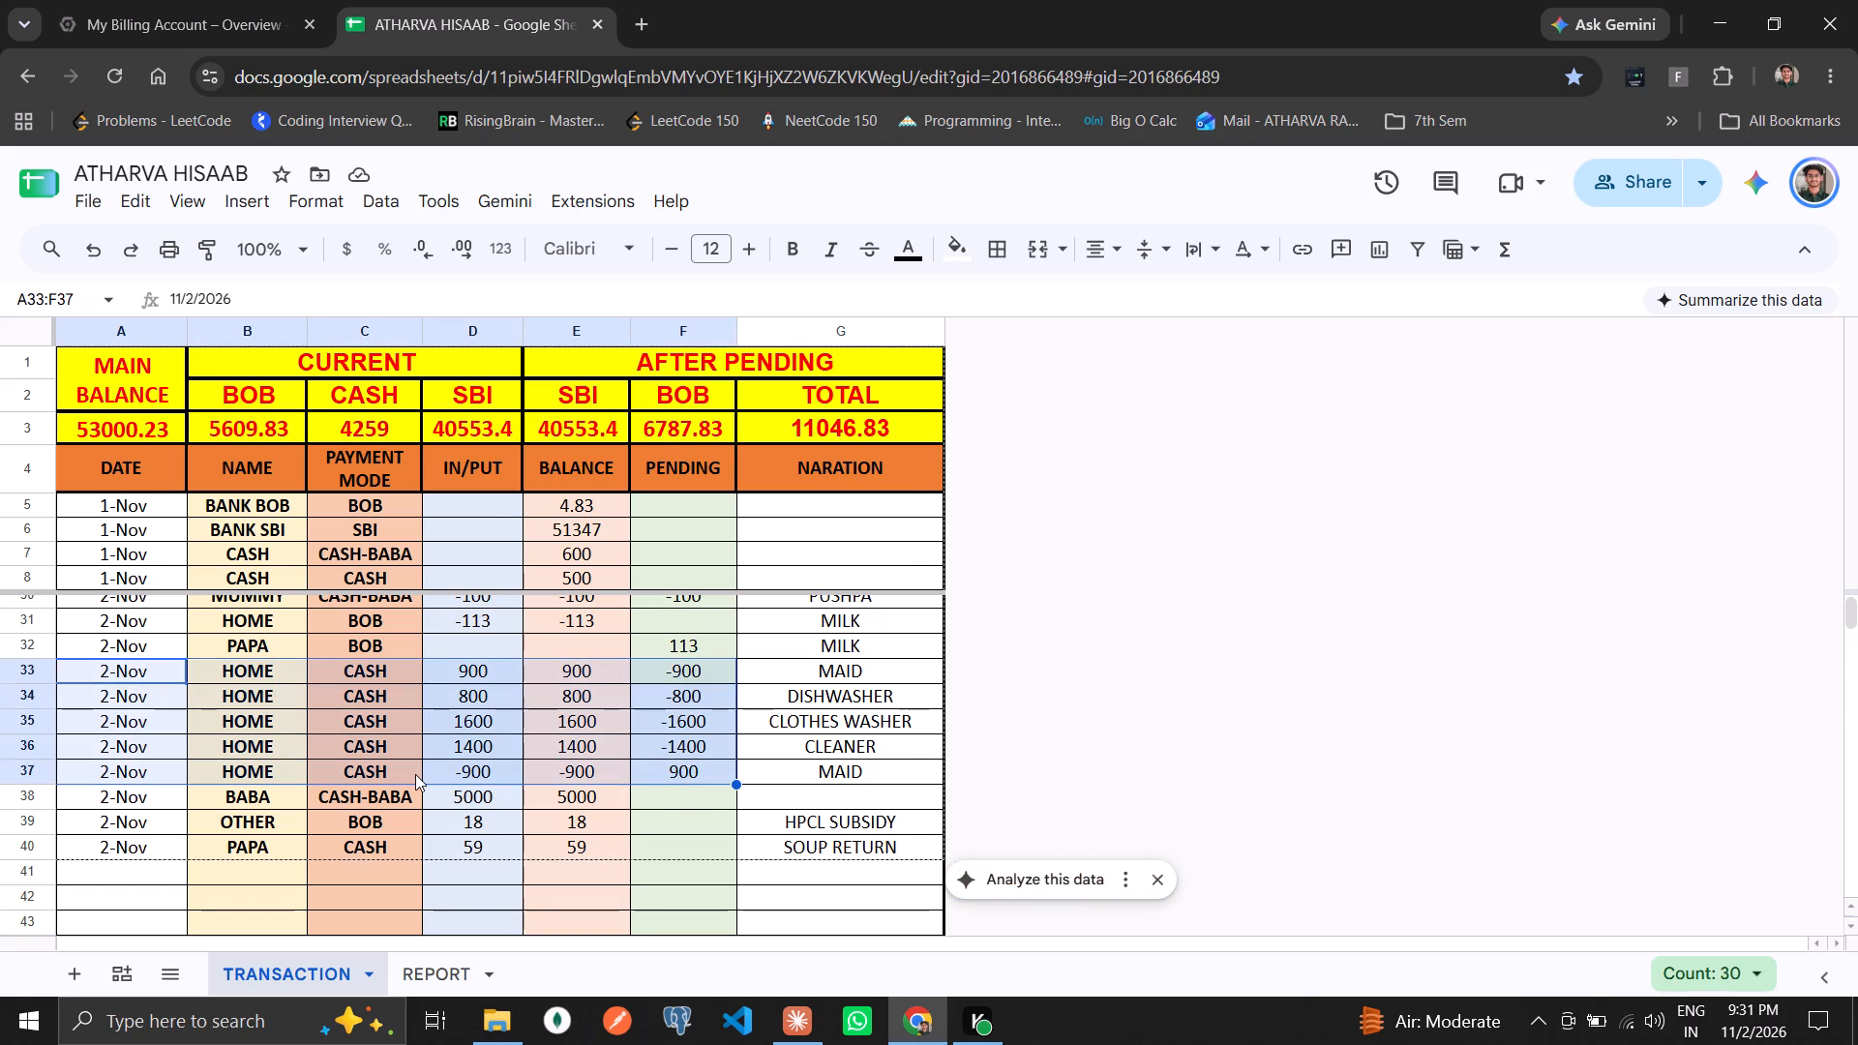
pyautogui.keyDown('shift'); pyautogui.moveTo(398, 772); pyautogui.dragTo(453, 773); pyautogui.keyUp('shift')
pyautogui.keyDown('shift'); pyautogui.click(453, 773); pyautogui.keyUp('shift')
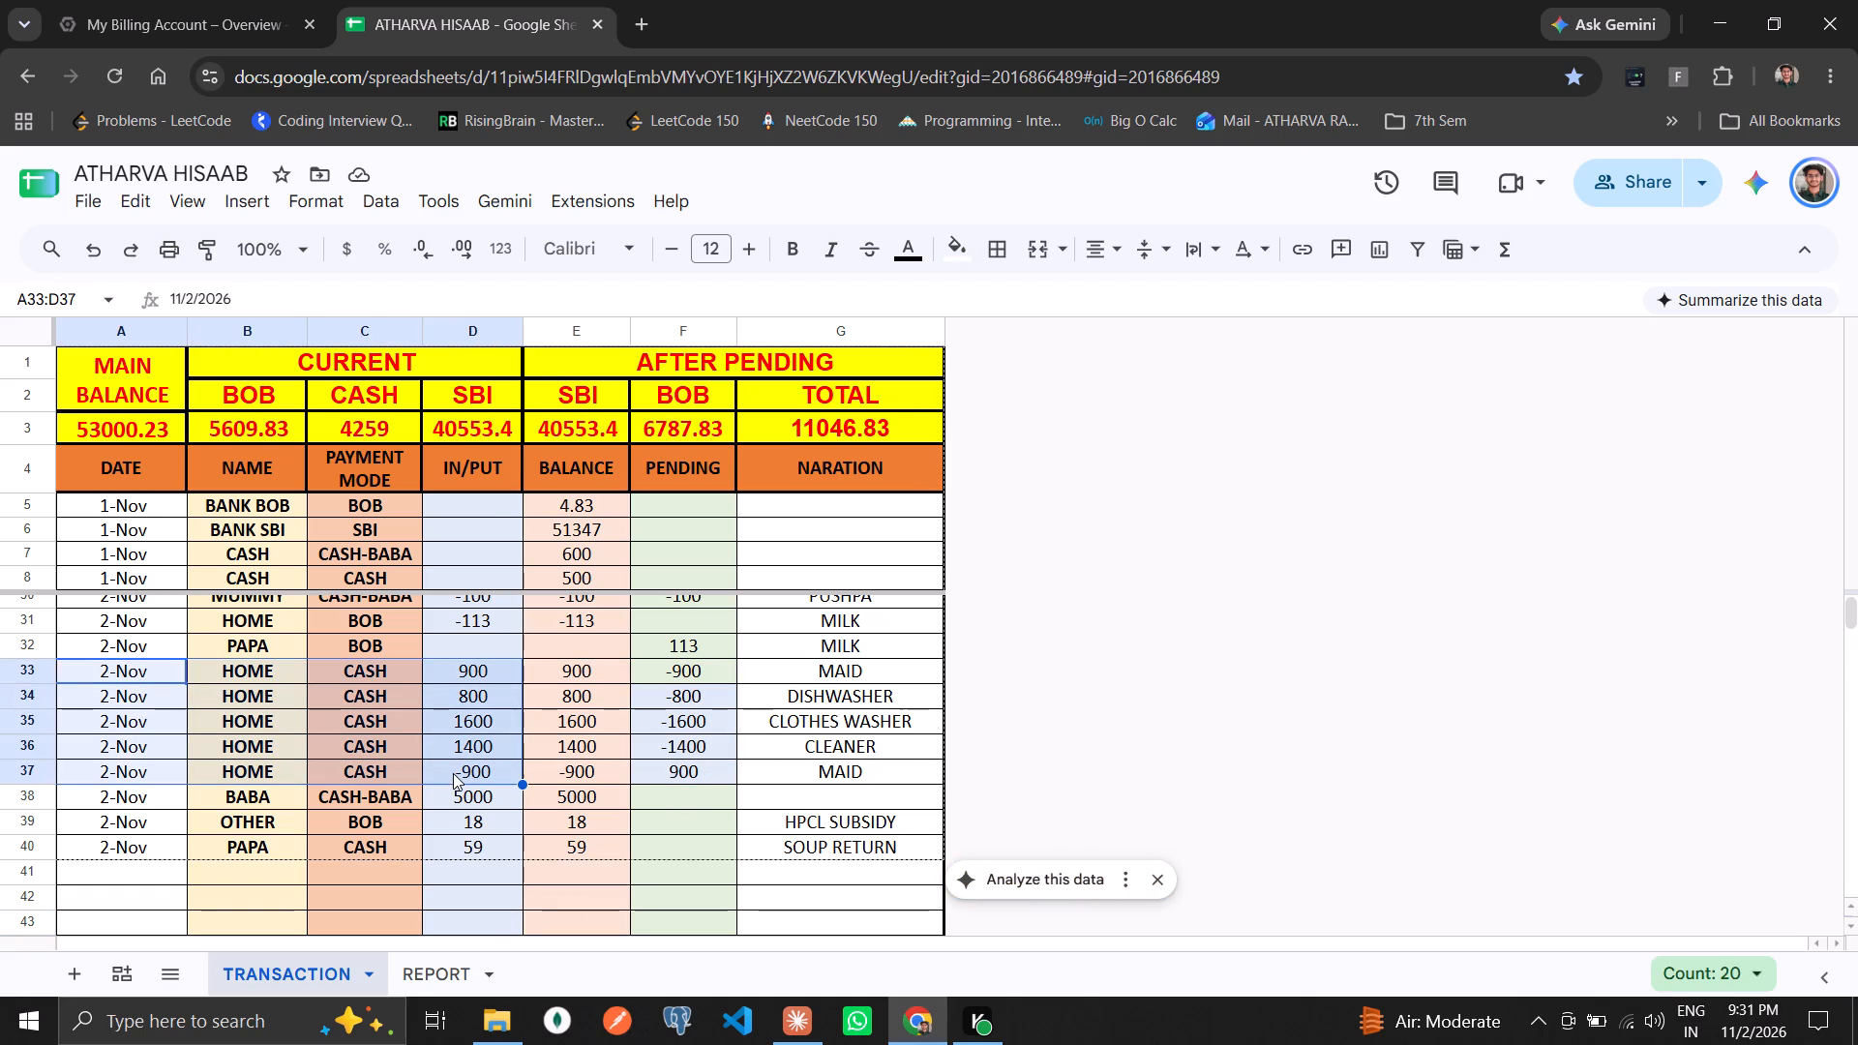
pyautogui.press('Delete')
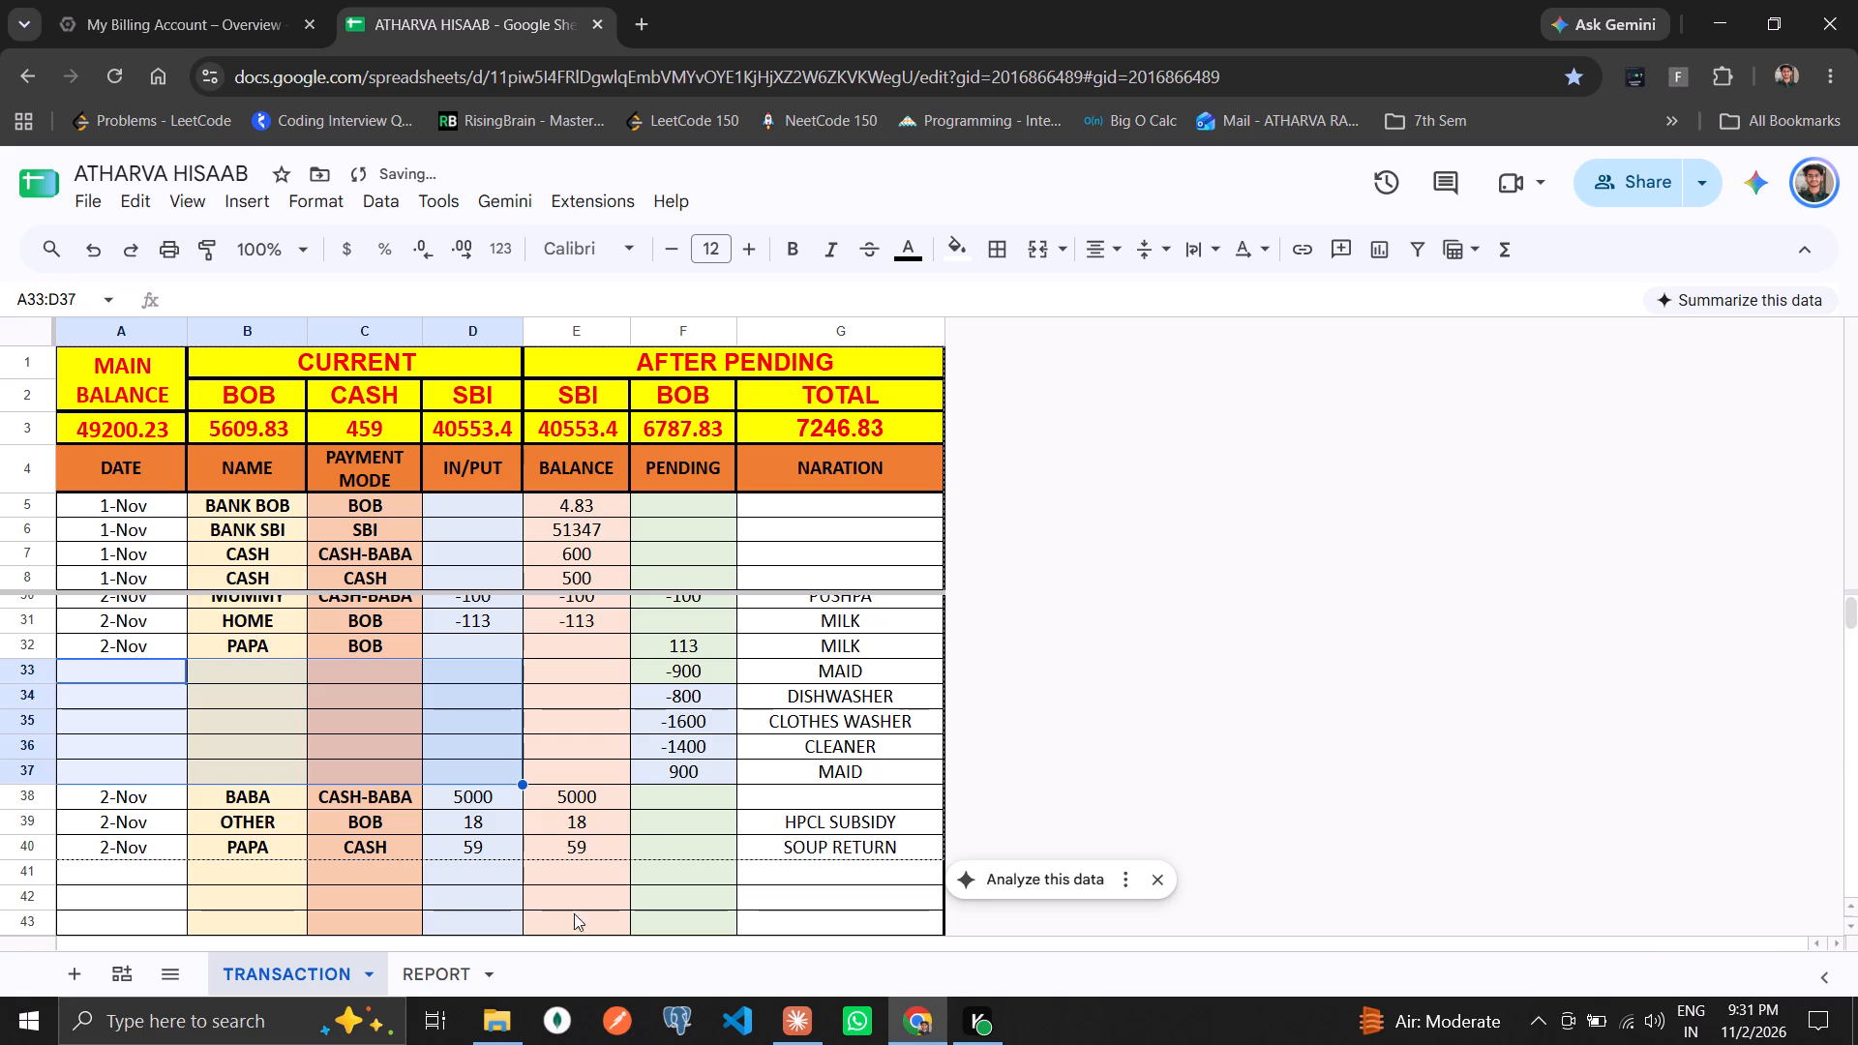
# Clear the NARATION and PENDING cells of rows 33 to 37.
pyautogui.click(816, 671)
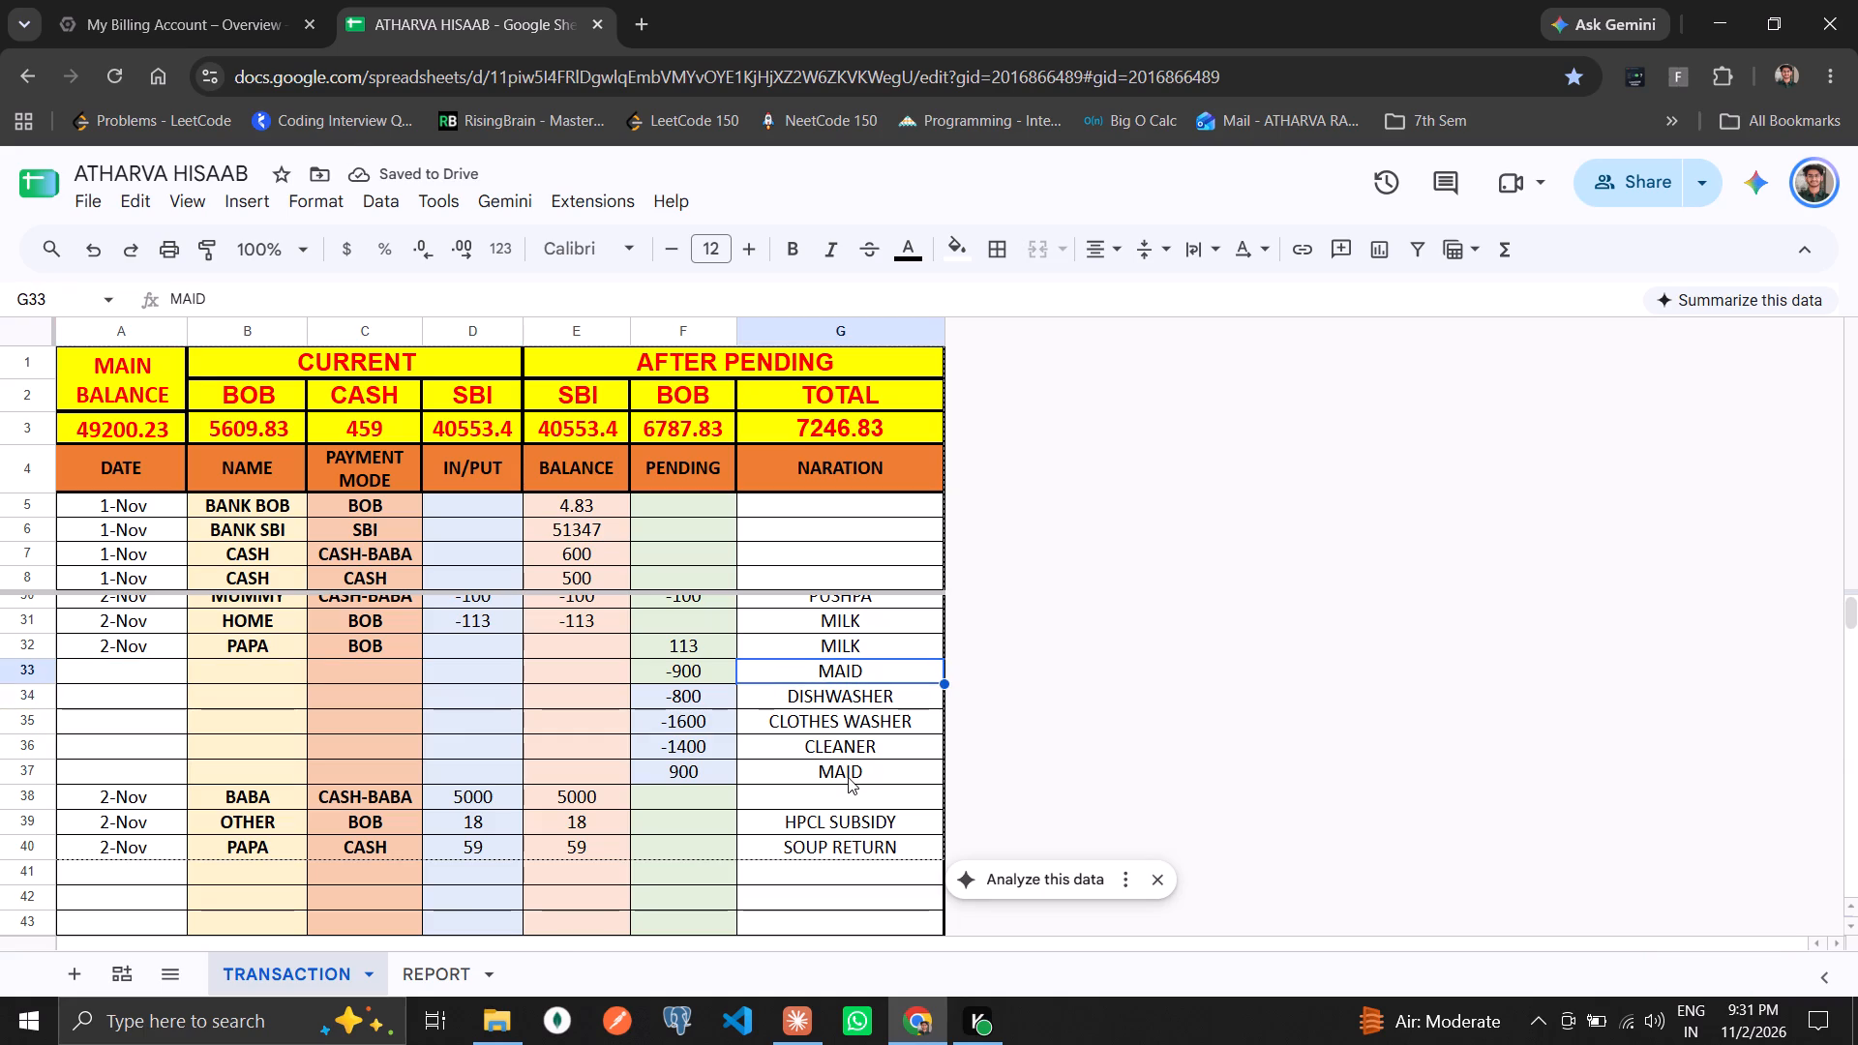
pyautogui.keyDown('shift'); pyautogui.click(847, 771); pyautogui.keyUp('shift')
pyautogui.press('Delete')
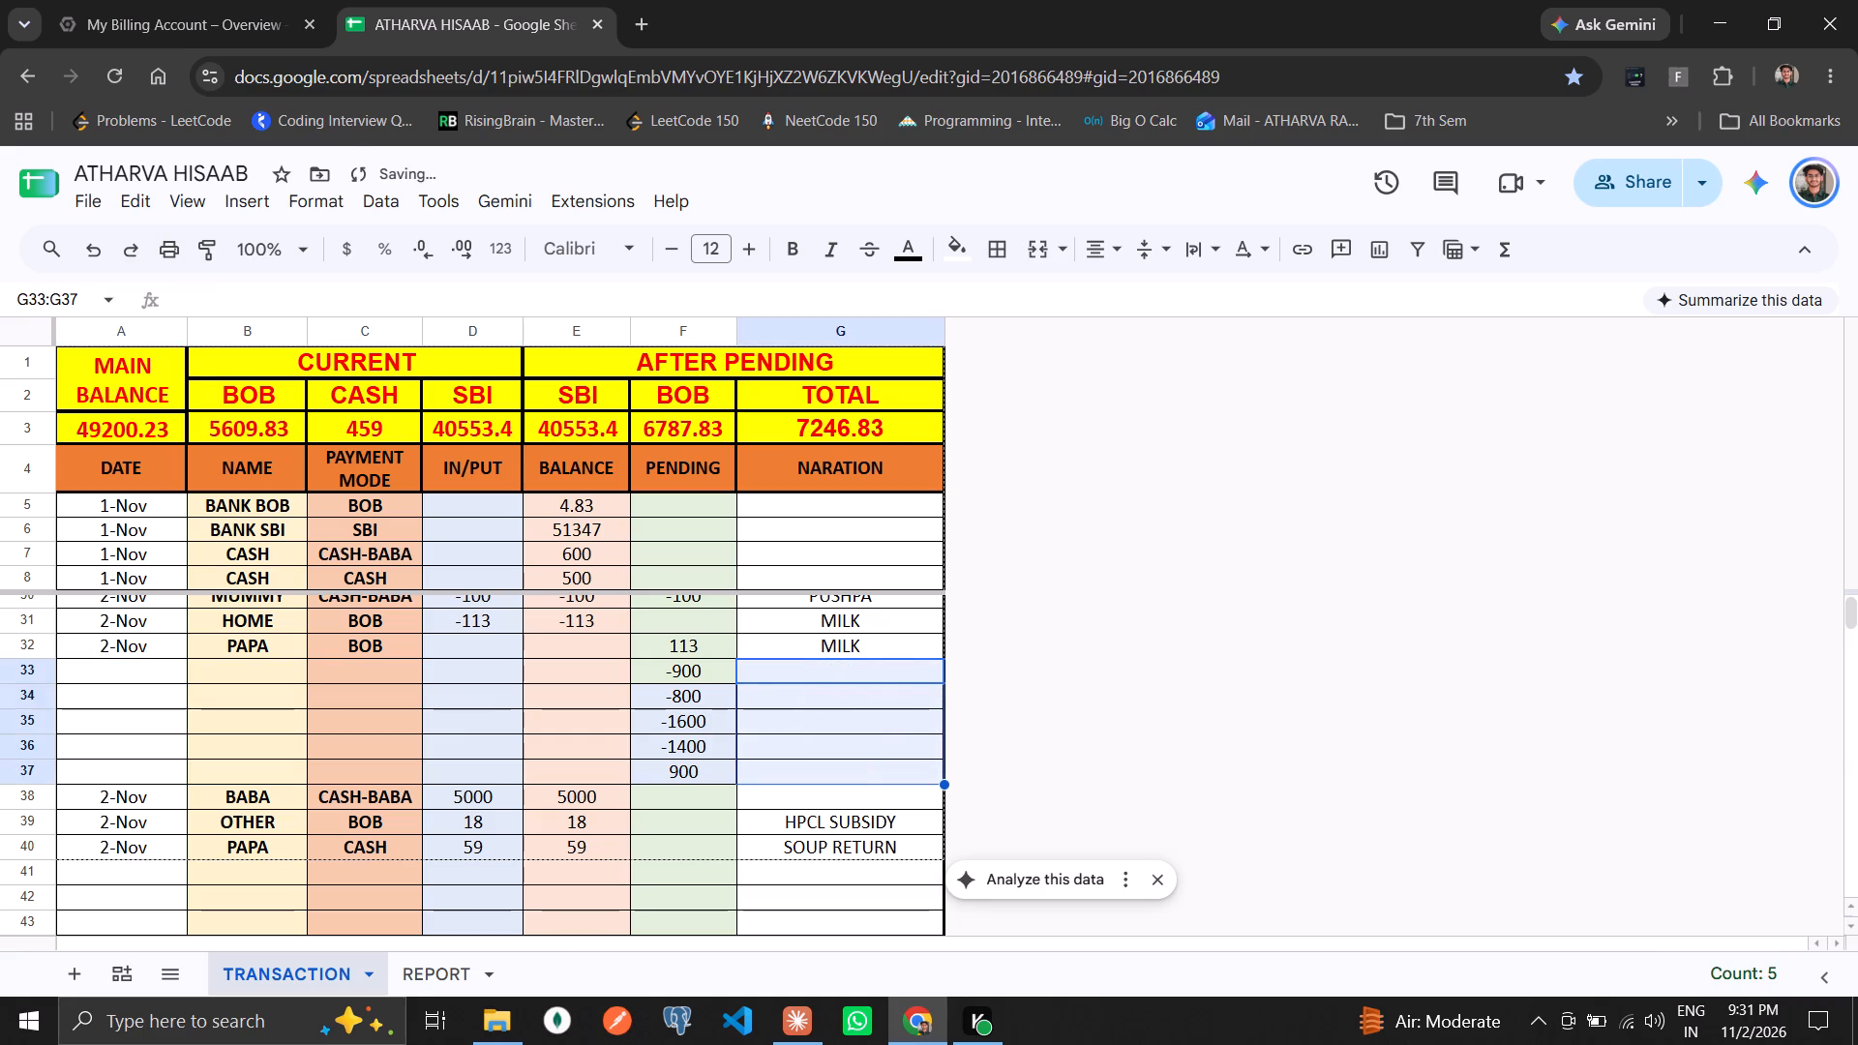
pyautogui.press('Left')
pyautogui.hotkey('shift', 'Down')
pyautogui.hotkey('shift', 'Down')
pyautogui.hotkey('shift', 'Down')
pyautogui.hotkey('shift', 'Down')
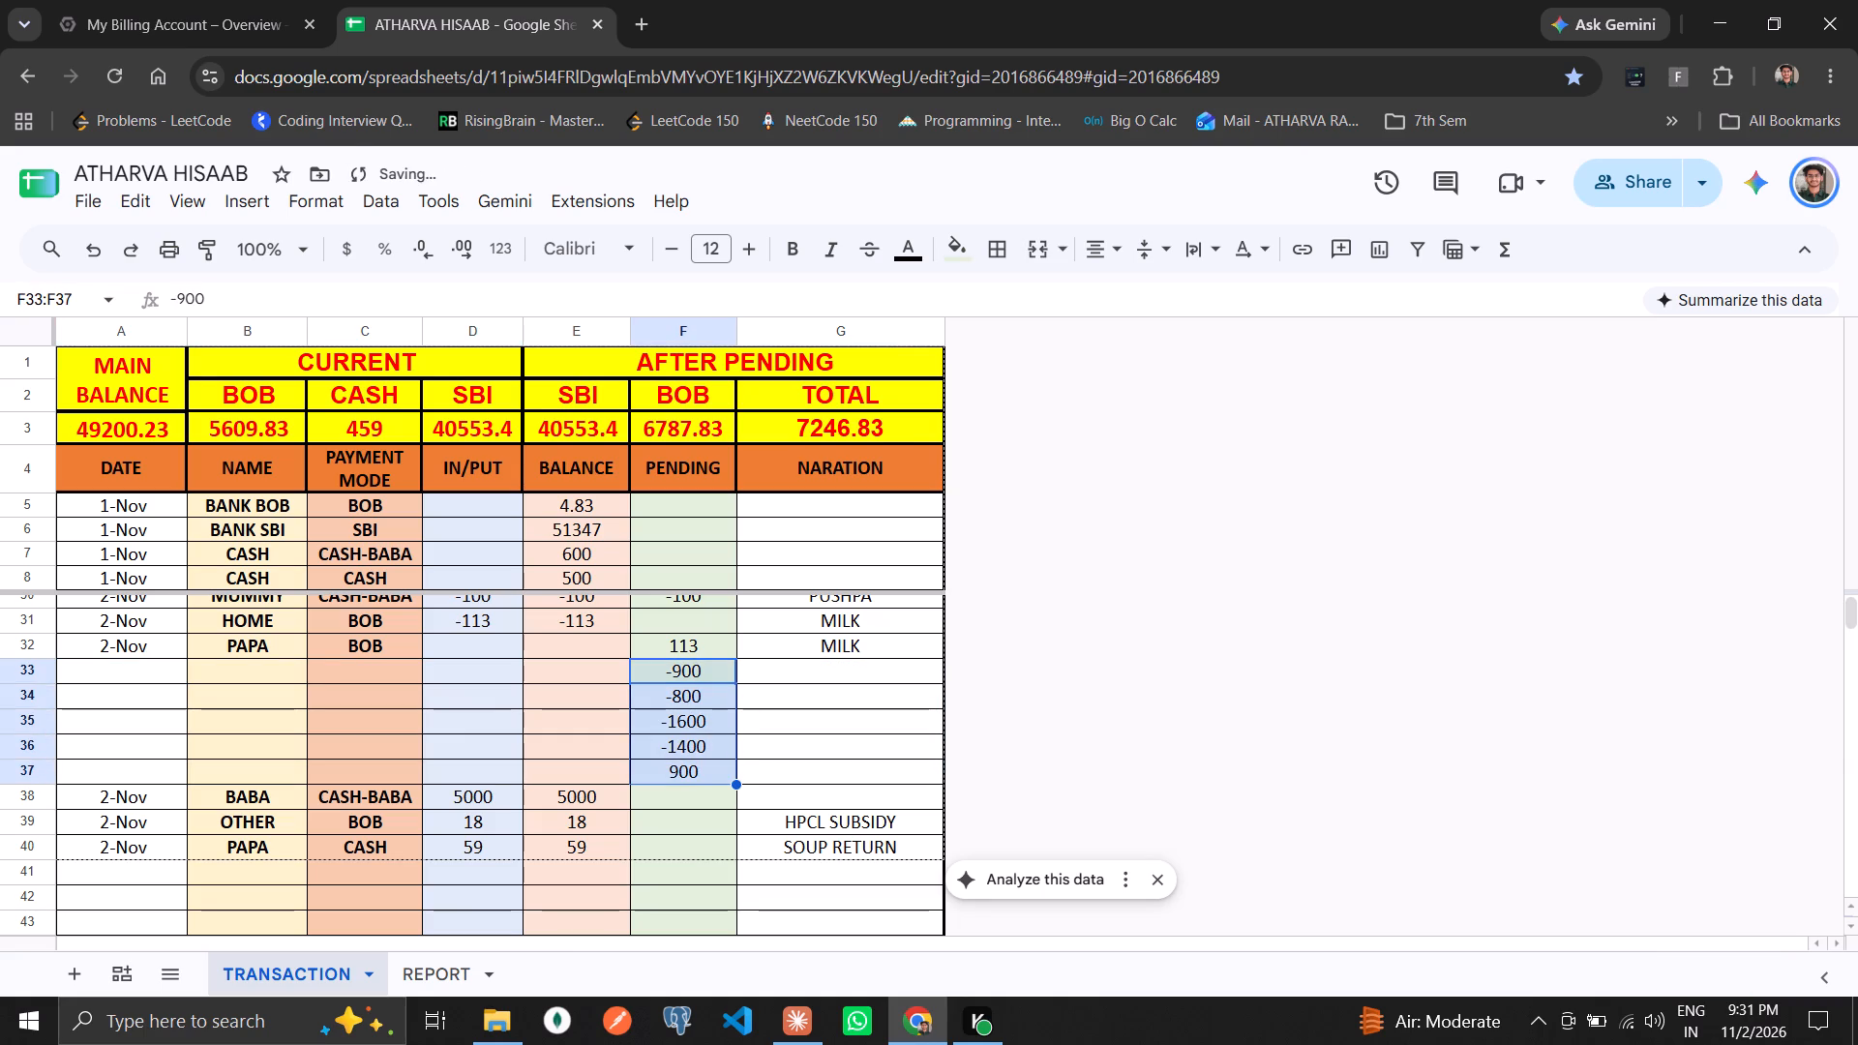
pyautogui.press('Delete')
# Copy the NARATION cells of rows 38 to 40 into rows 33 to 35.
pyautogui.press('Left')
pyautogui.press('Down')
pyautogui.press('Down')
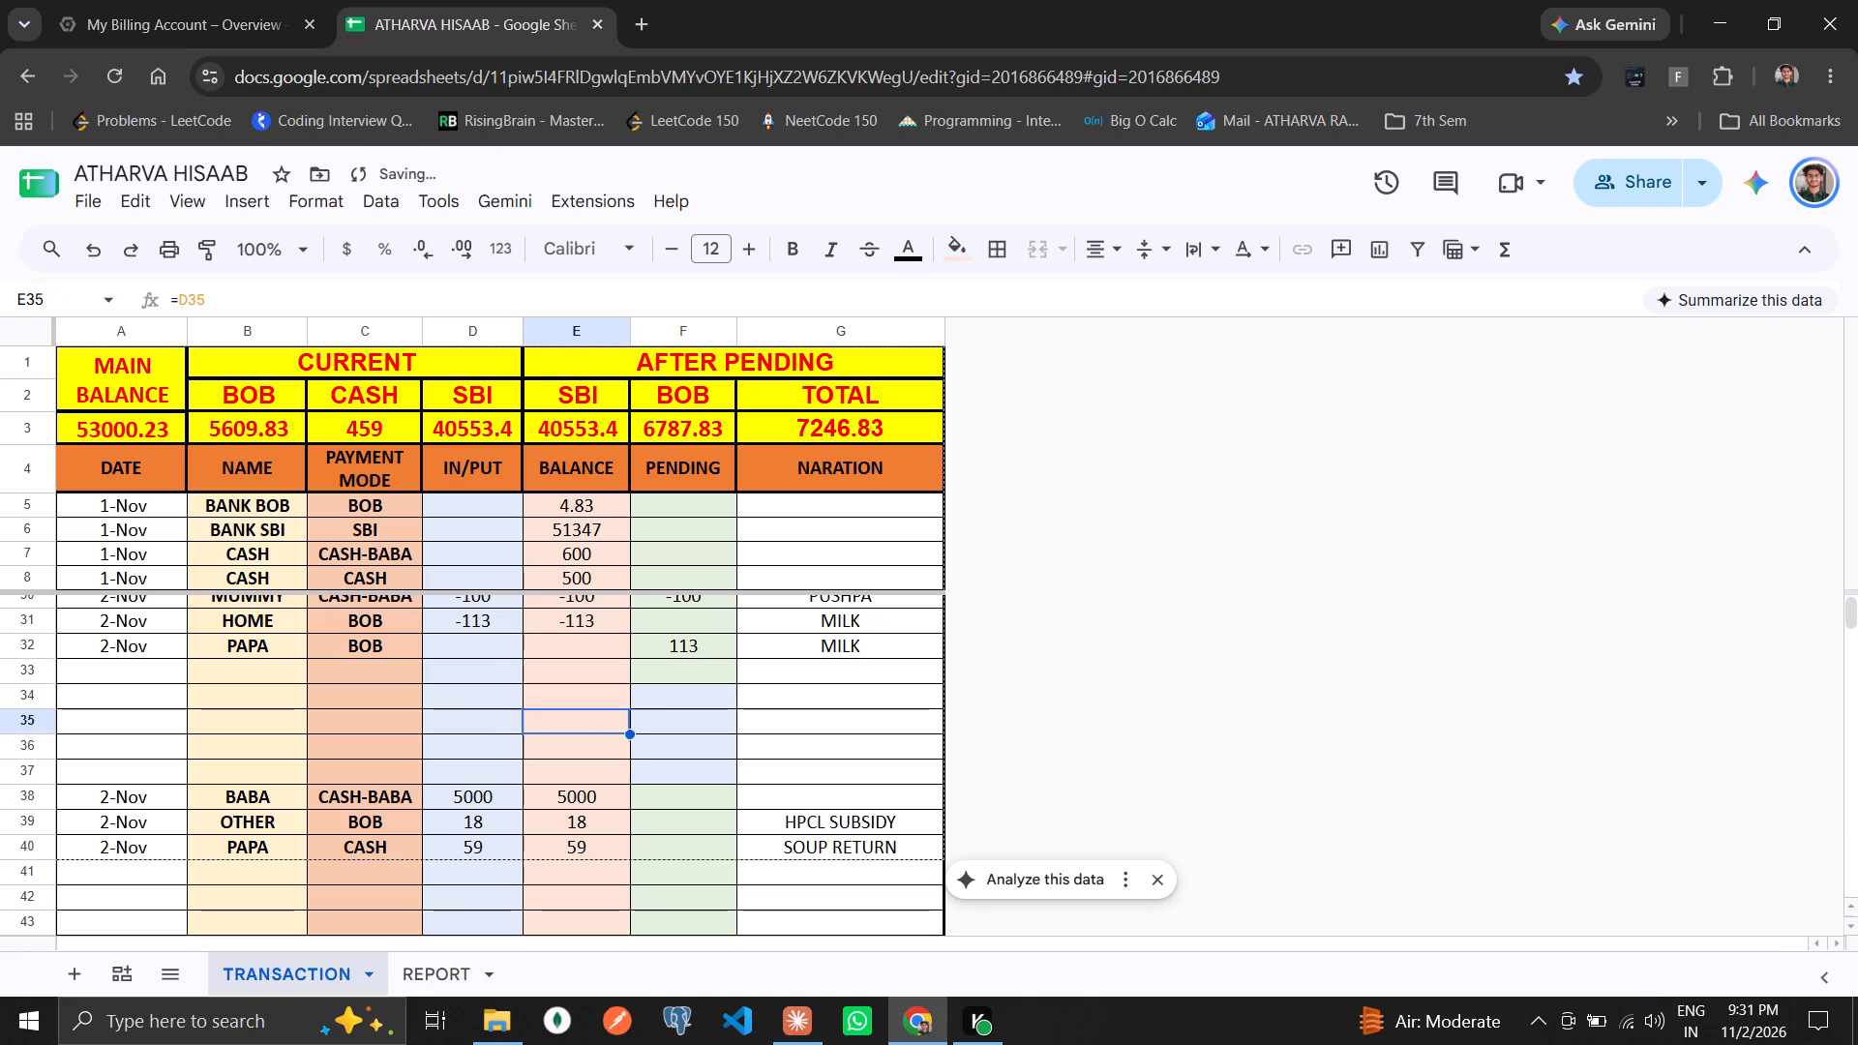
pyautogui.press('Down')
pyautogui.press('Down')
pyautogui.press('Down')
pyautogui.press('Right')
pyautogui.press('Right')
pyautogui.hotkey('shift', 'Down')
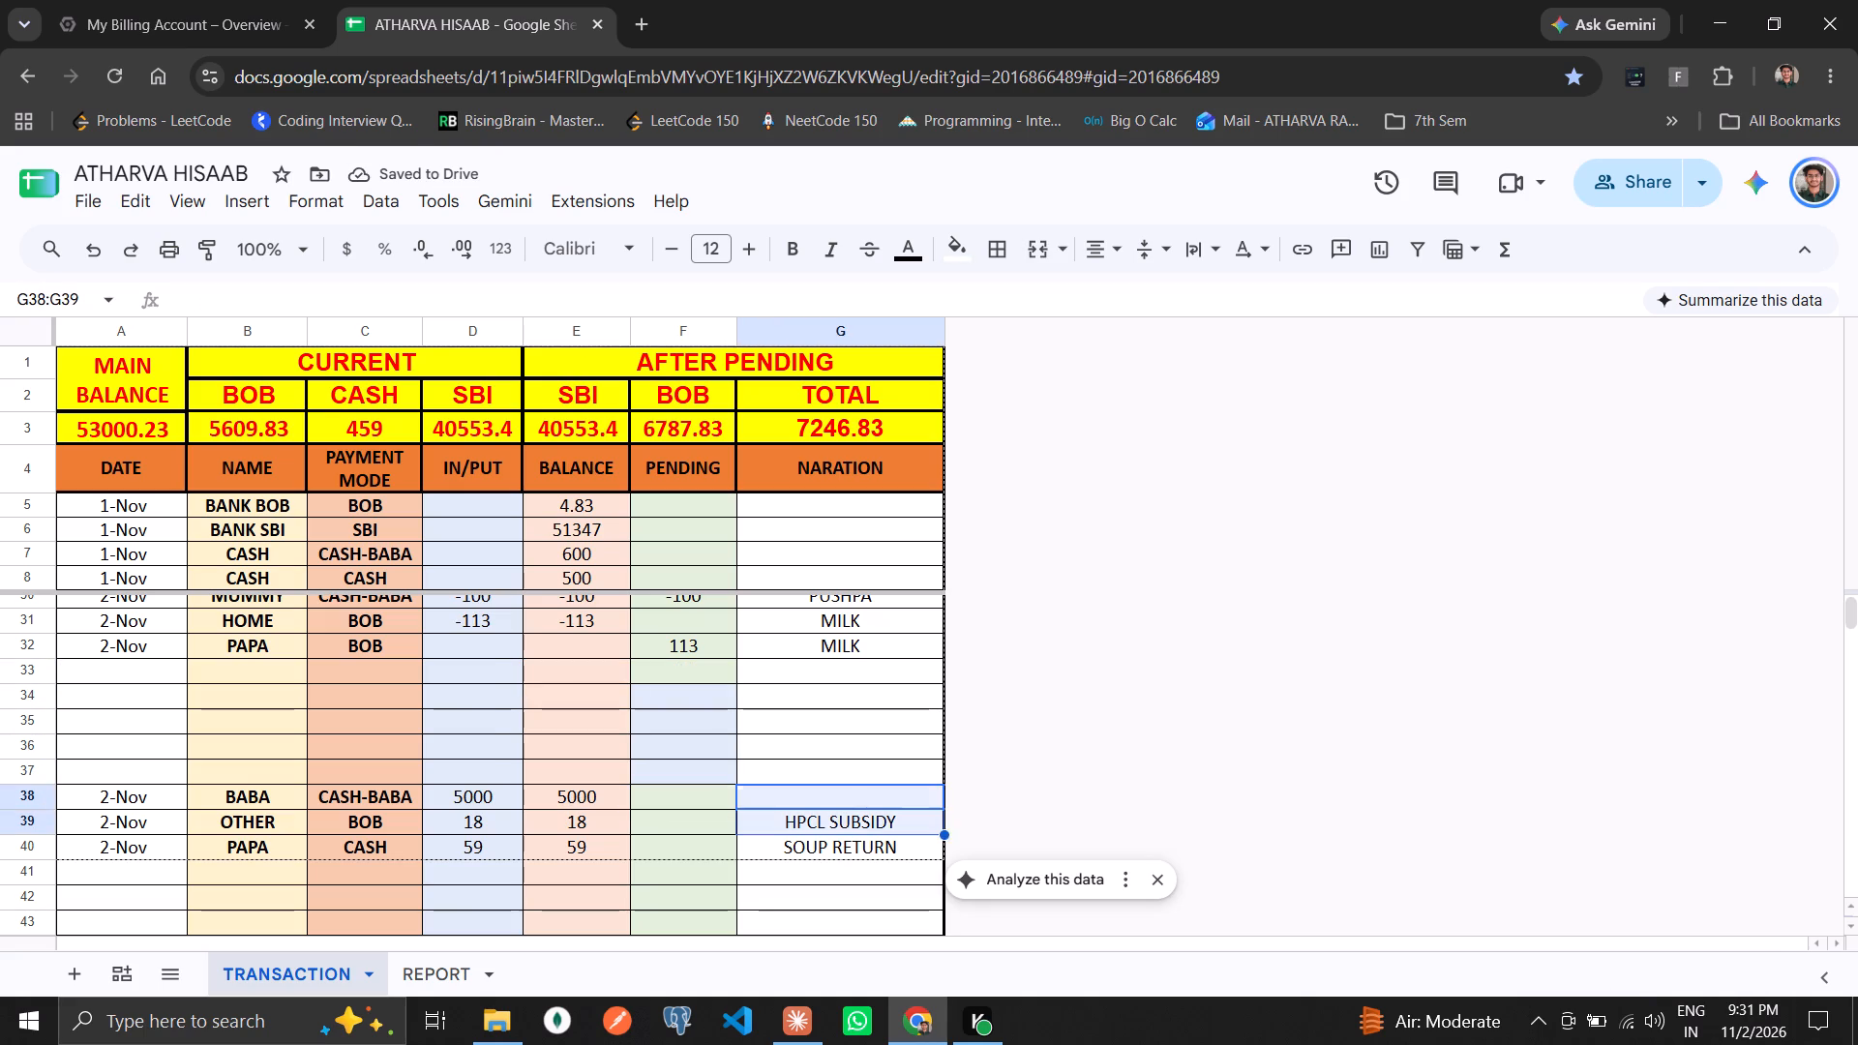
pyautogui.hotkey('shift', 'Down')
pyautogui.hotkey('ctrl', 'c')
pyautogui.press('Up')
pyautogui.press('Up')
pyautogui.press('Up')
pyautogui.press('Up')
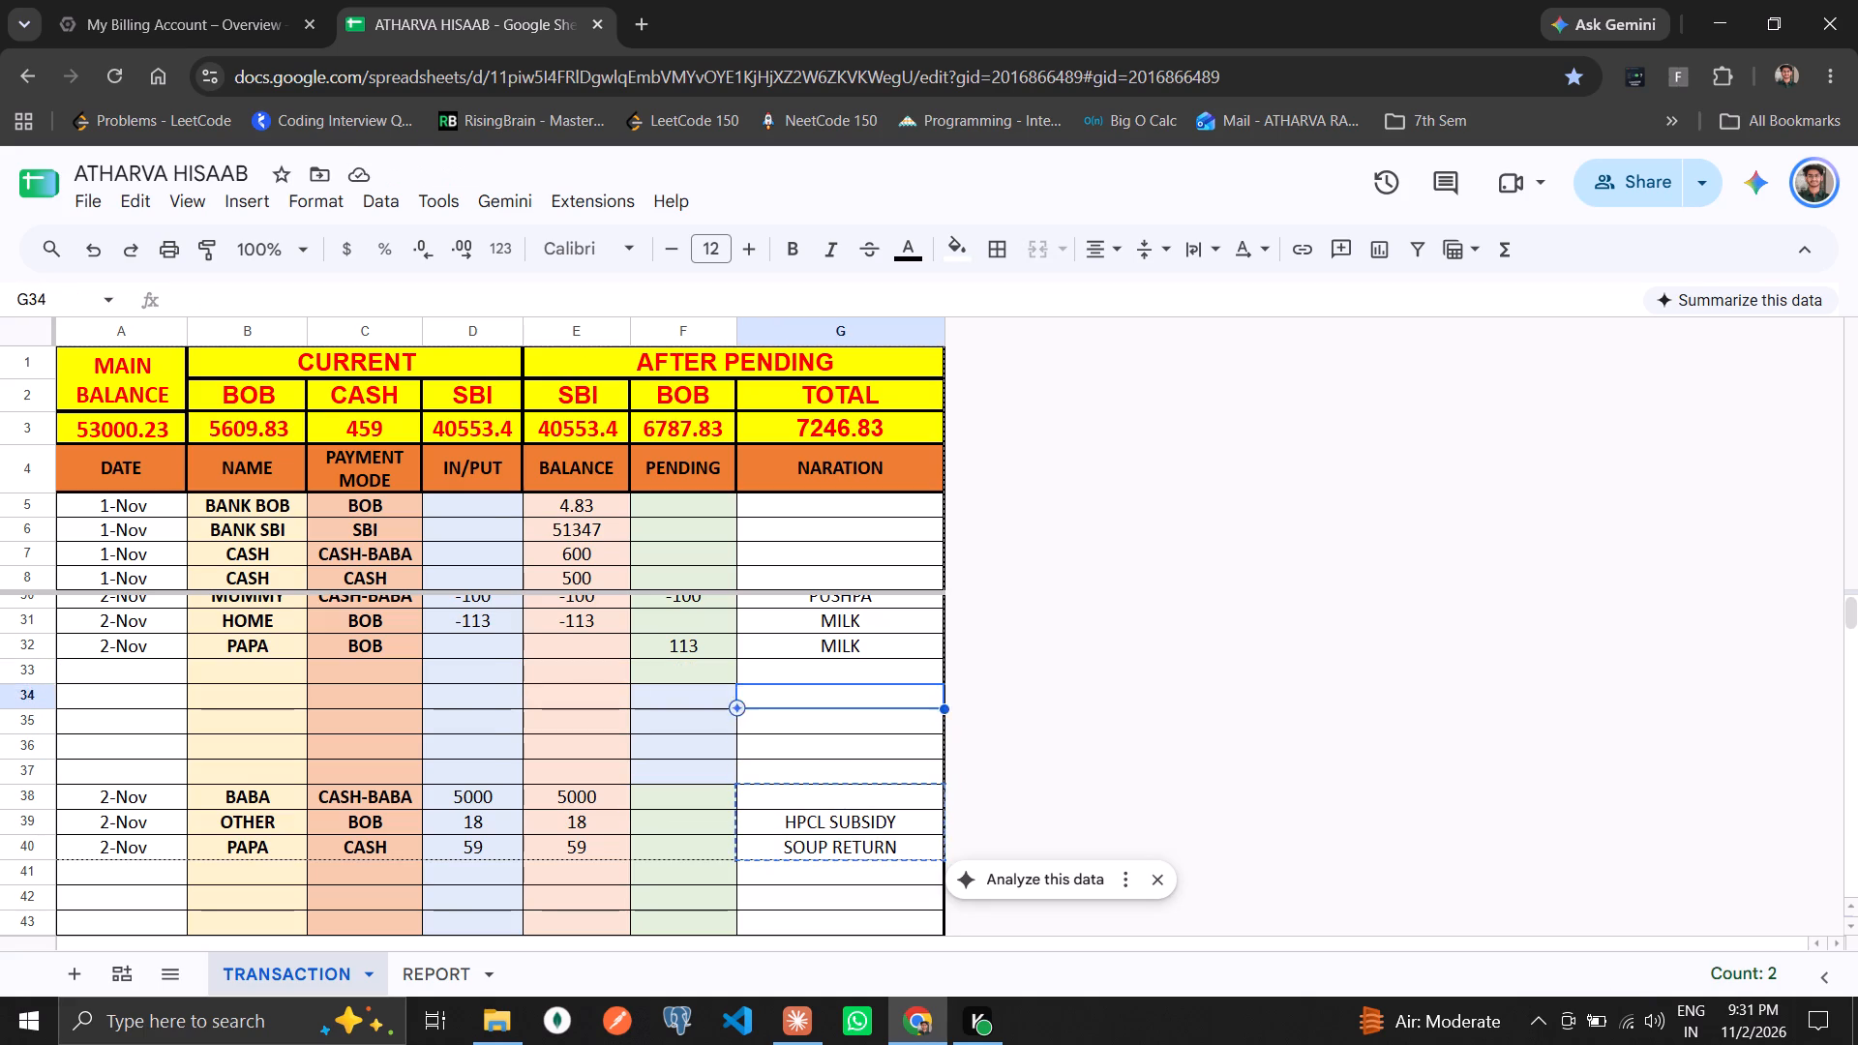
pyautogui.press('Up')
pyautogui.hotkey('ctrl', 'v')
# Copy the DATE through IN/PUT cells of rows 38 to 40 into rows 33 to 35.
pyautogui.press('Left')
pyautogui.press('Down')
pyautogui.press('Down')
pyautogui.press('Down')
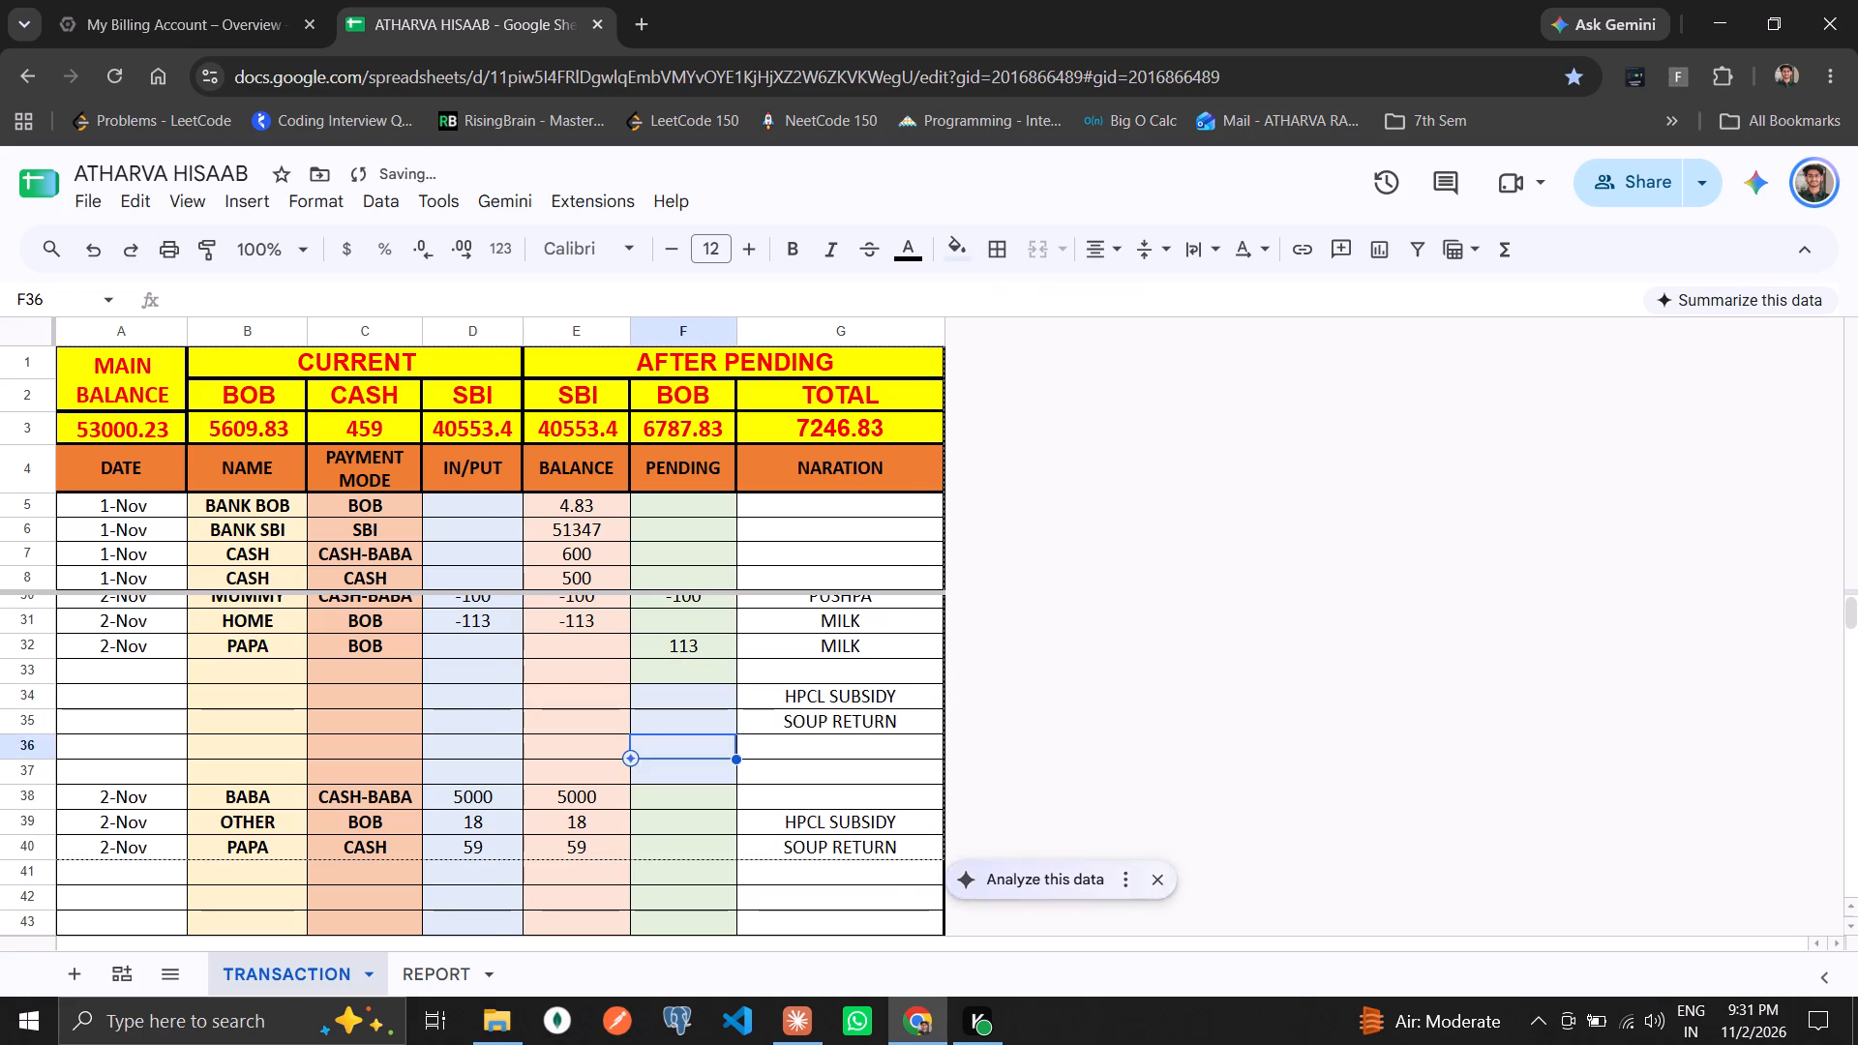
pyautogui.press('Left')
pyautogui.press('Down')
pyautogui.press('Left')
pyautogui.press('Down')
pyautogui.hotkey('shift', 'Down')
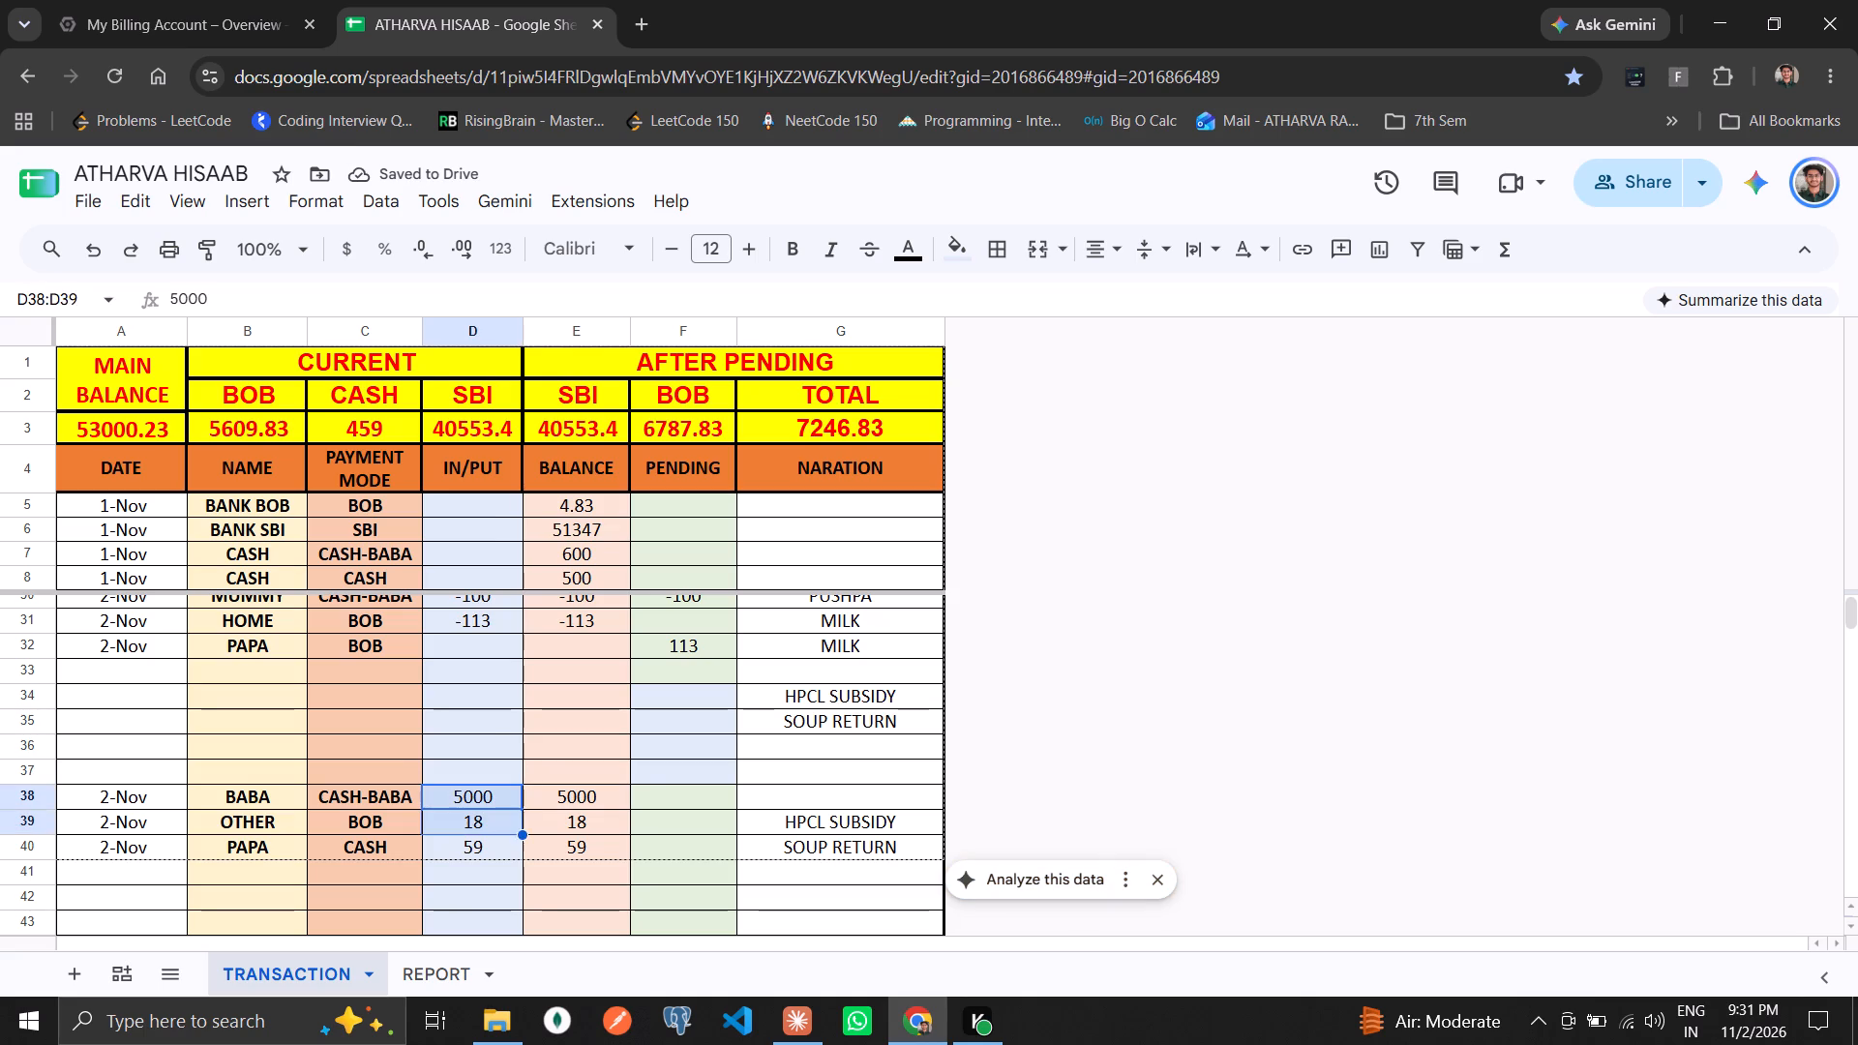
pyautogui.hotkey('shift', 'Down')
pyautogui.hotkey('ctrl', 'shift', 'Left')
pyautogui.hotkey('ctrl', 'c')
pyautogui.press('Up')
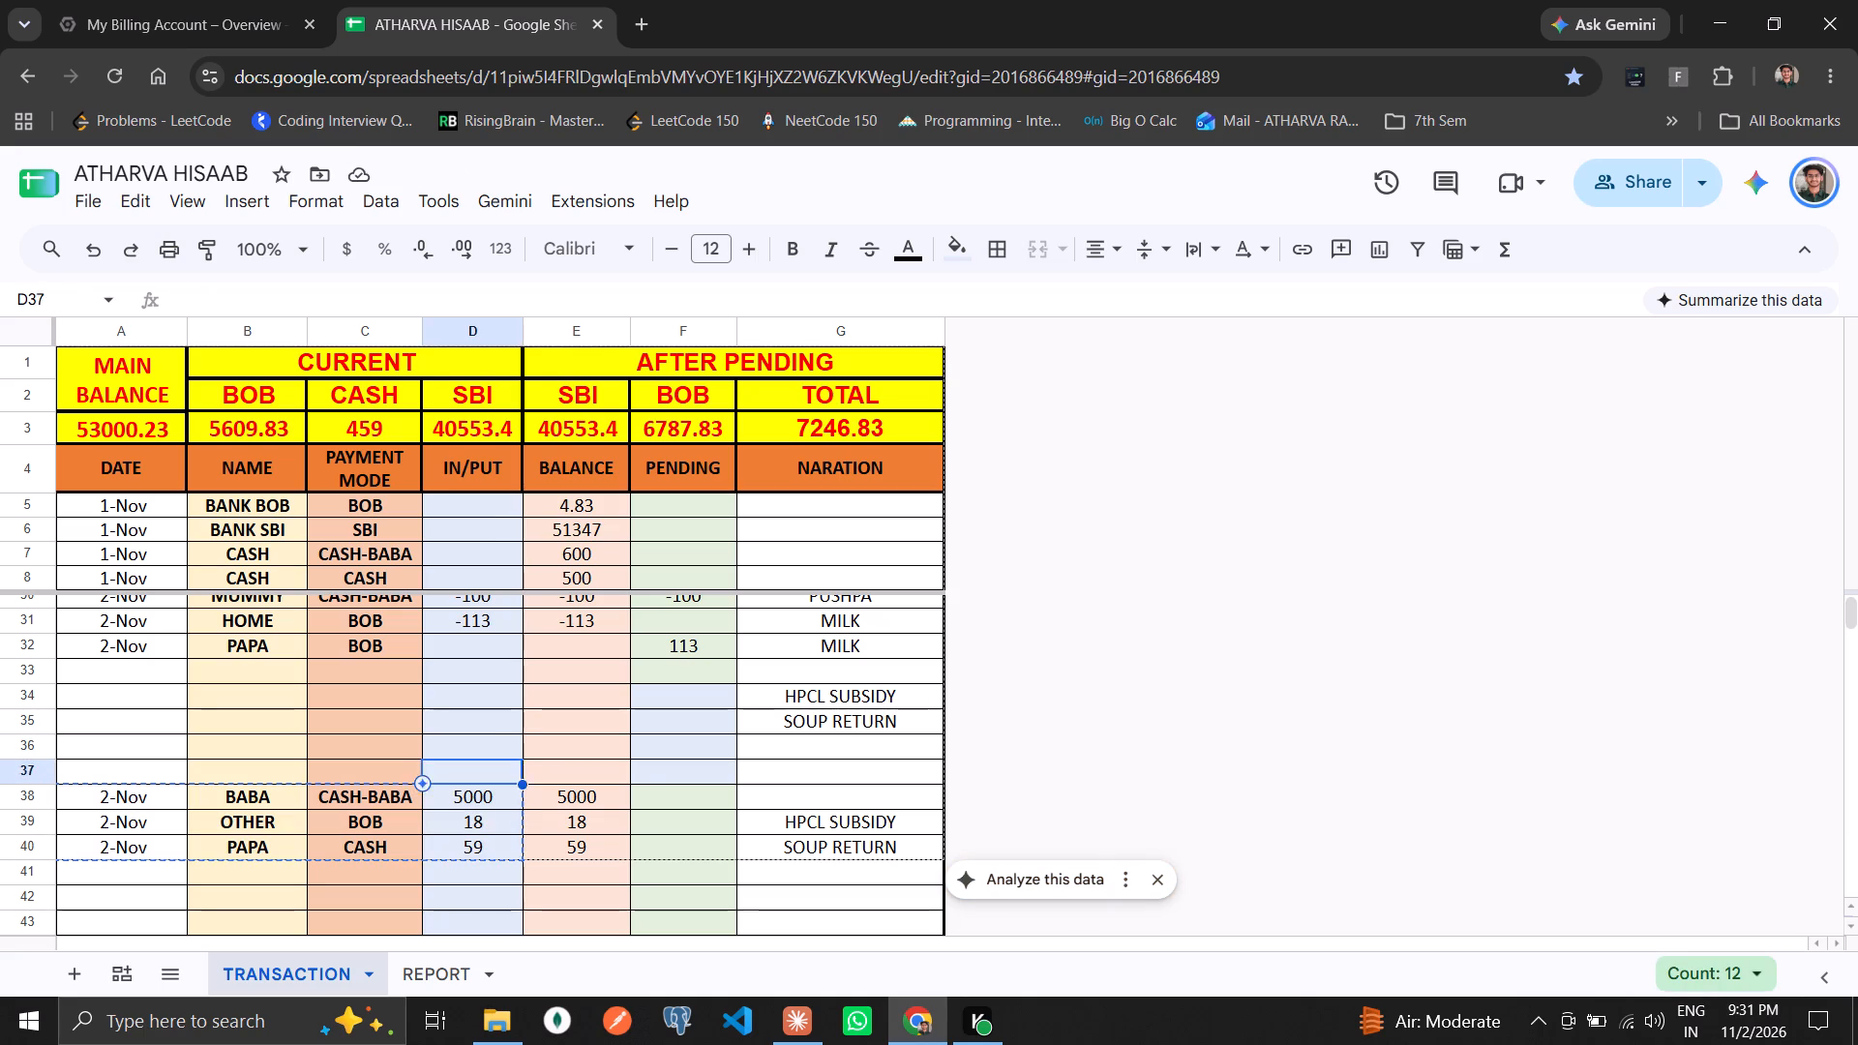
pyautogui.press('Up')
pyautogui.press('Up')
pyautogui.press('Up')
pyautogui.press('Up')
pyautogui.hotkey('ctrl', 'Left')
pyautogui.hotkey('ctrl', 'v')
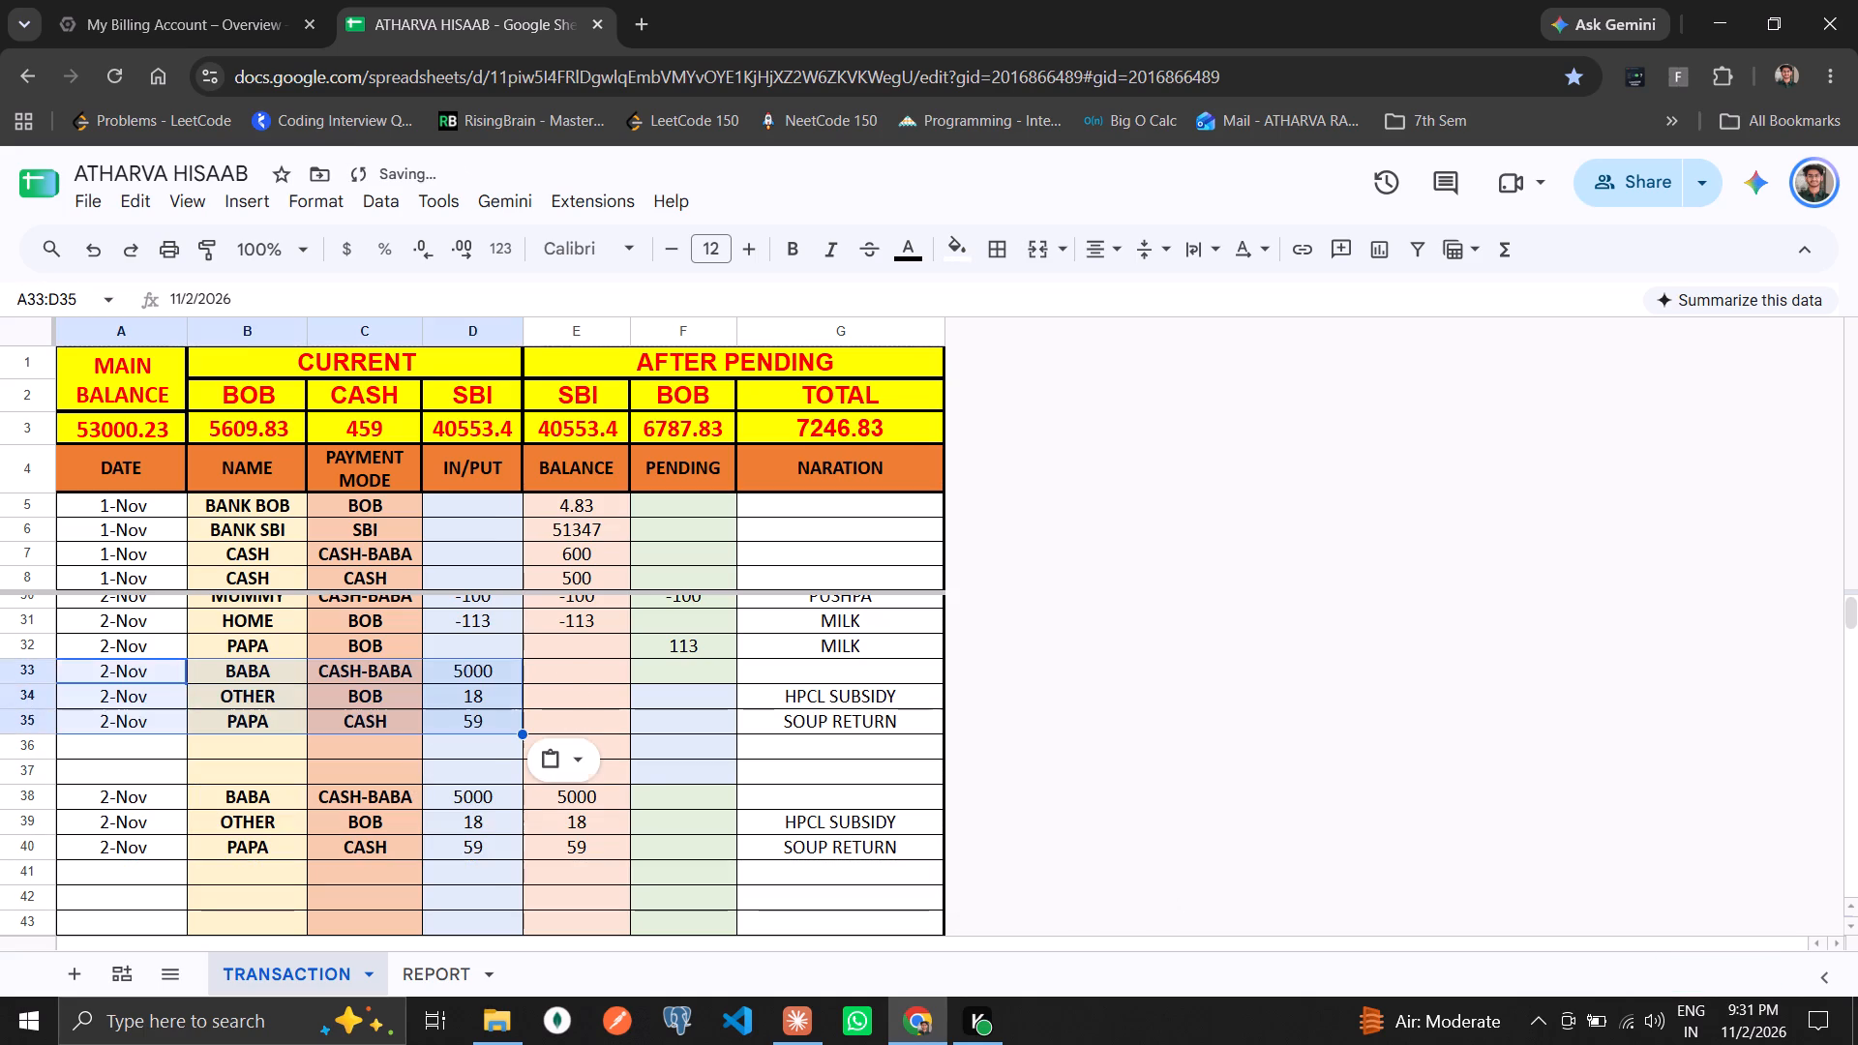
# Clear the duplicated DATE through IN/PUT cells in rows 38 to 40.
pyautogui.press('Down')
pyautogui.press('Down')
pyautogui.press('Down')
pyautogui.press('Down')
pyautogui.press('Down')
pyautogui.hotkey('shift', 'Right')
pyautogui.hotkey('shift', 'Right')
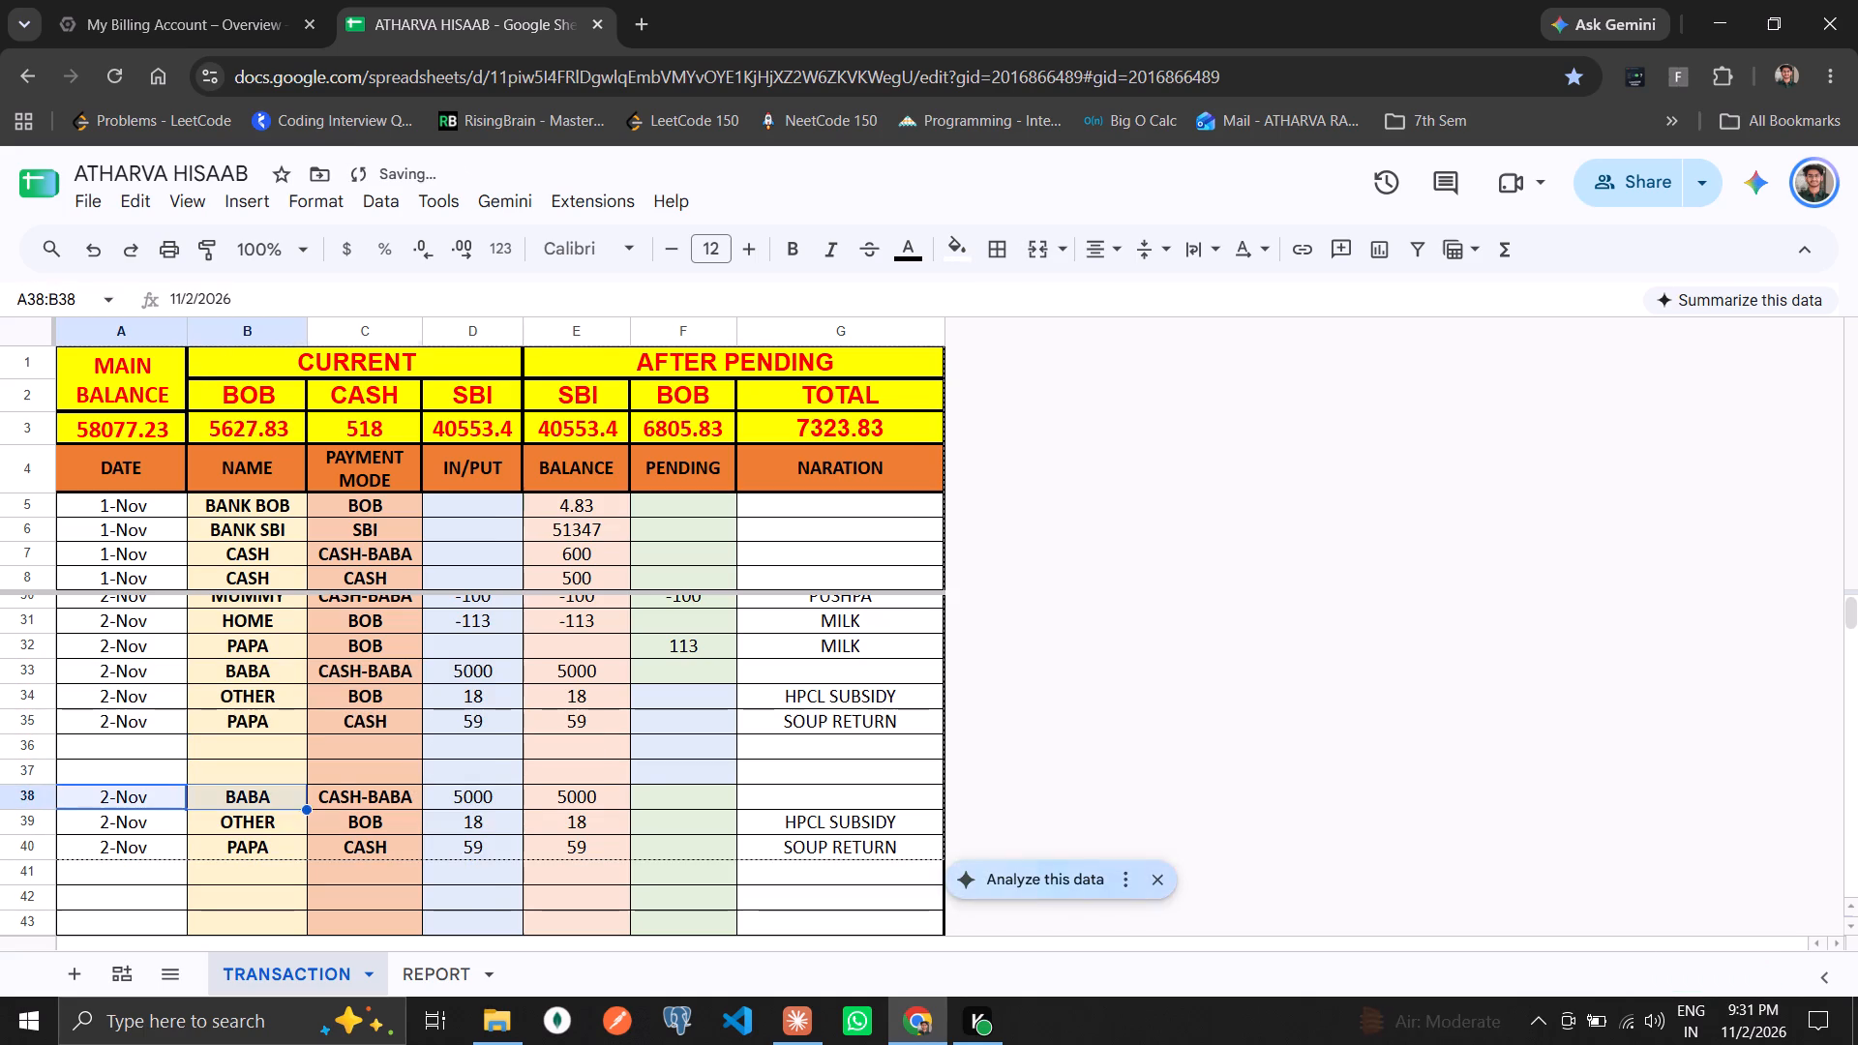
pyautogui.hotkey('shift', 'Right')
pyautogui.hotkey('shift', 'Down')
pyautogui.hotkey('shift', 'Down')
pyautogui.press('Delete')
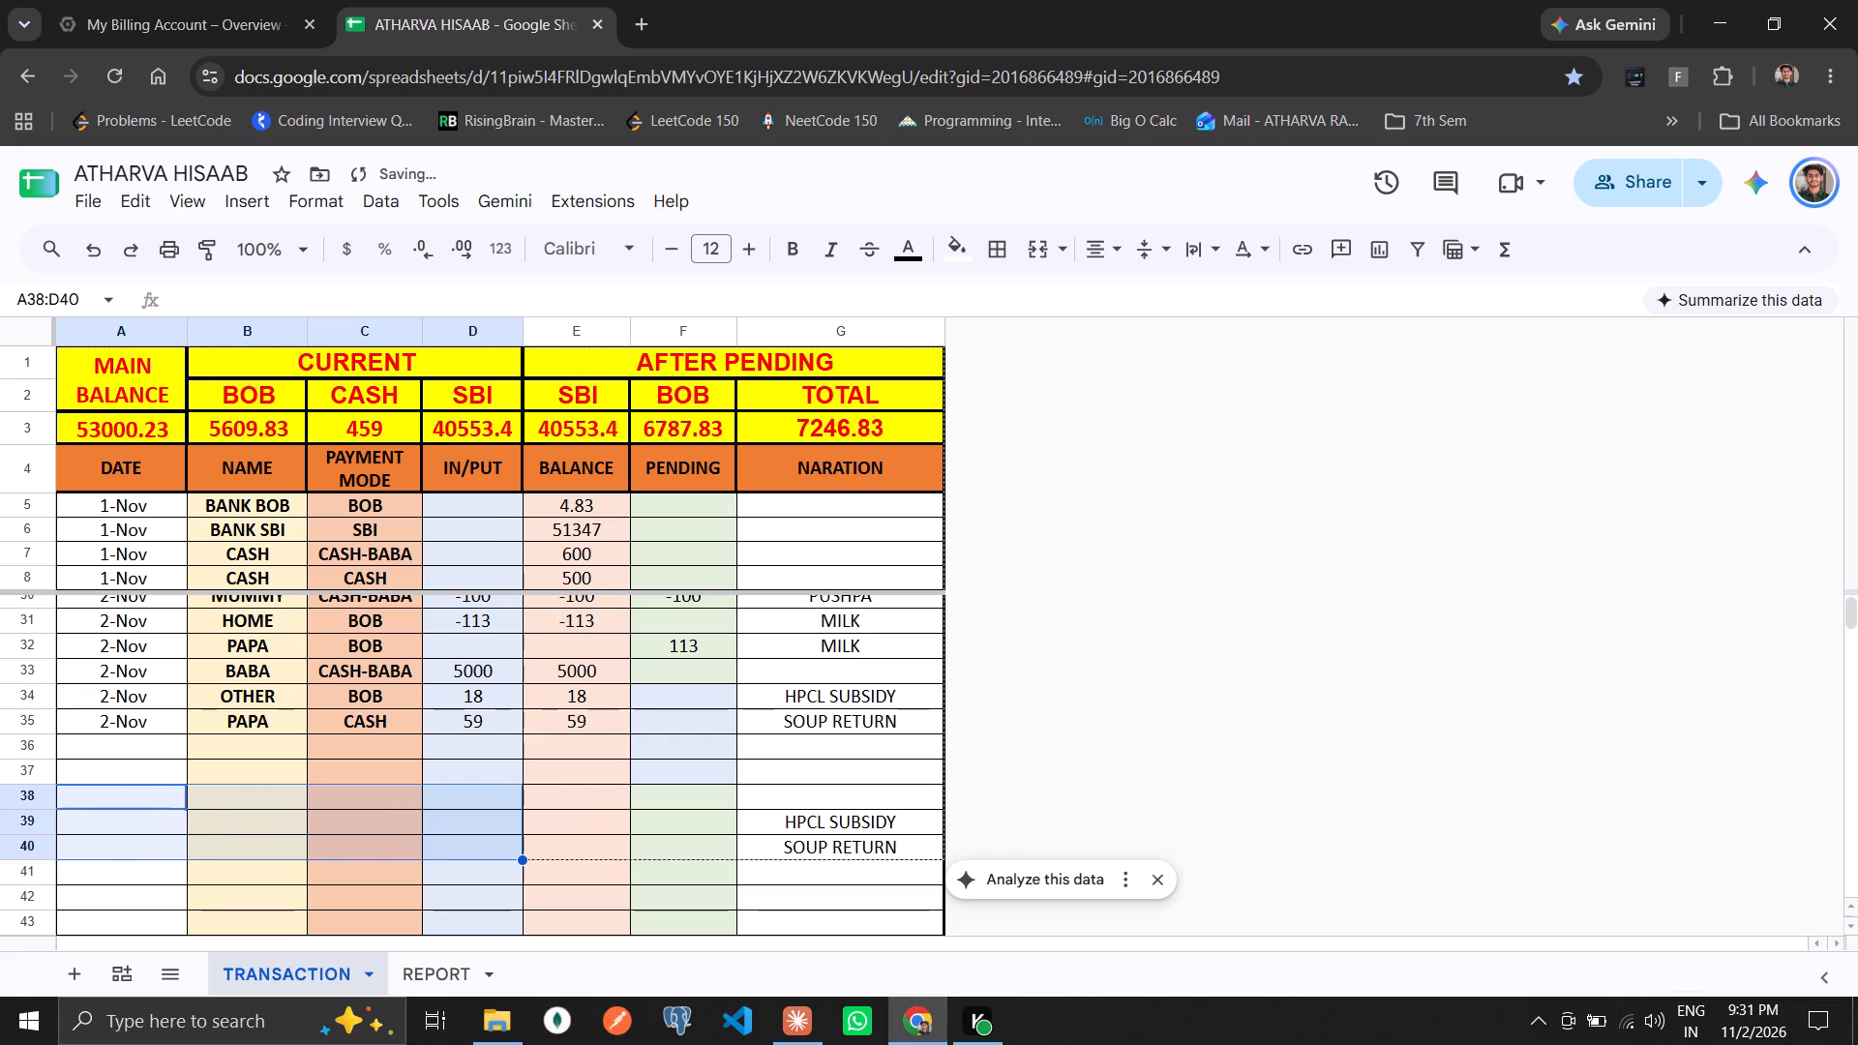
# Check the moved BABA, OTHER and PAPA rows, their IN/PUT and PENDING cells, and the emptied rows below them.
pyautogui.press('Up')
pyautogui.press('Up')
pyautogui.press('Up')
pyautogui.press('Right')
pyautogui.press('Right')
pyautogui.press('Right')
pyautogui.press('Right')
pyautogui.press('Down')
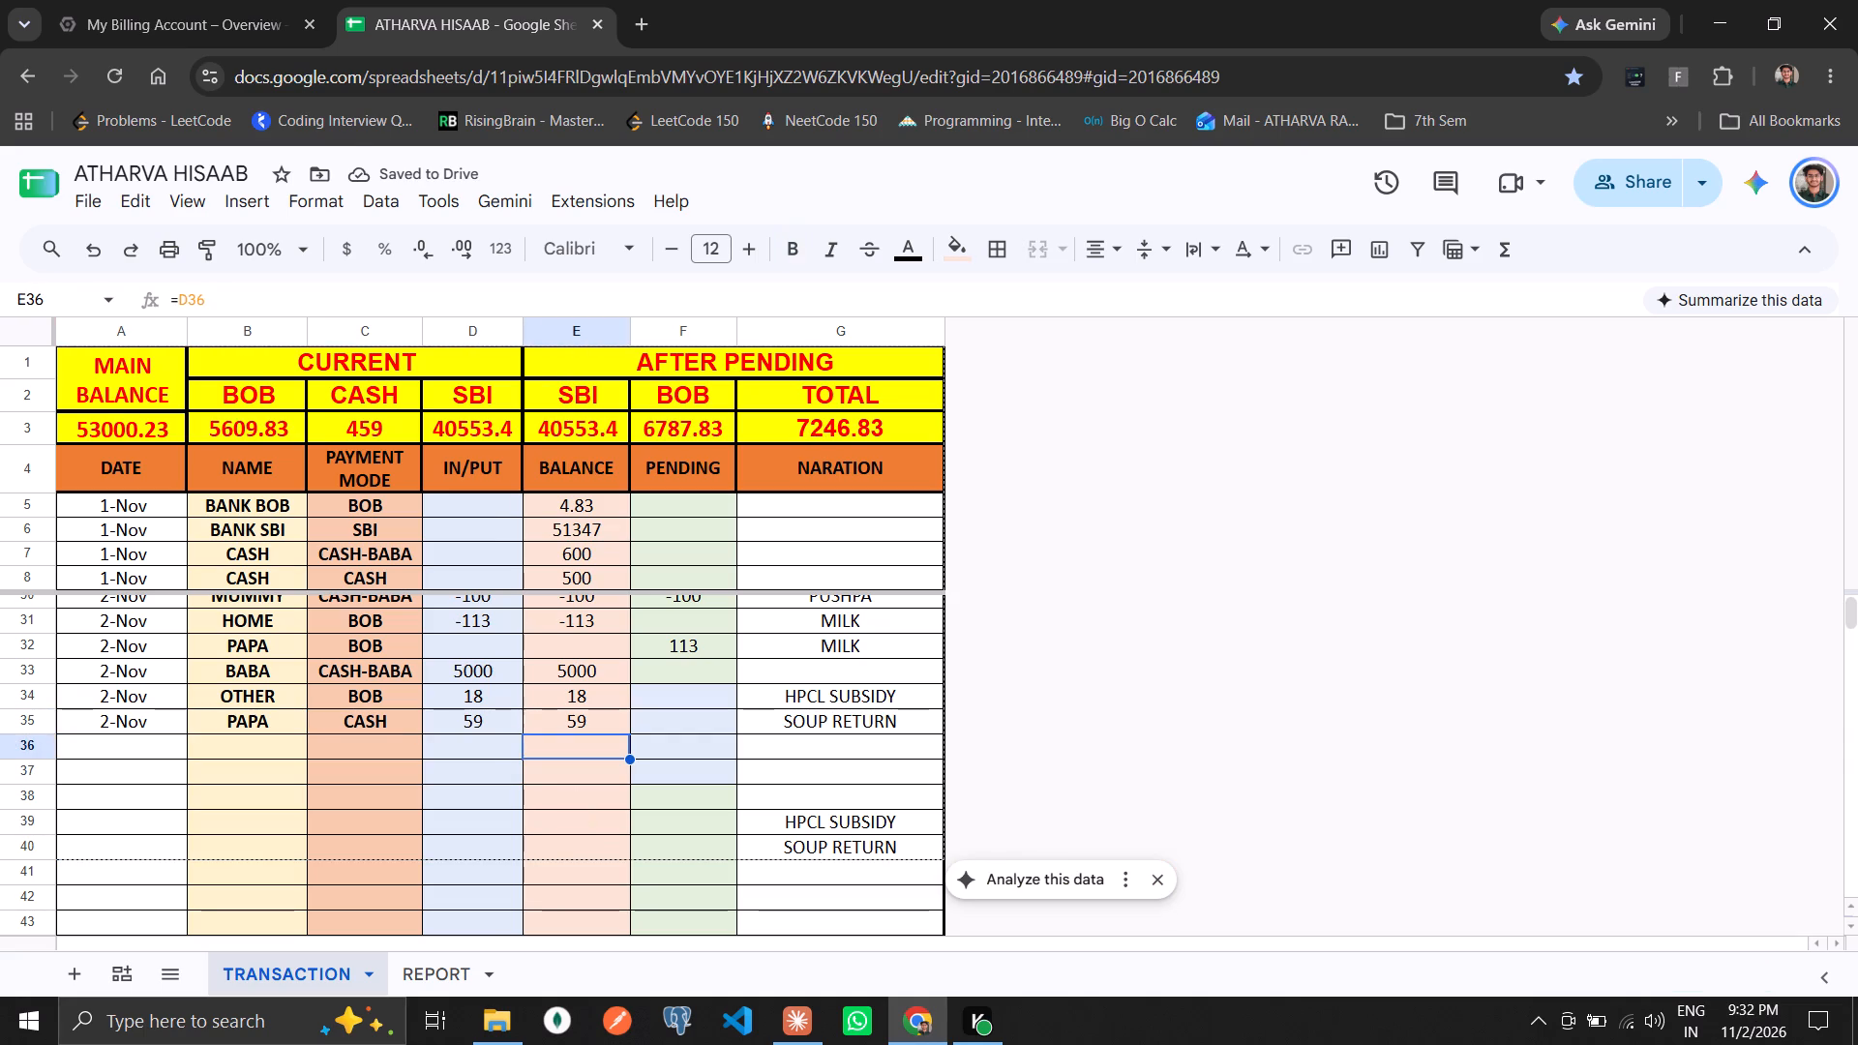
pyautogui.press('Down')
pyautogui.press('Down')
pyautogui.press('Down')
pyautogui.press('Down')
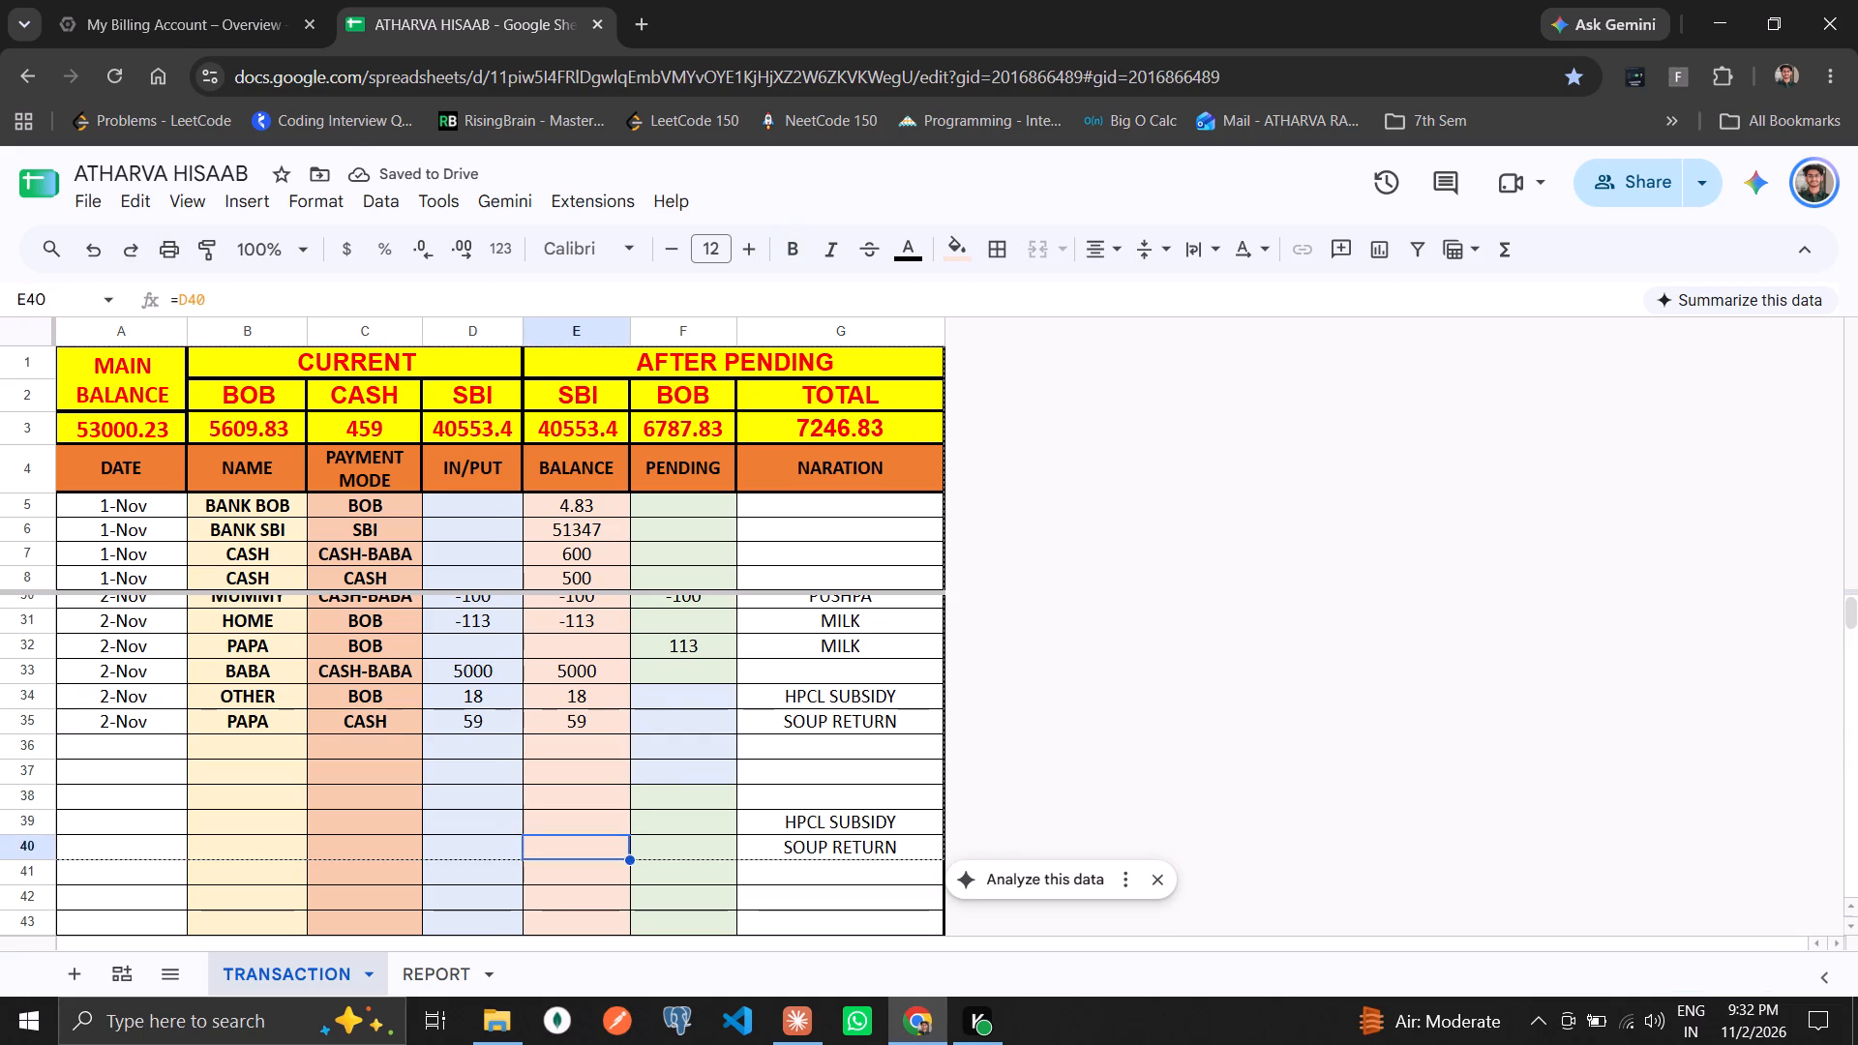
pyautogui.press('Down')
pyautogui.press('Down')
pyautogui.press('Down')
pyautogui.press('Down')
pyautogui.press('Up')
pyautogui.press('Right')
pyautogui.press('Up')
pyautogui.press('Up')
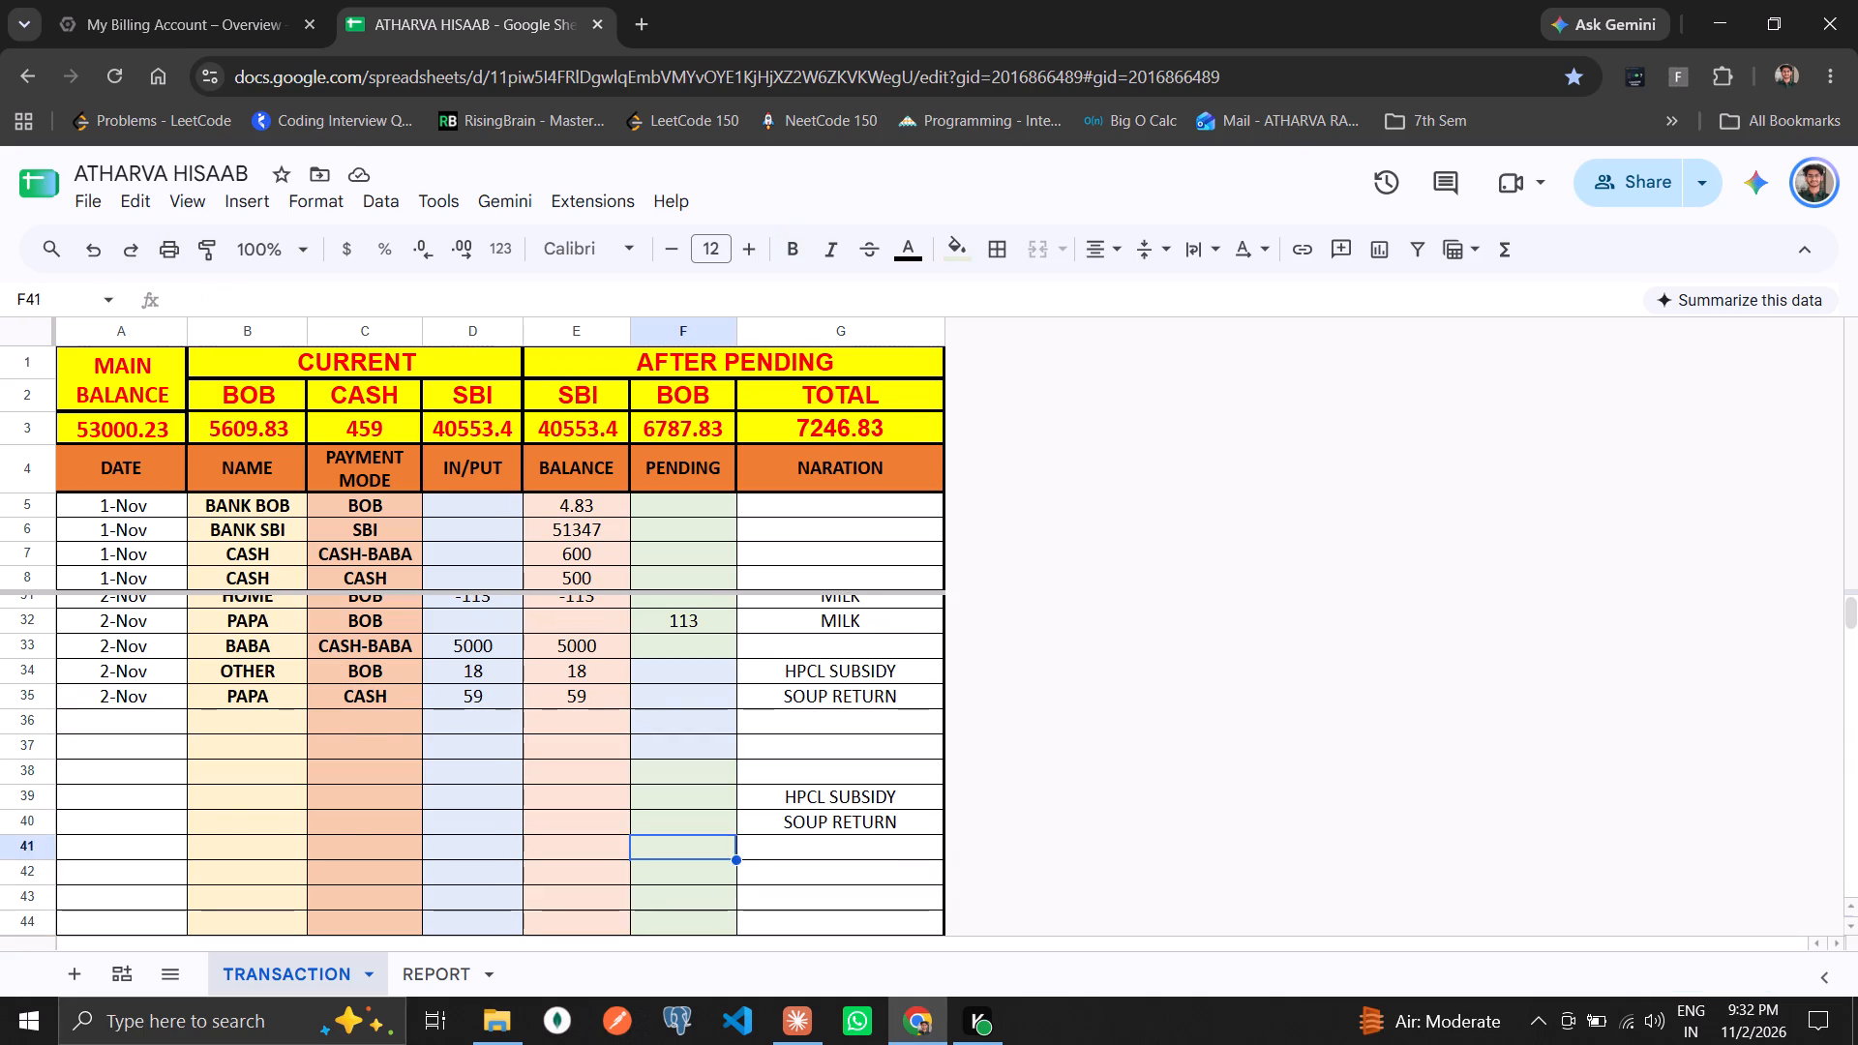
pyautogui.press('Up')
pyautogui.press('Up')
pyautogui.press('Up')
pyautogui.press('Up')
pyautogui.press('Up')
pyautogui.press('Up')
pyautogui.press('Up')
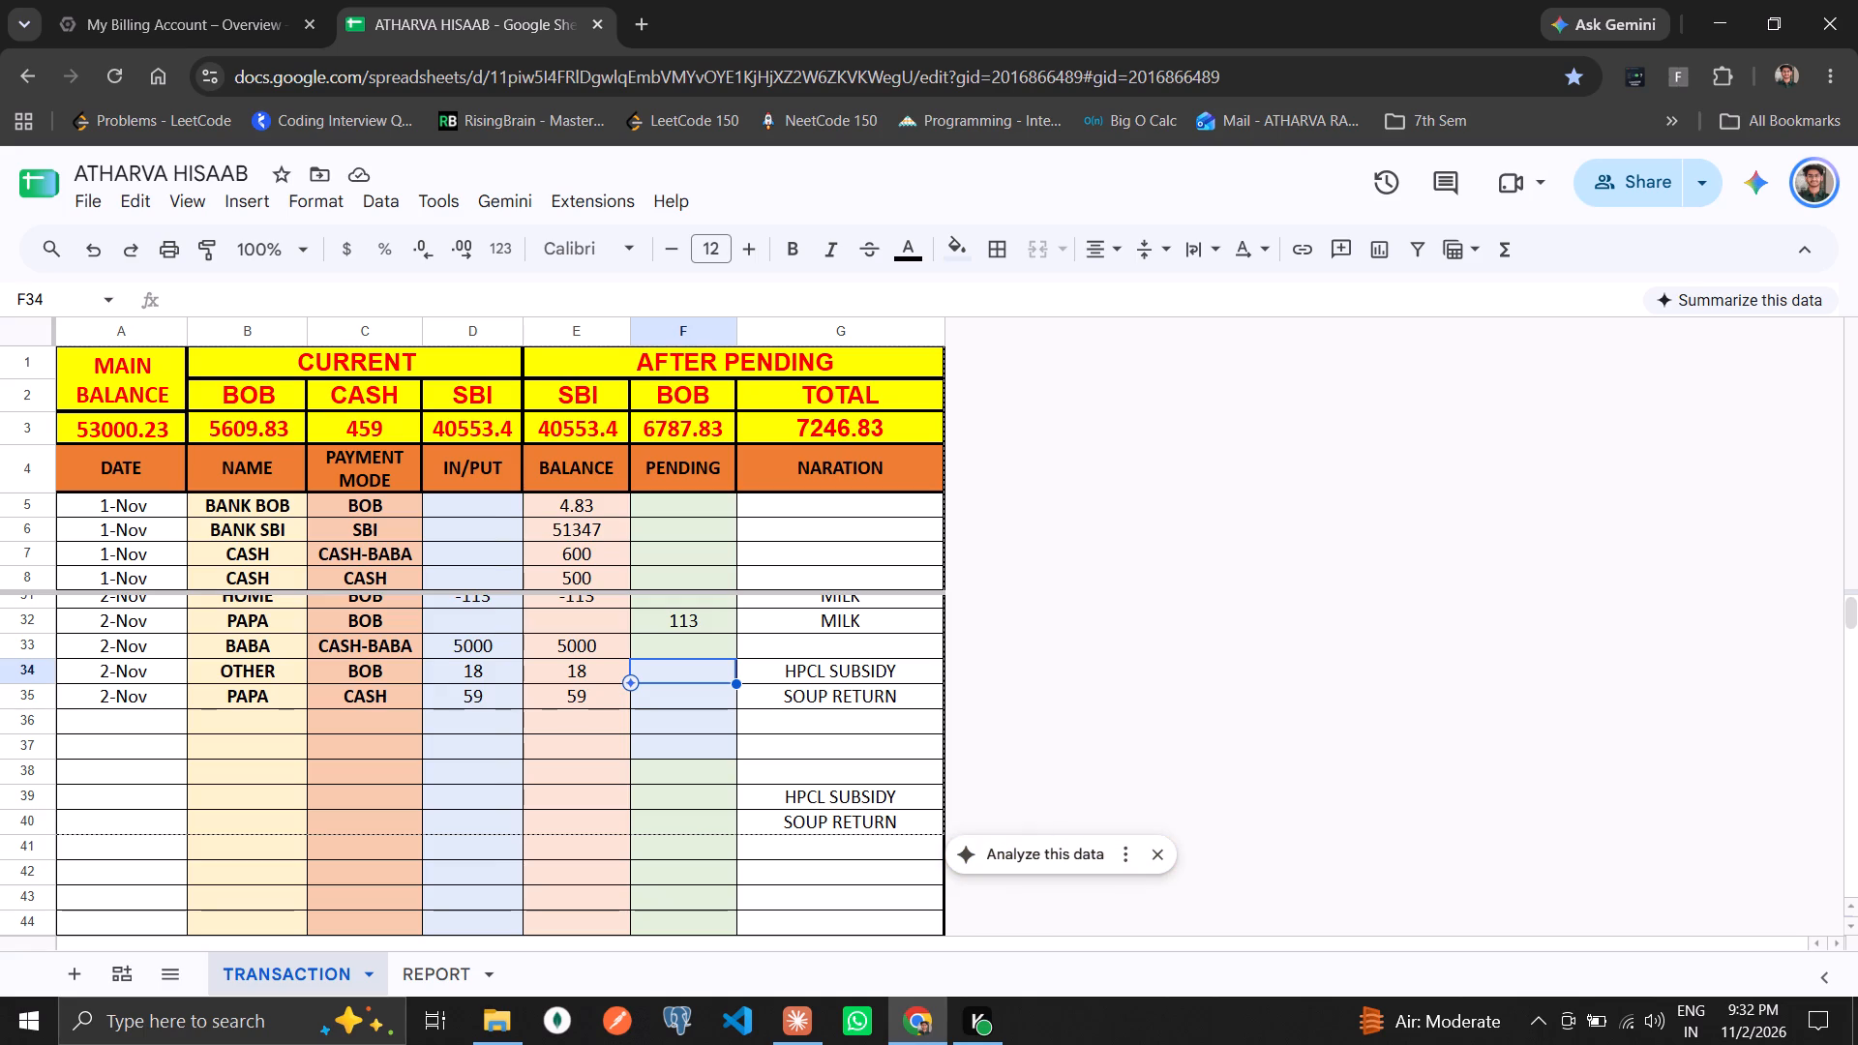
pyautogui.press('Left')
pyautogui.press('Left')
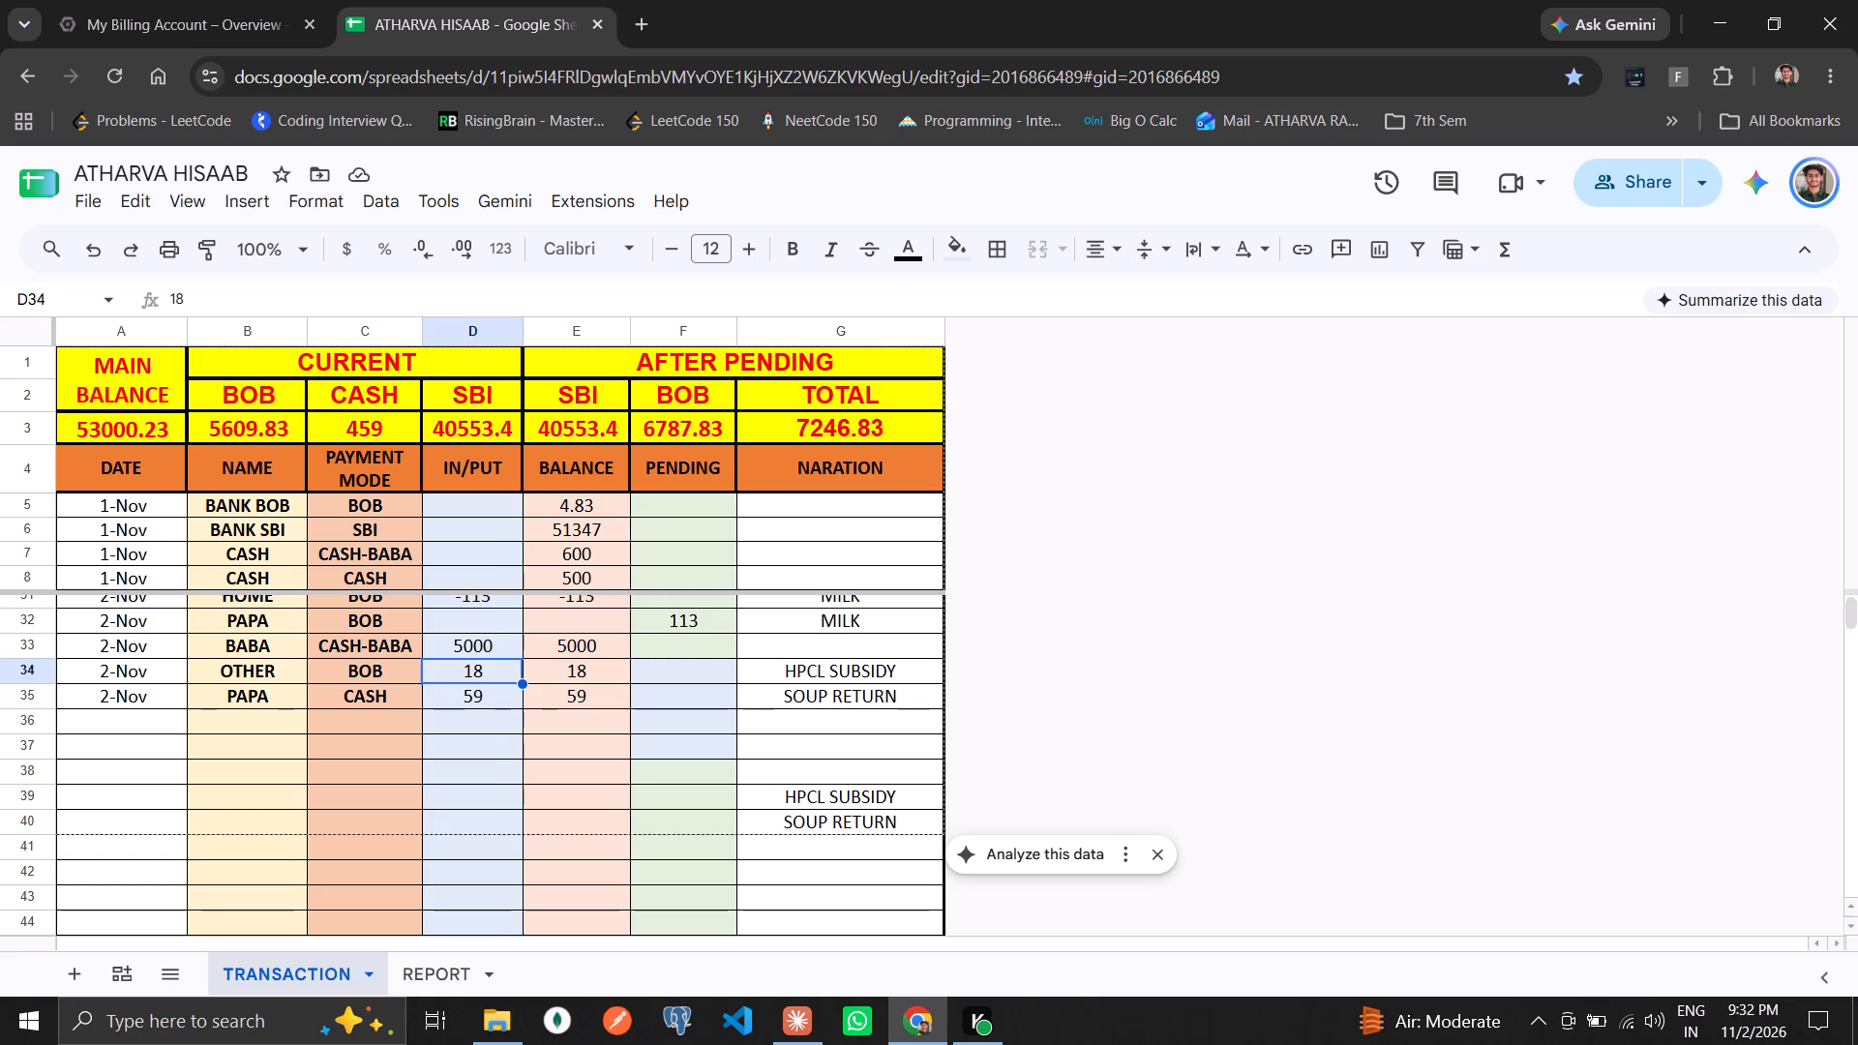
pyautogui.press('Right')
pyautogui.press('Right')
pyautogui.press('Down')
pyautogui.press('Down')
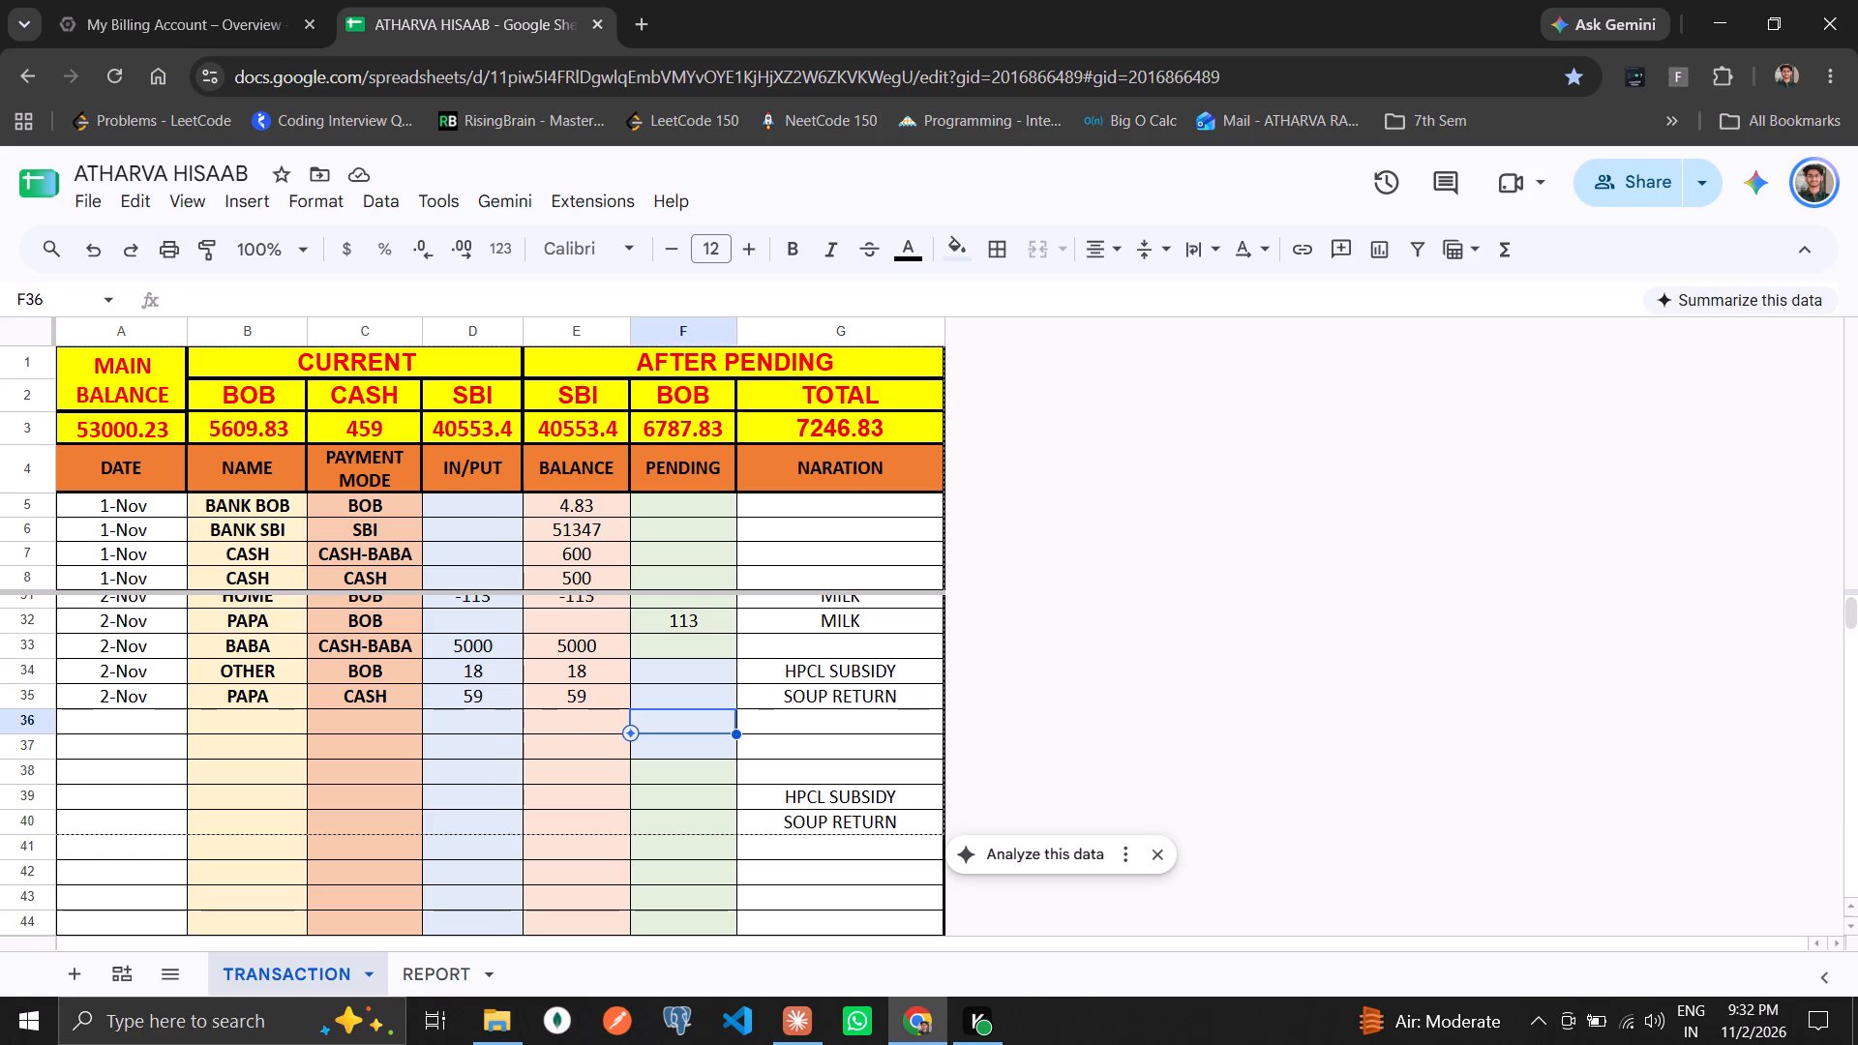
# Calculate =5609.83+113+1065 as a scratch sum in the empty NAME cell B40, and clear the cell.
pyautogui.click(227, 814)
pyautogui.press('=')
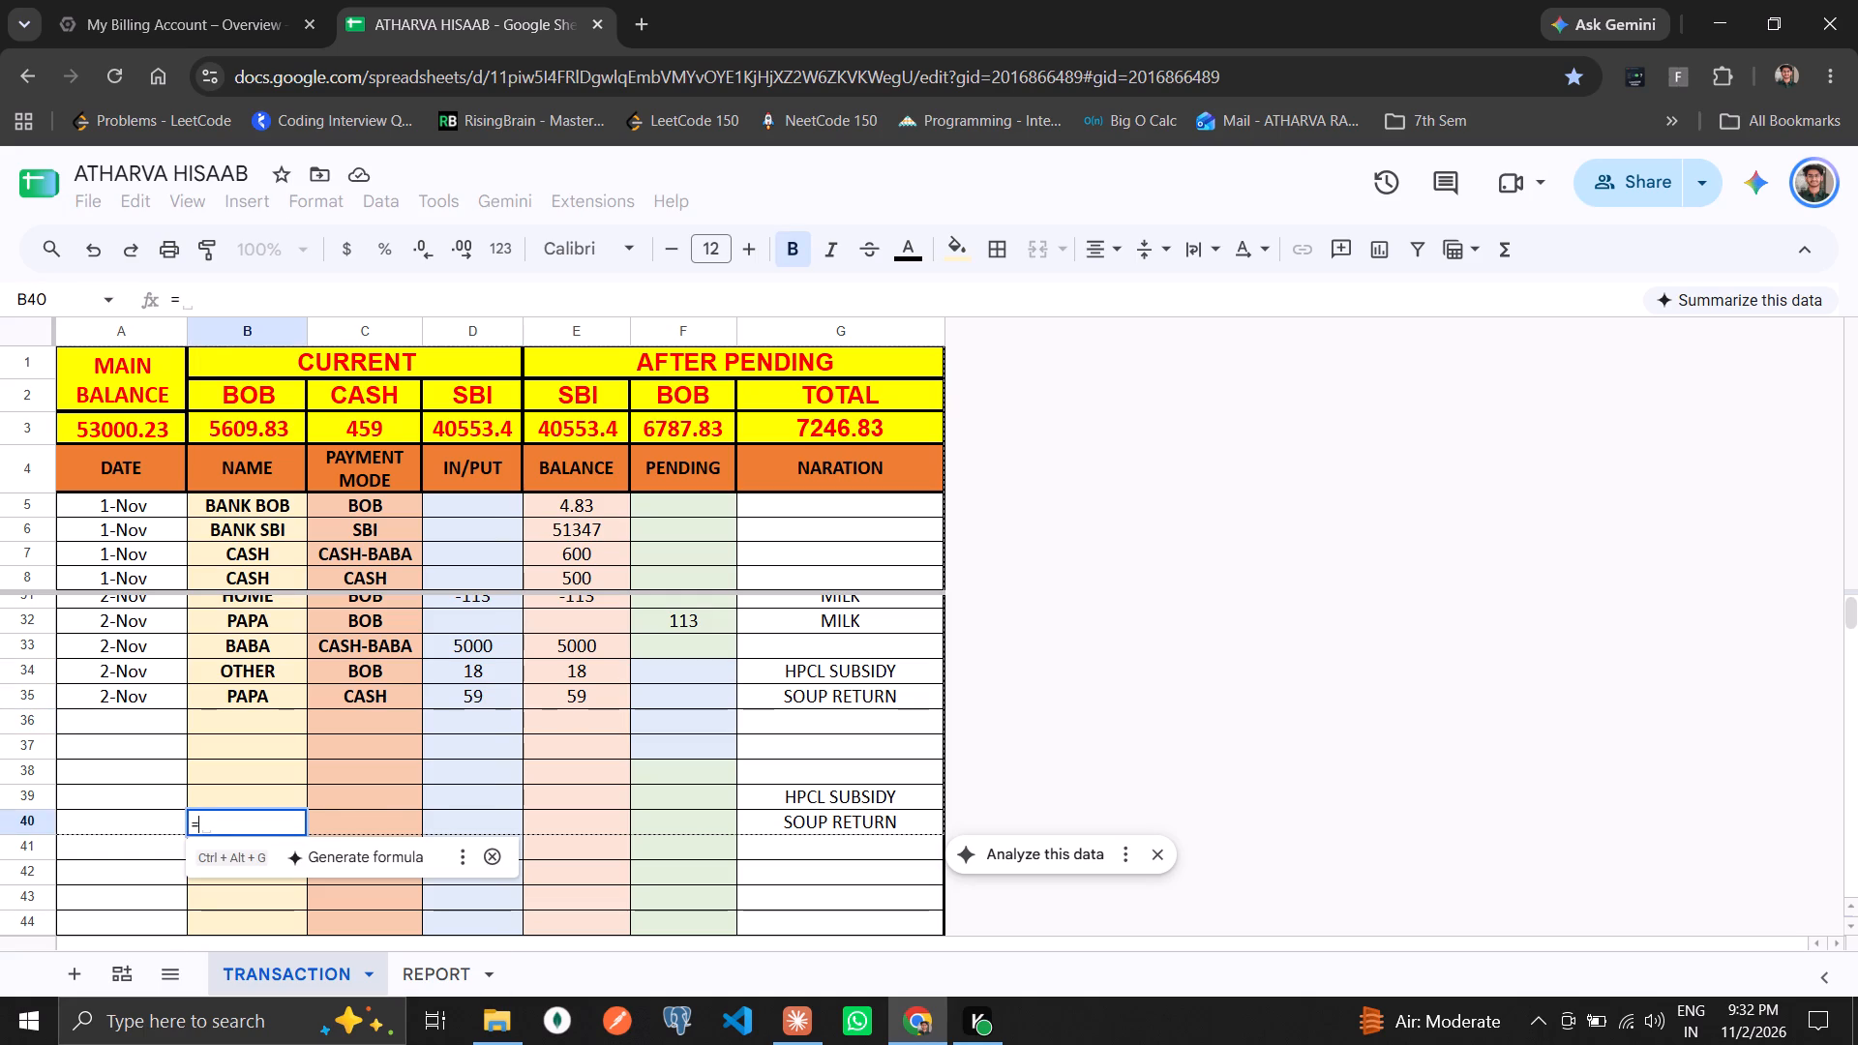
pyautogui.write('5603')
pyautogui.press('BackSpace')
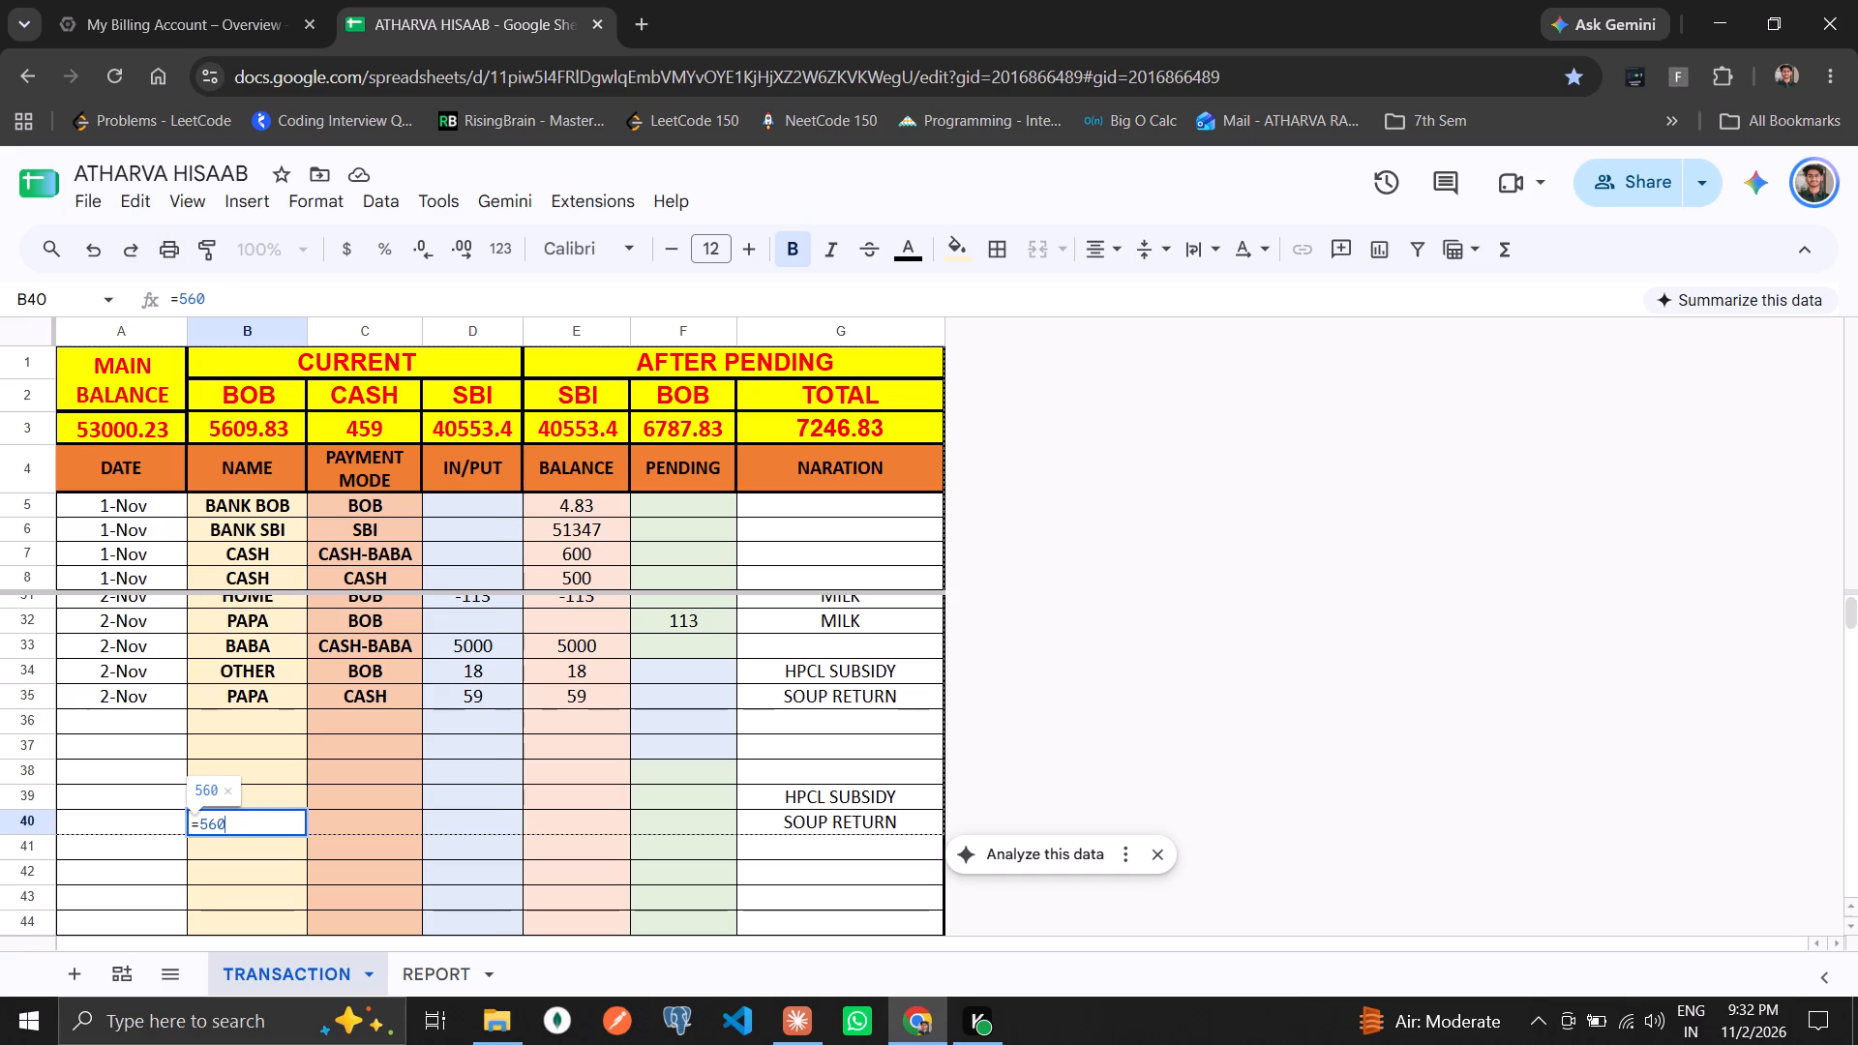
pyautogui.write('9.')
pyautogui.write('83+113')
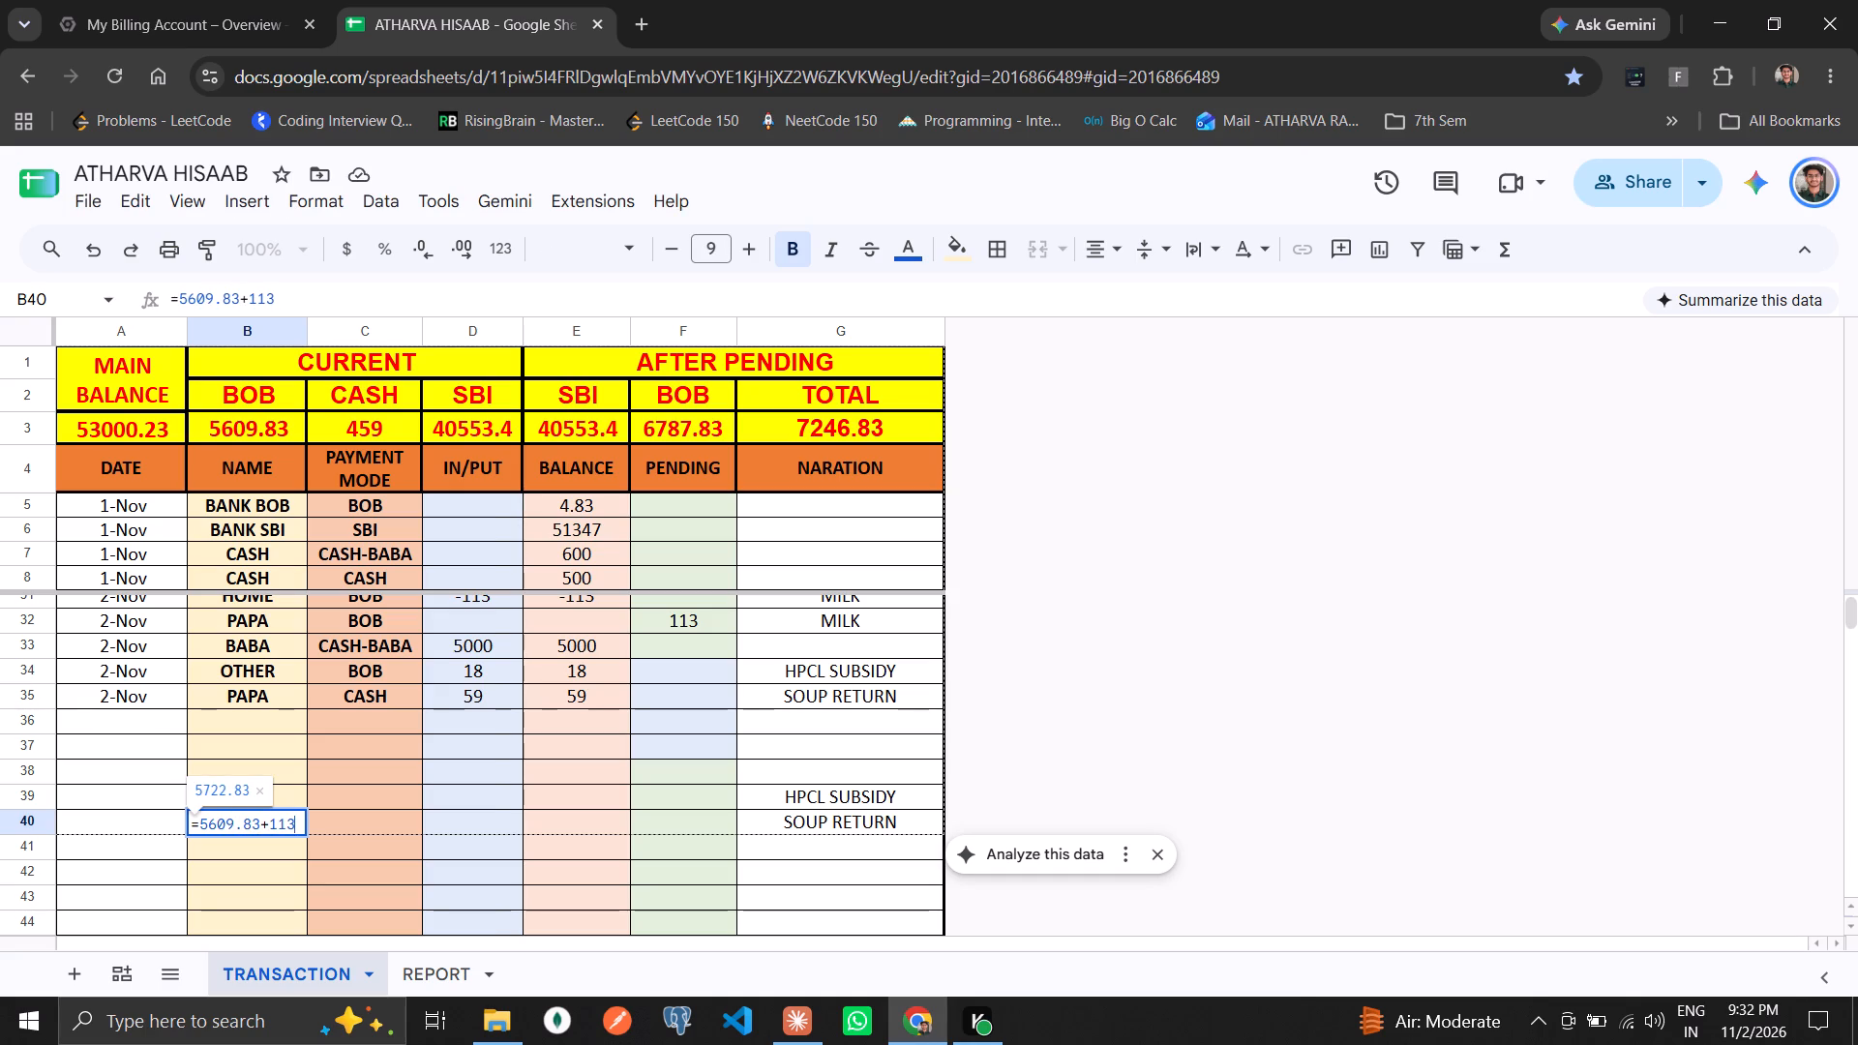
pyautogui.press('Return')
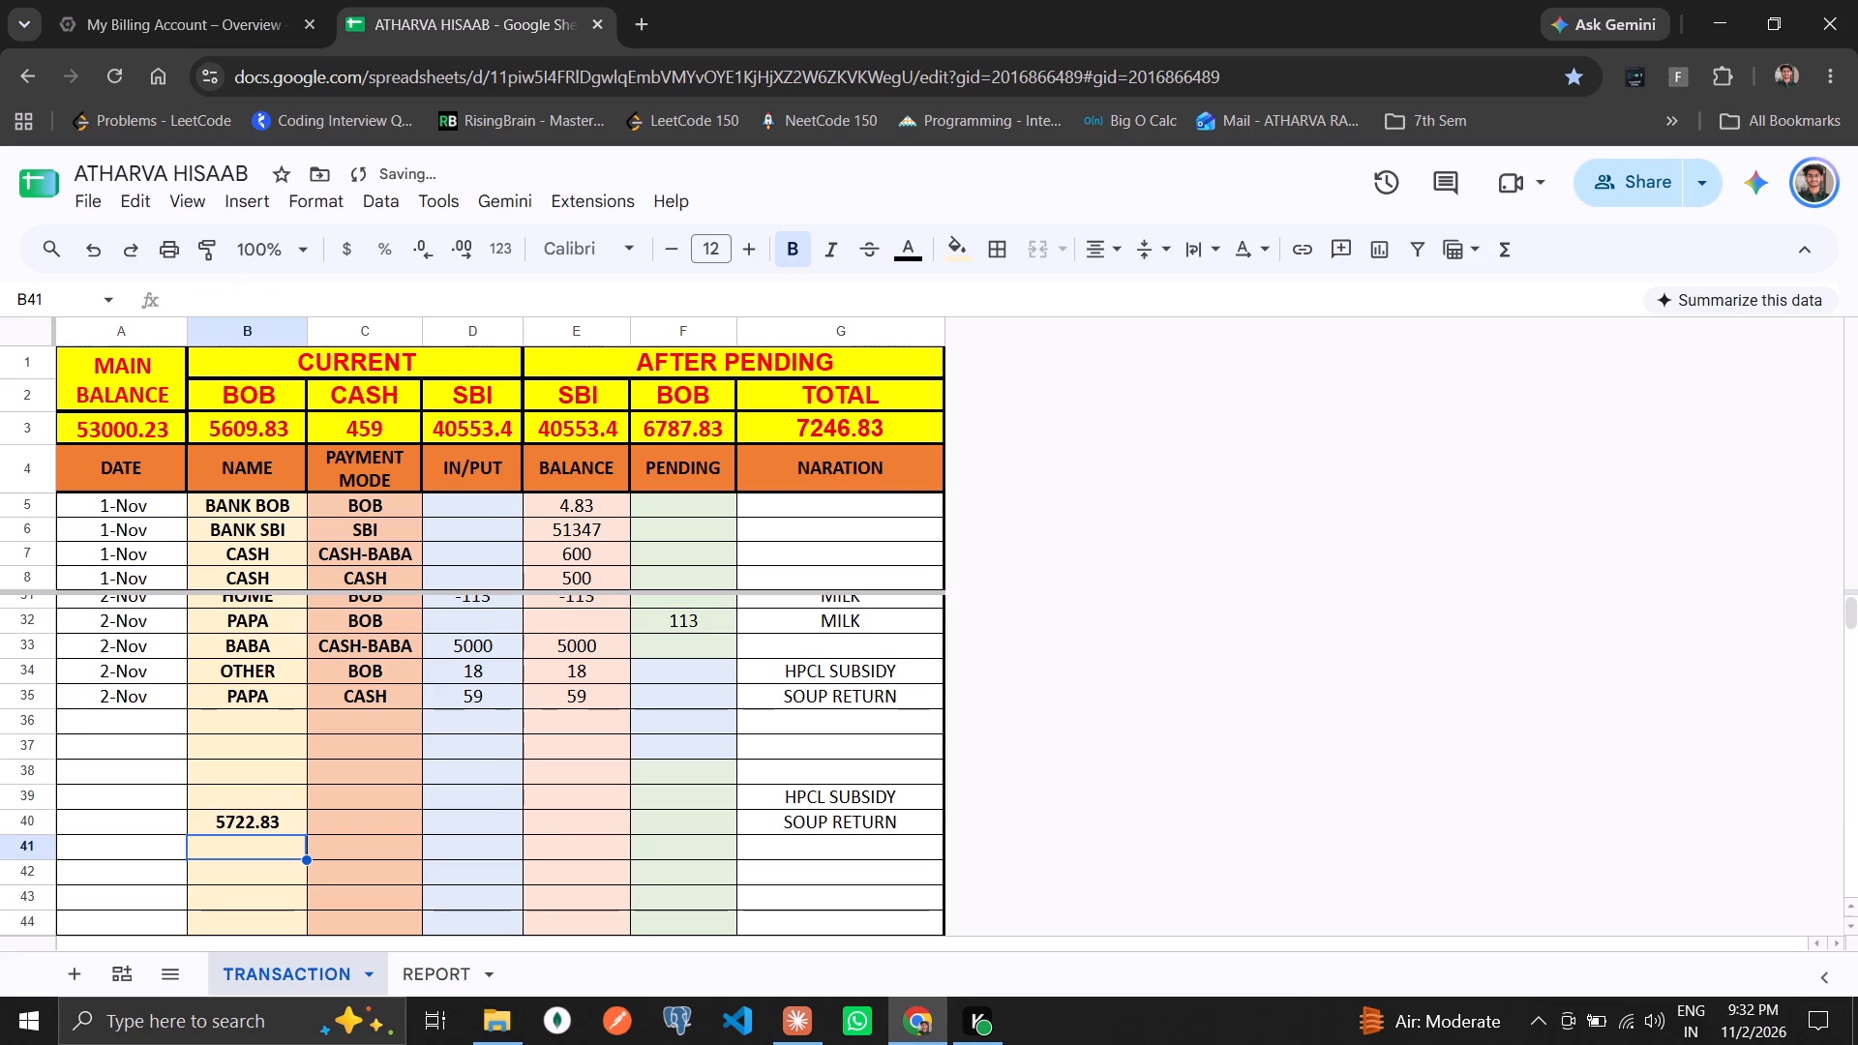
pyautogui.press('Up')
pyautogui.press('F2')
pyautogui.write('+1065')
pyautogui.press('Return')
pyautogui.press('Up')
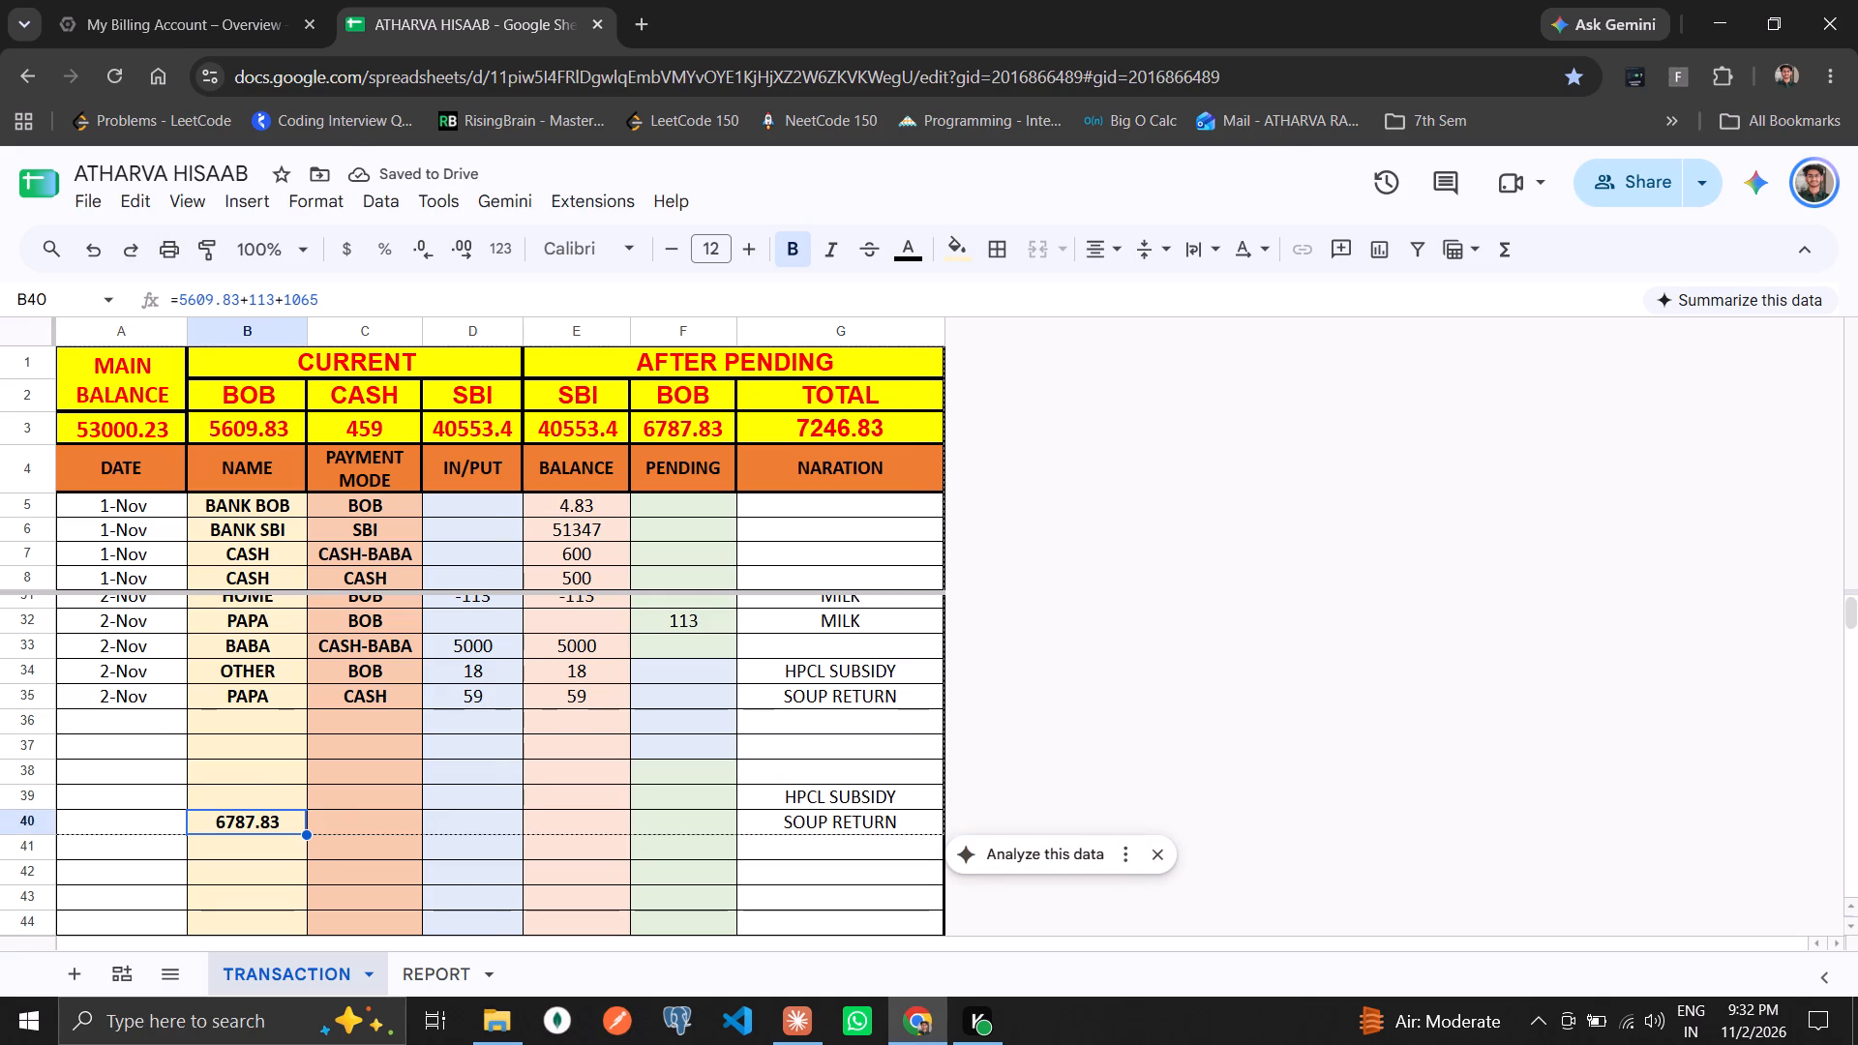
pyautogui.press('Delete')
# Clear the leftover NARATION cells in rows 37 to 41.
pyautogui.press('Up')
pyautogui.press('Up')
pyautogui.press('Up')
pyautogui.press('Right')
pyautogui.press('Right')
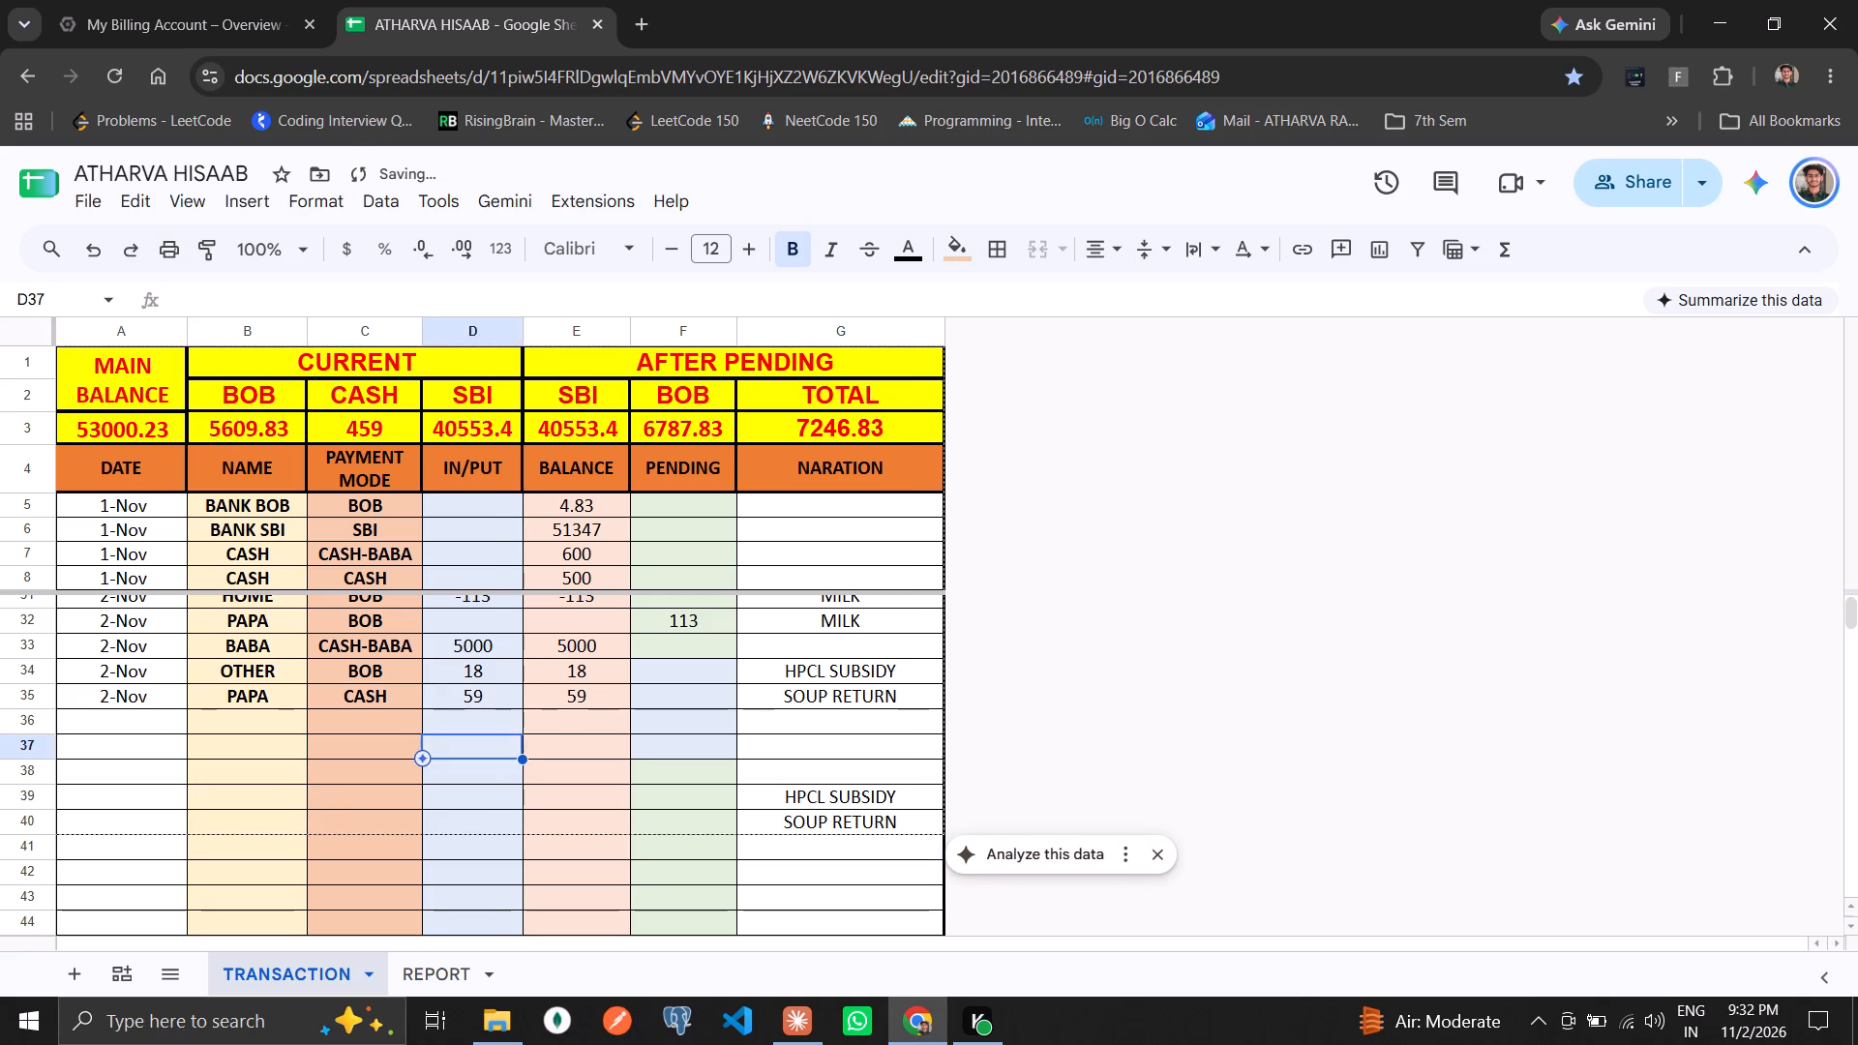
pyautogui.press('Right')
pyautogui.press('Right')
pyautogui.press('Right')
pyautogui.hotkey('shift', 'Down')
pyautogui.hotkey('shift', 'Down')
pyautogui.hotkey('shift', 'Down')
pyautogui.hotkey('shift', 'Down')
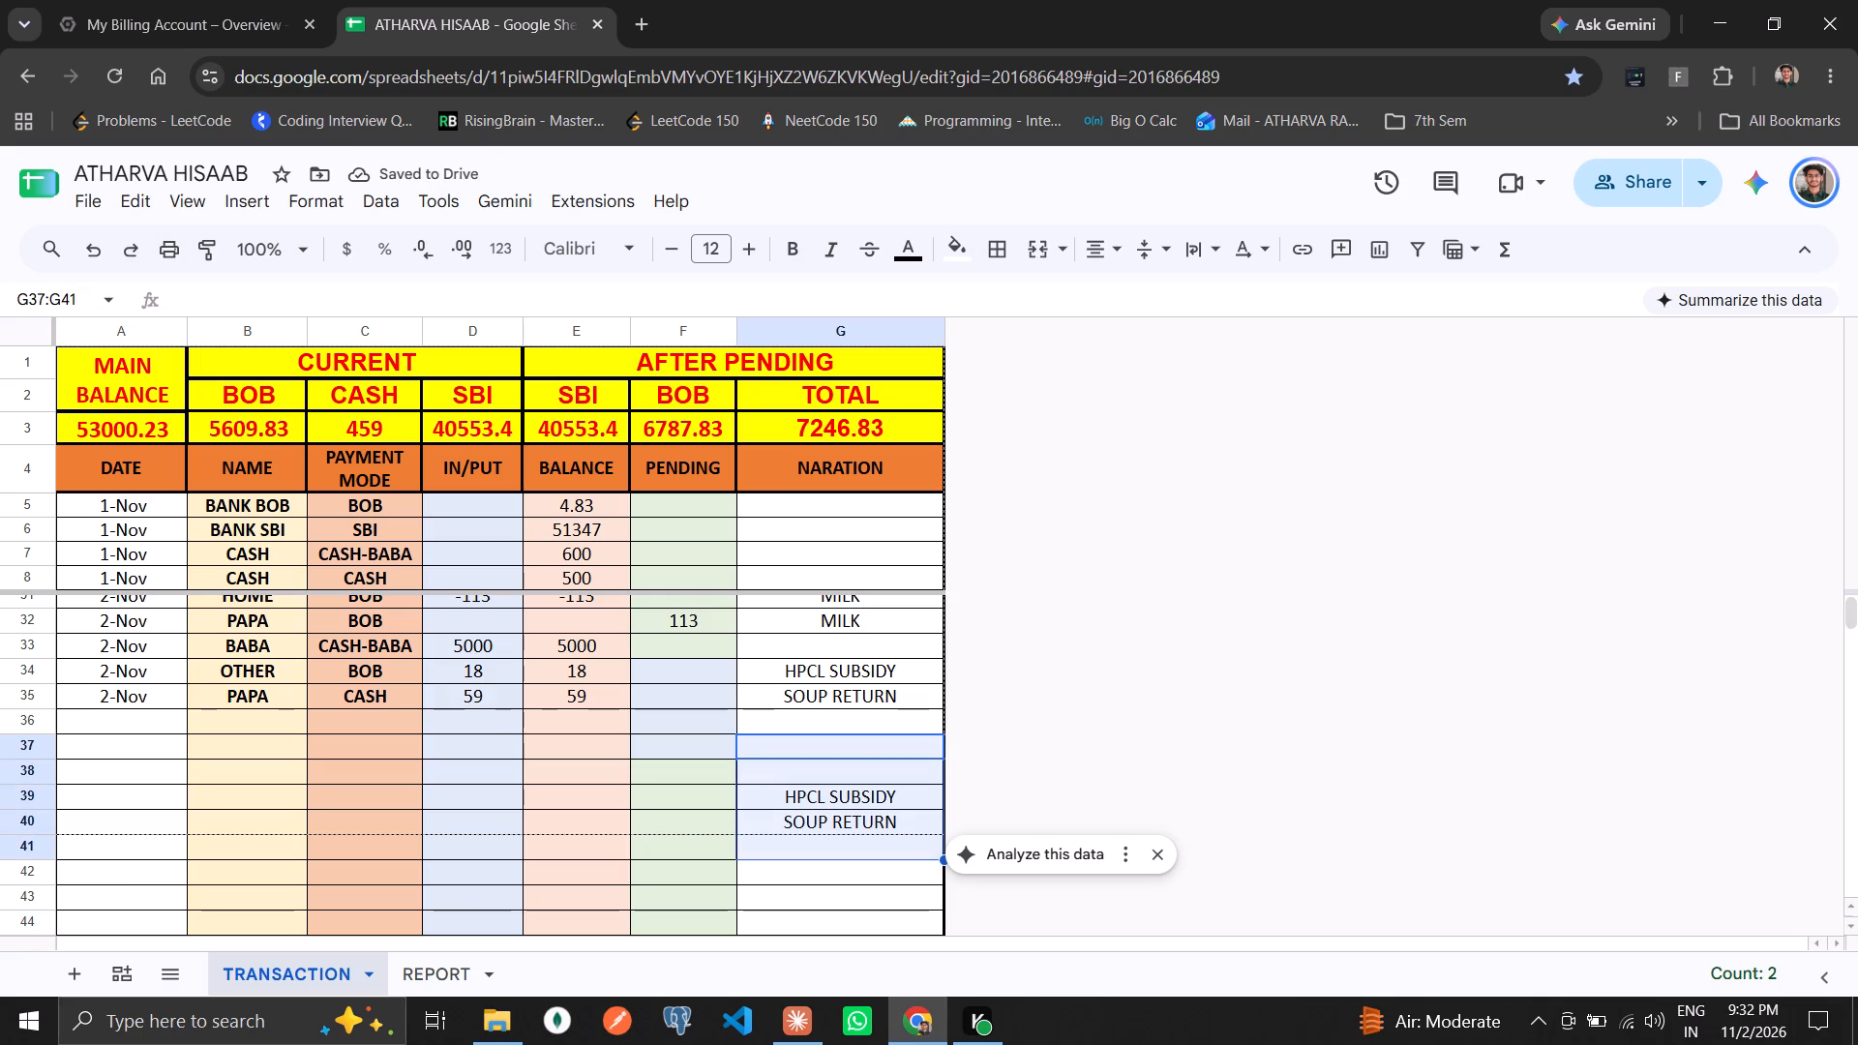
pyautogui.press('Delete')
# Go back to the DATE cell of the BABA entry in row 33 and save the spreadsheet.
pyautogui.press('Up')
pyautogui.press('Up')
pyautogui.press('Left')
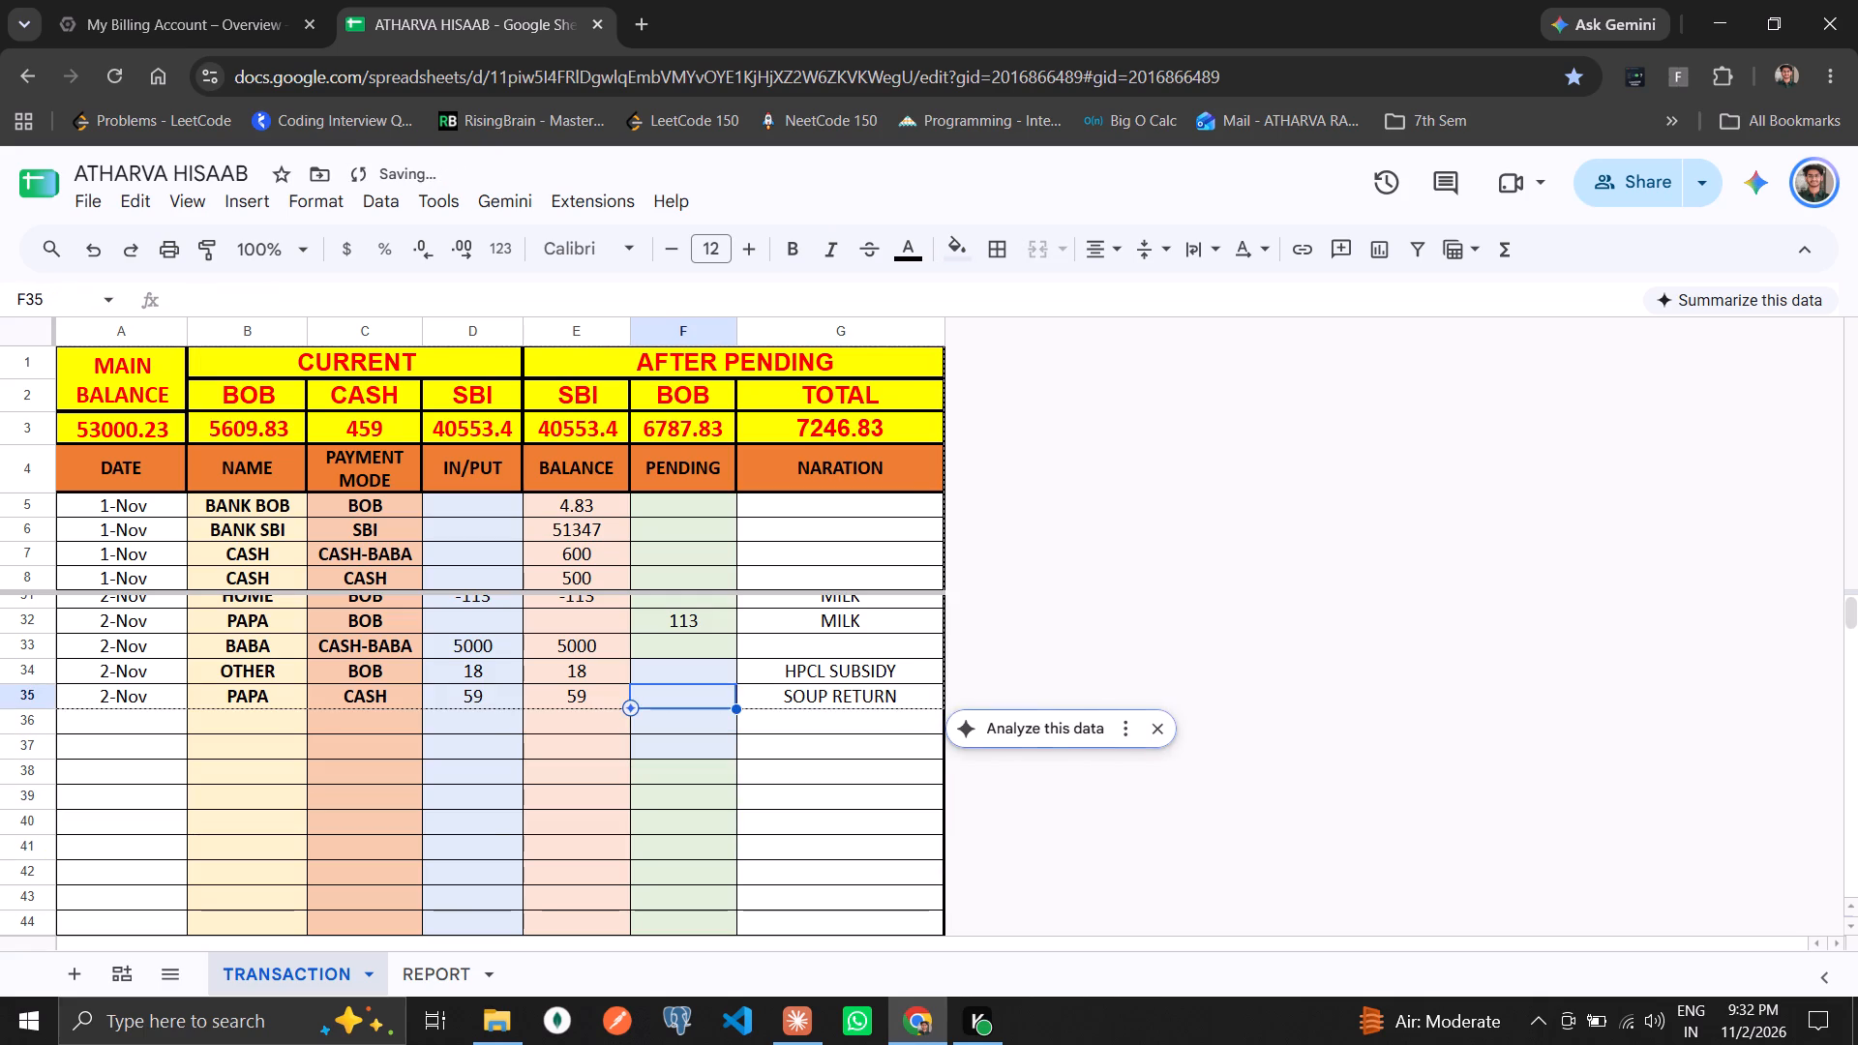
pyautogui.press('Up')
pyautogui.press('Up')
pyautogui.press('Left')
pyautogui.press('Left')
pyautogui.press('Left')
pyautogui.press('Left')
pyautogui.press('Left')
pyautogui.press('Left')
pyautogui.press('Left')
pyautogui.press('Left')
pyautogui.press('Left')
pyautogui.press('Left')
pyautogui.press('Left')
pyautogui.press('Left')
pyautogui.press('Left')
pyautogui.press('Left')
pyautogui.press('Left')
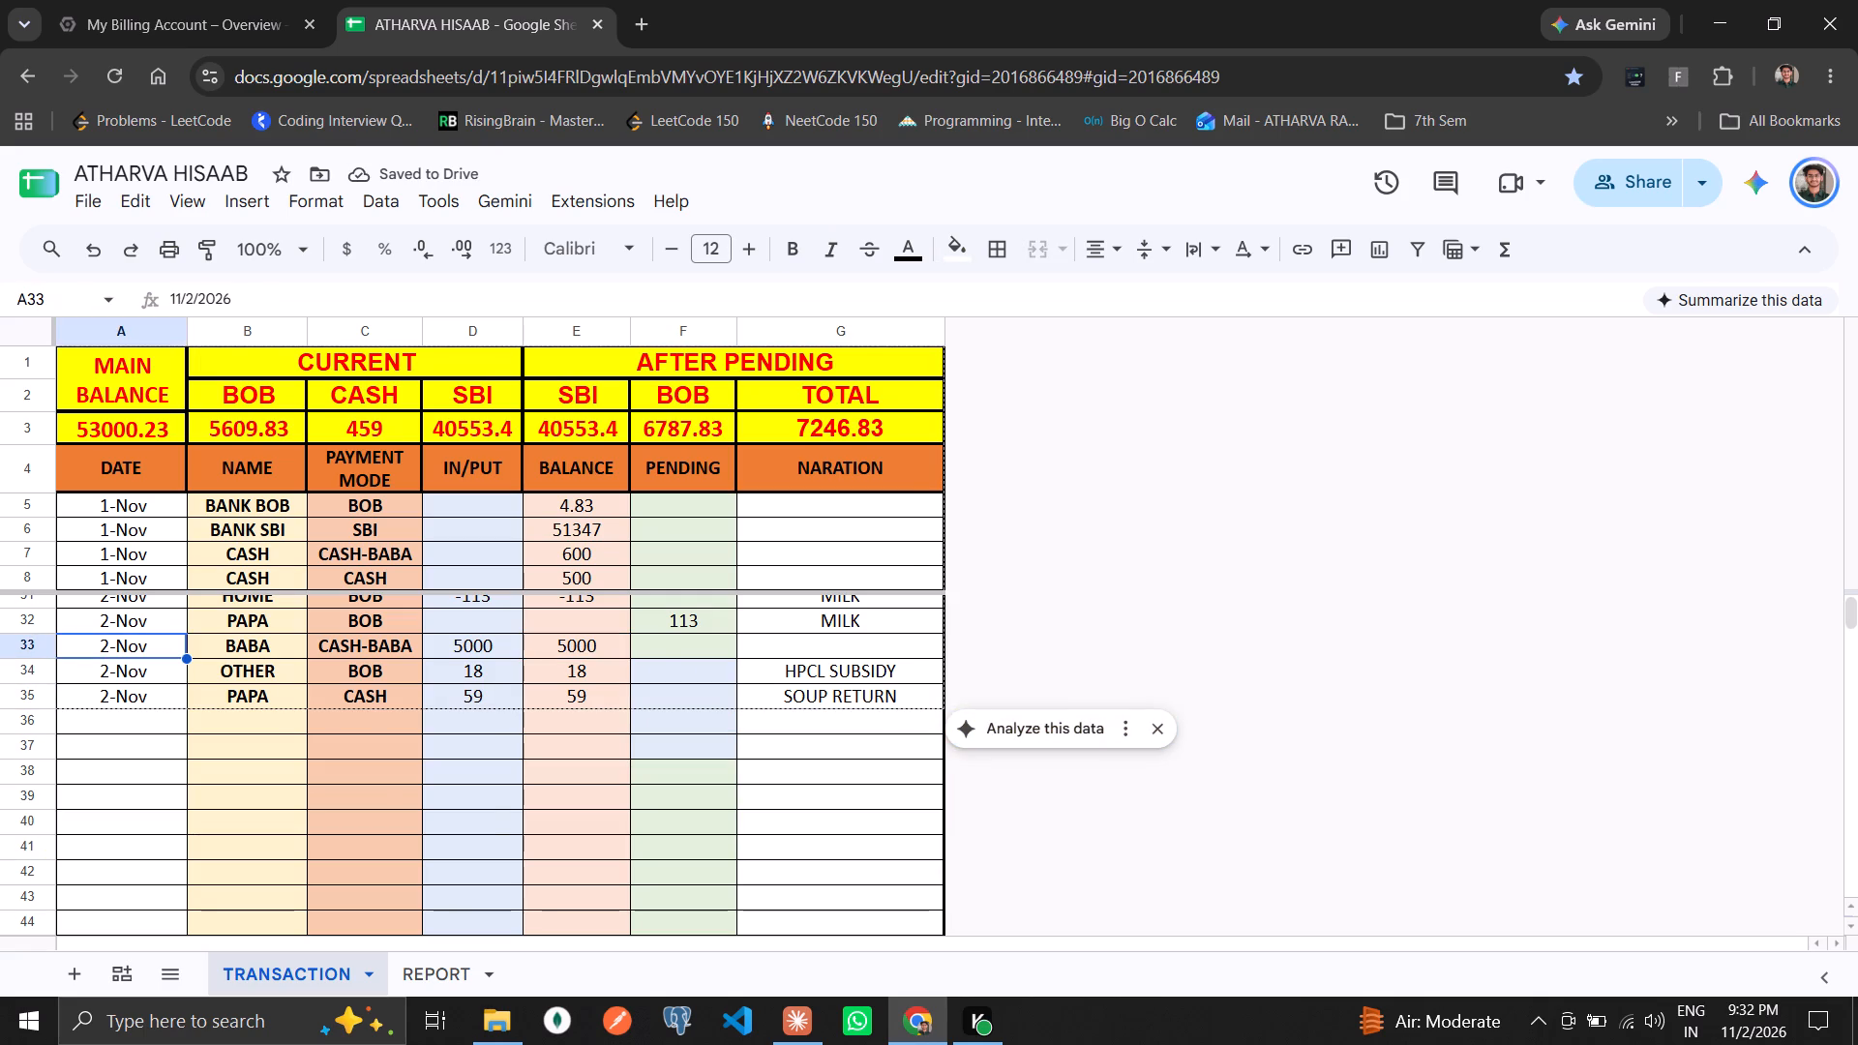
pyautogui.hotkey('ctrl', 's')
# Look over the 1 and 2 November transactions from row 24 down to row 35.
pyautogui.press('Up')
pyautogui.press('Up')
pyautogui.press('Up')
pyautogui.press('Up')
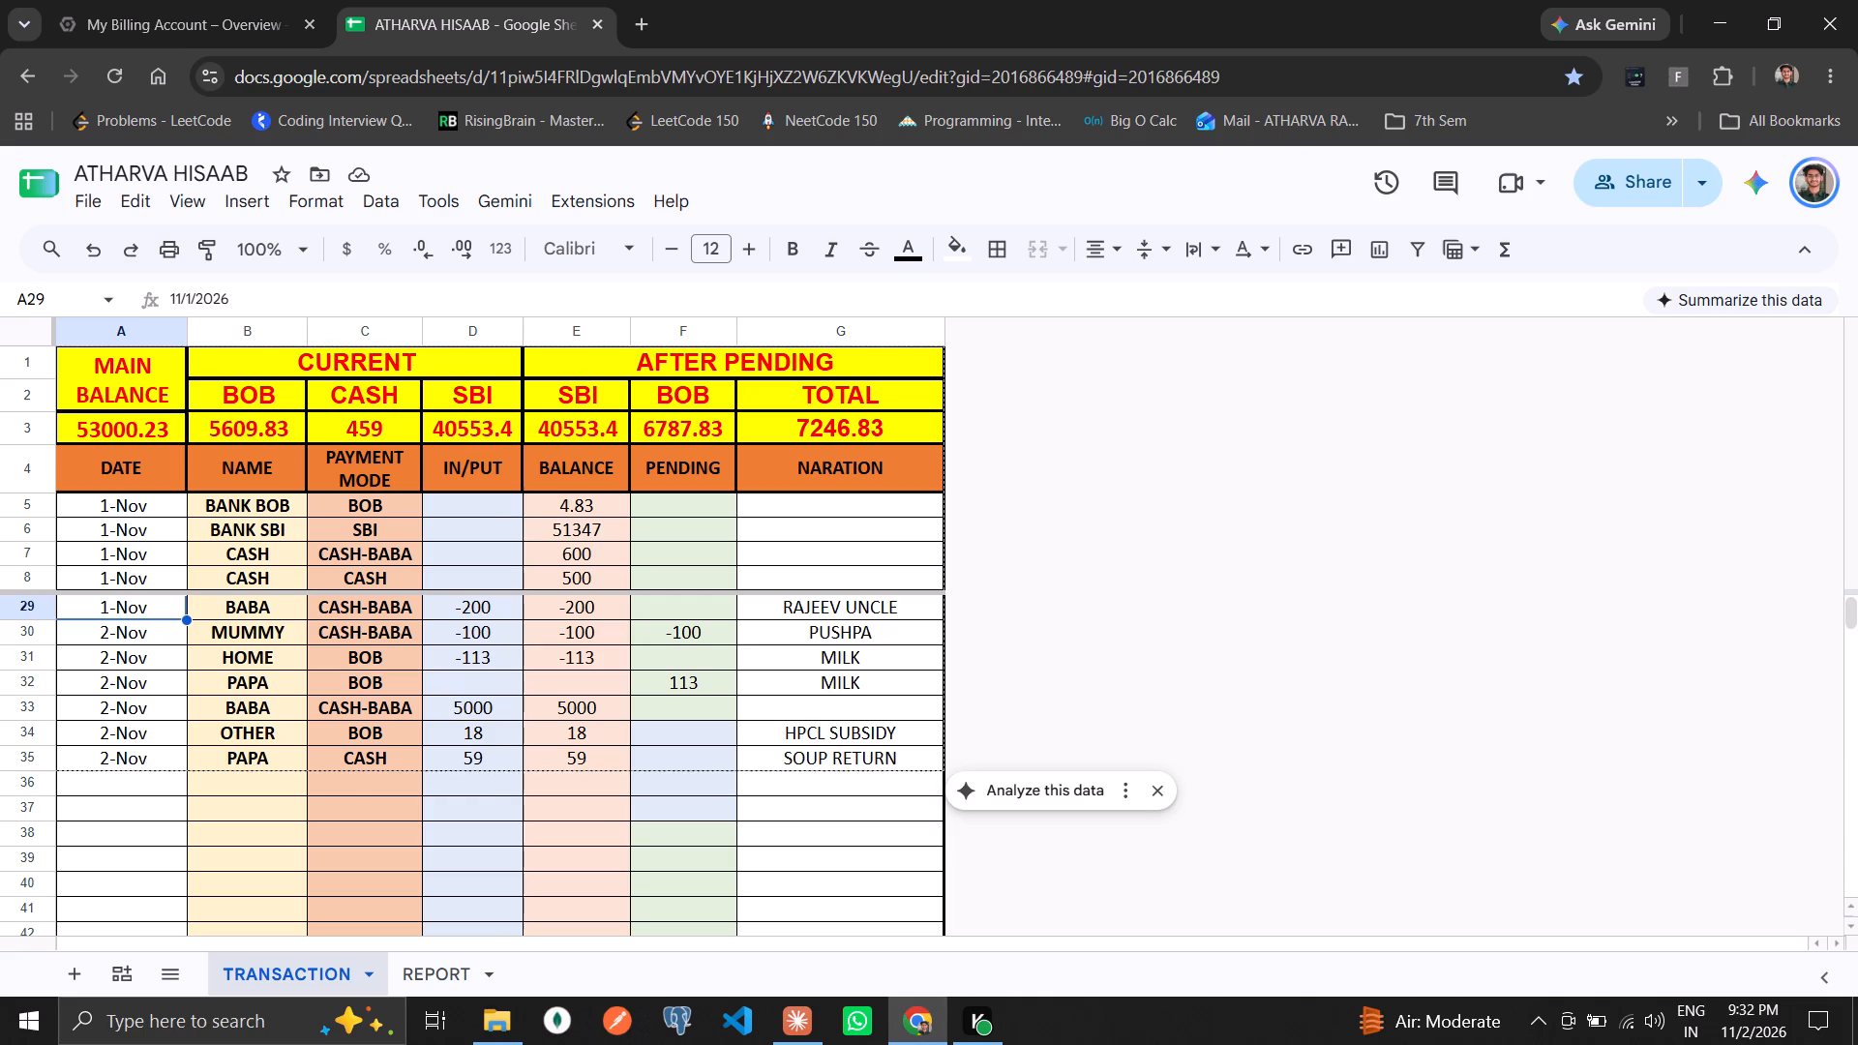
pyautogui.press('Down')
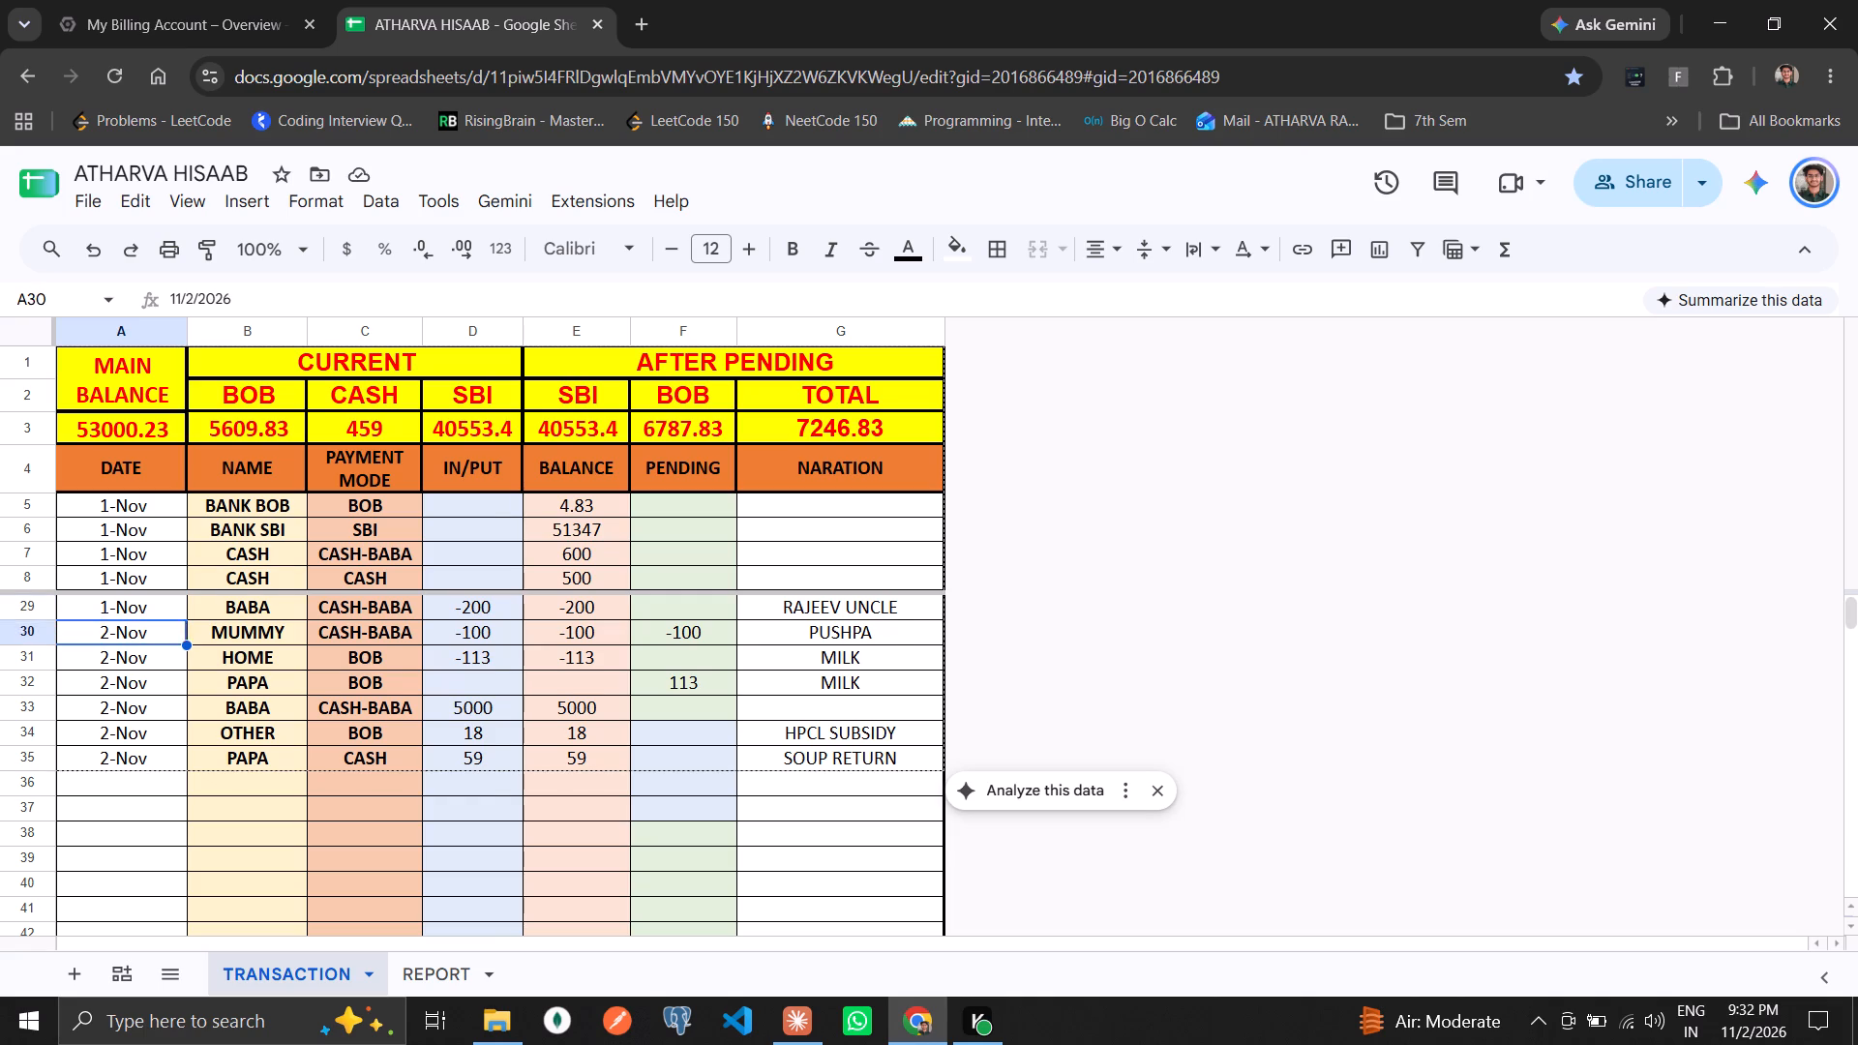
pyautogui.press('Up')
pyautogui.press('Up')
pyautogui.press('Up')
pyautogui.press('Up')
pyautogui.press('Up')
pyautogui.press('Up')
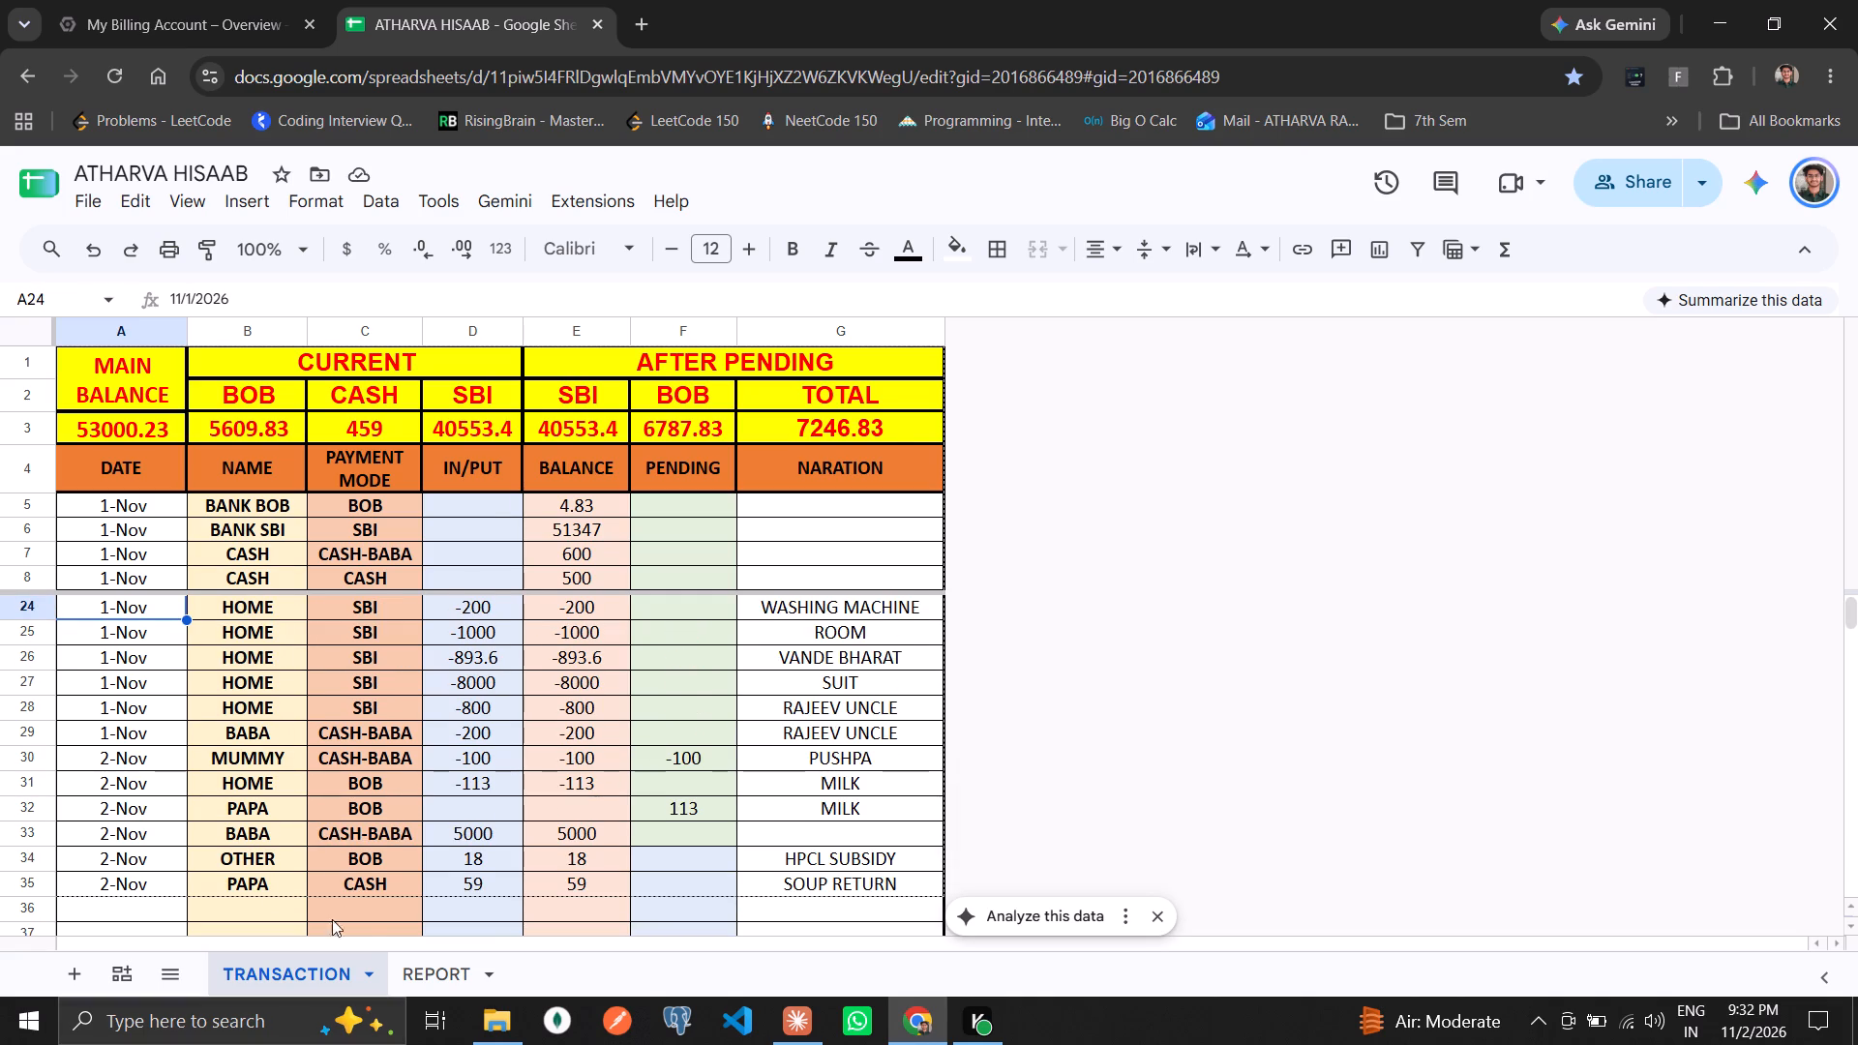
# Open the HOME detail from the REPORT sheet's pending summary and examine its payment modes and amounts.
pyautogui.click(423, 960)
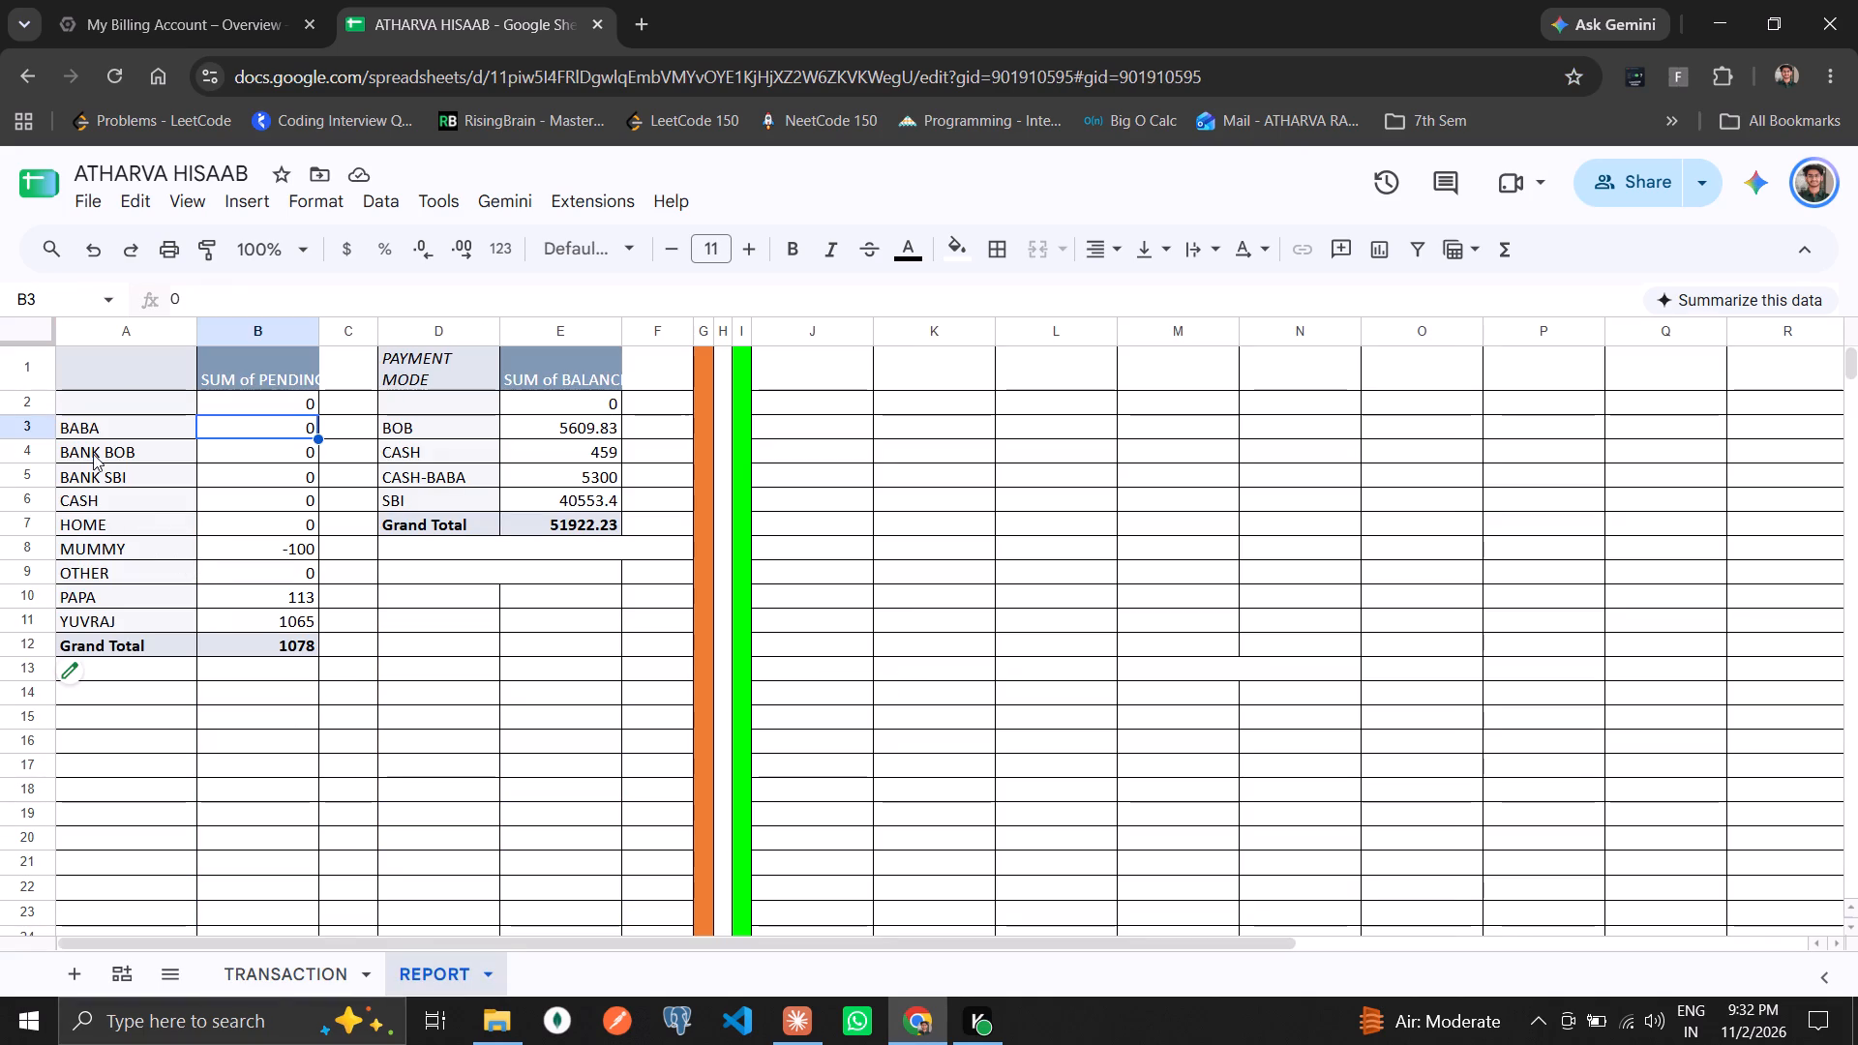
pyautogui.doubleClick(272, 518)
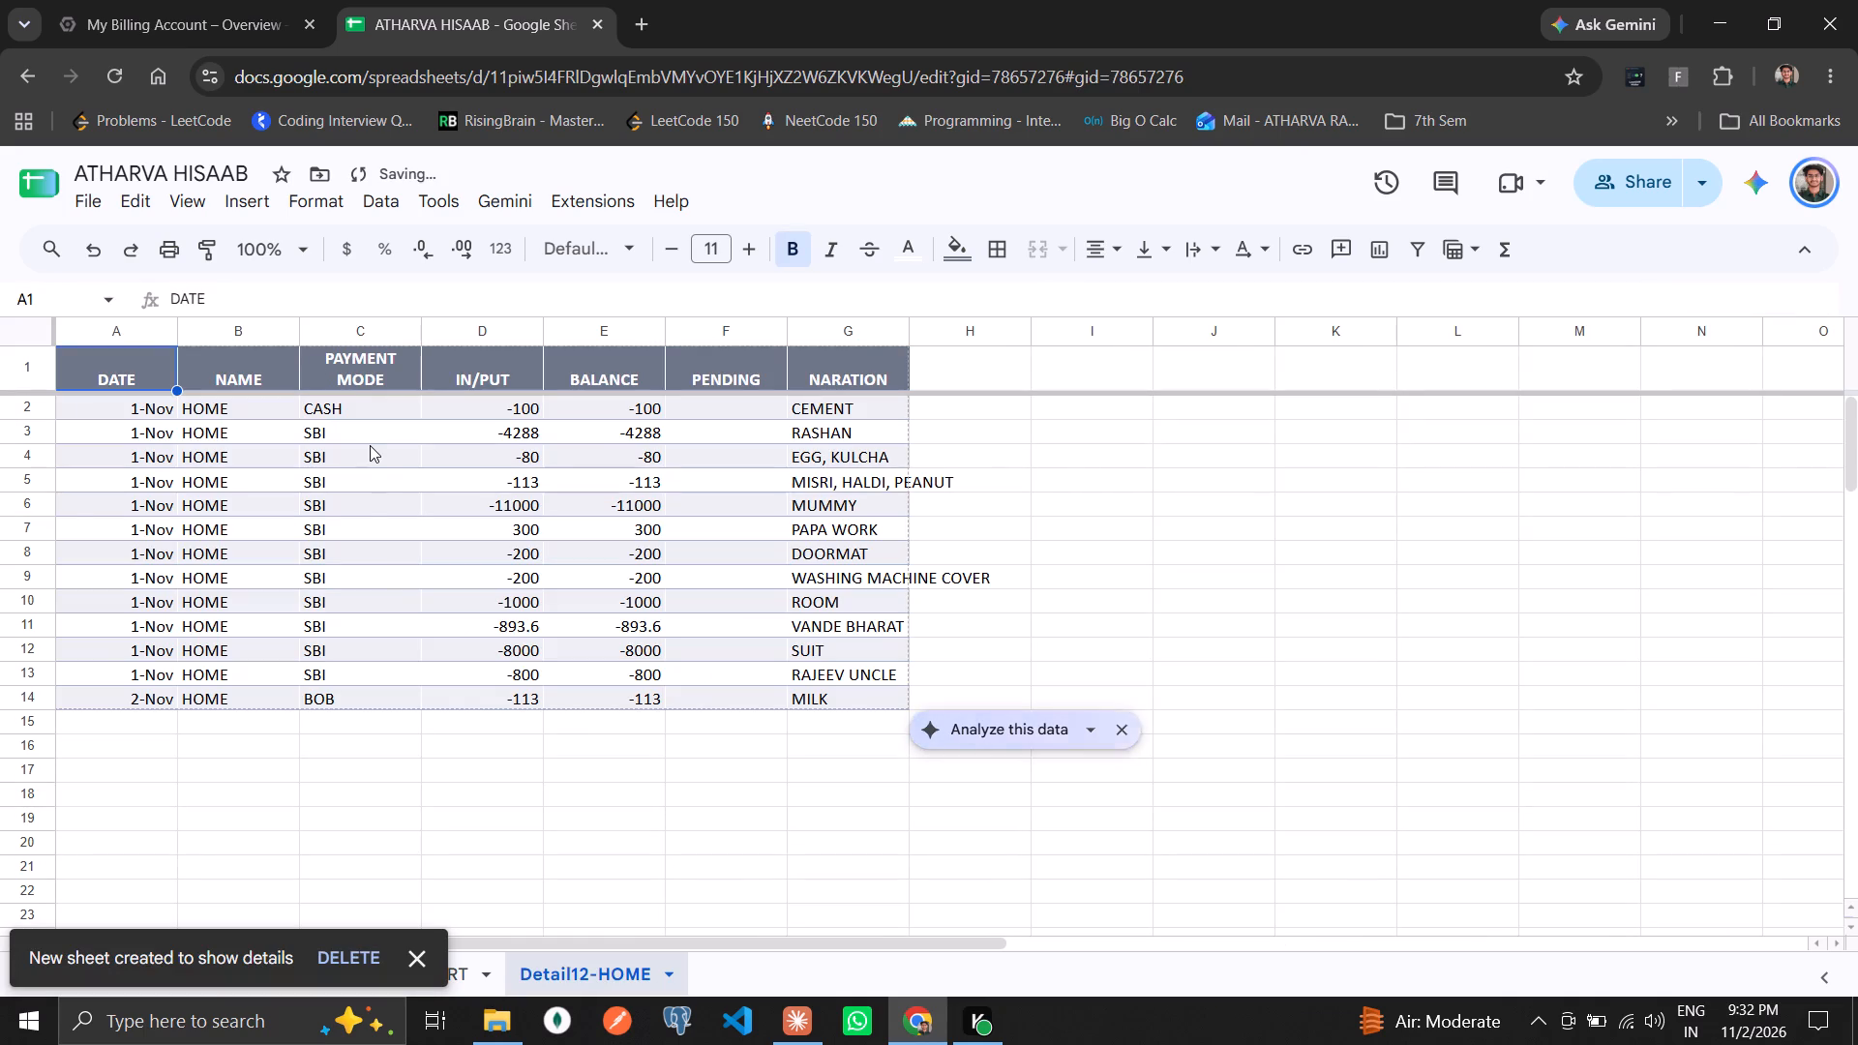
pyautogui.moveTo(370, 445); pyautogui.dragTo(485, 604)
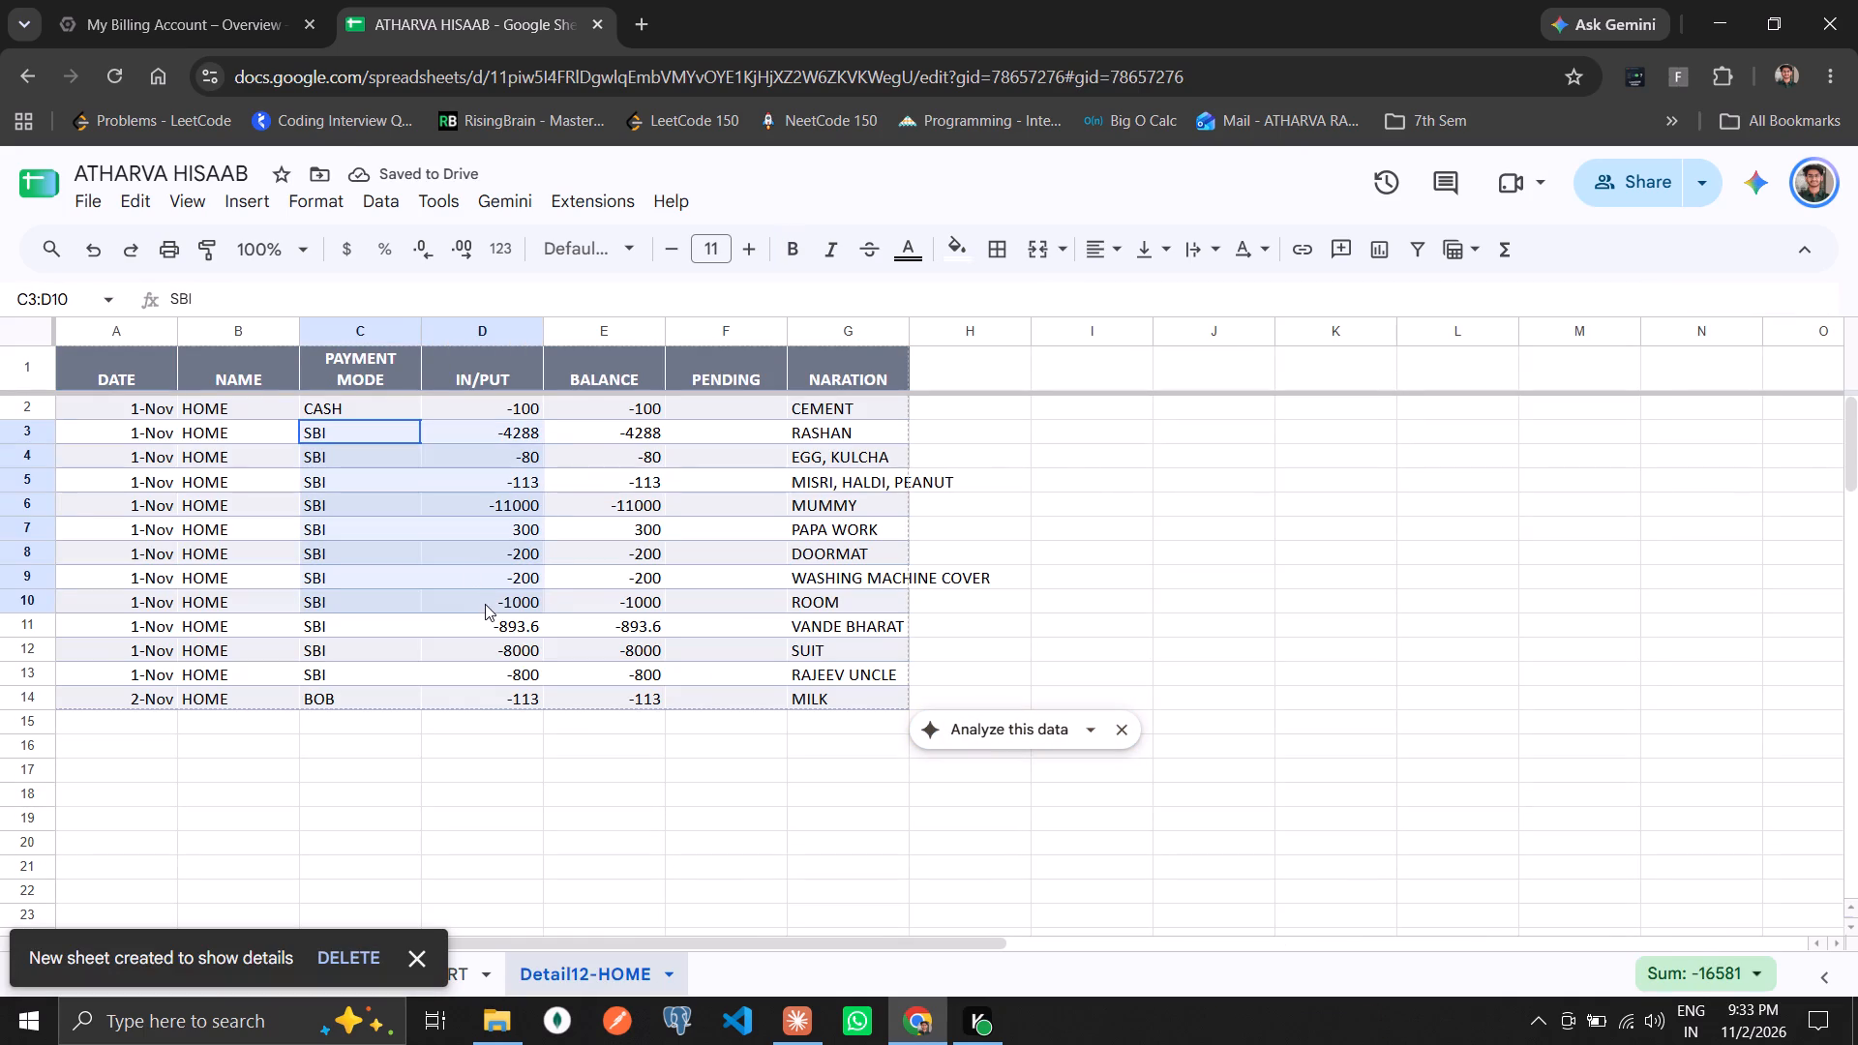
pyautogui.moveTo(485, 604); pyautogui.dragTo(494, 688)
pyautogui.click(494, 688)
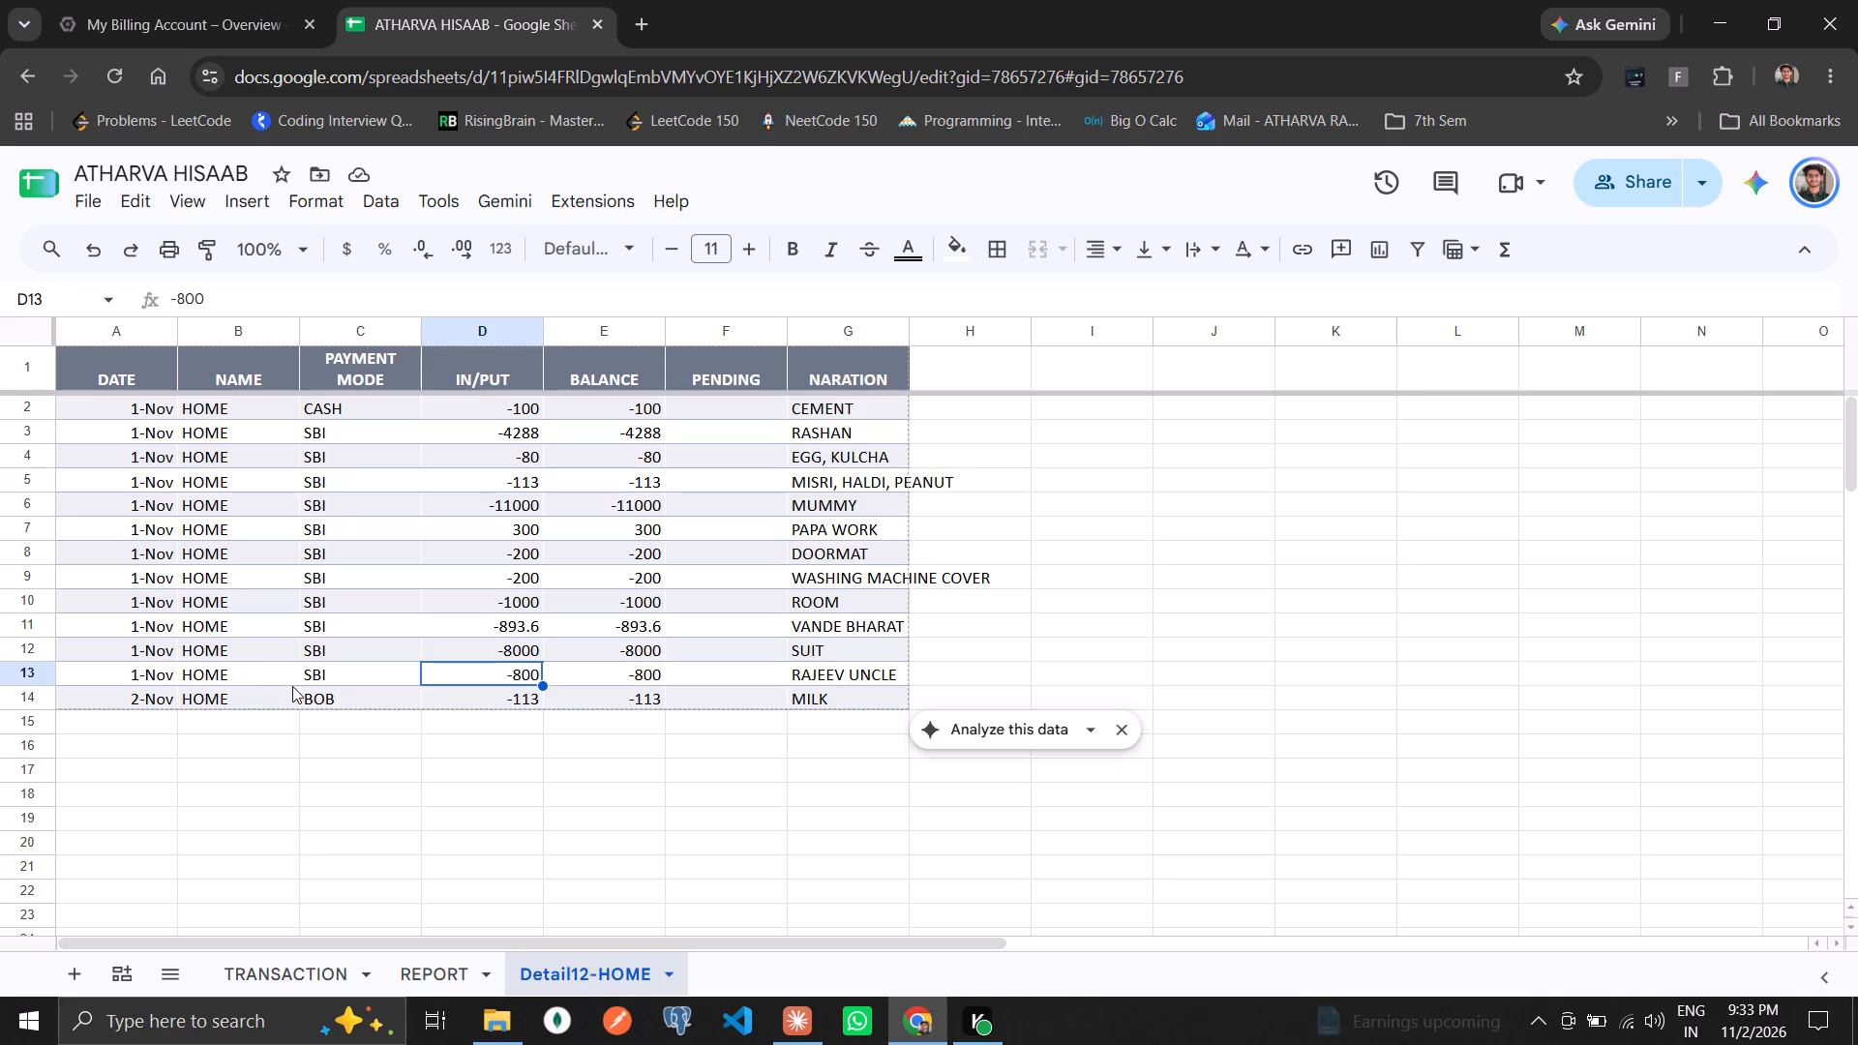
pyautogui.click(292, 686)
pyautogui.click(333, 695)
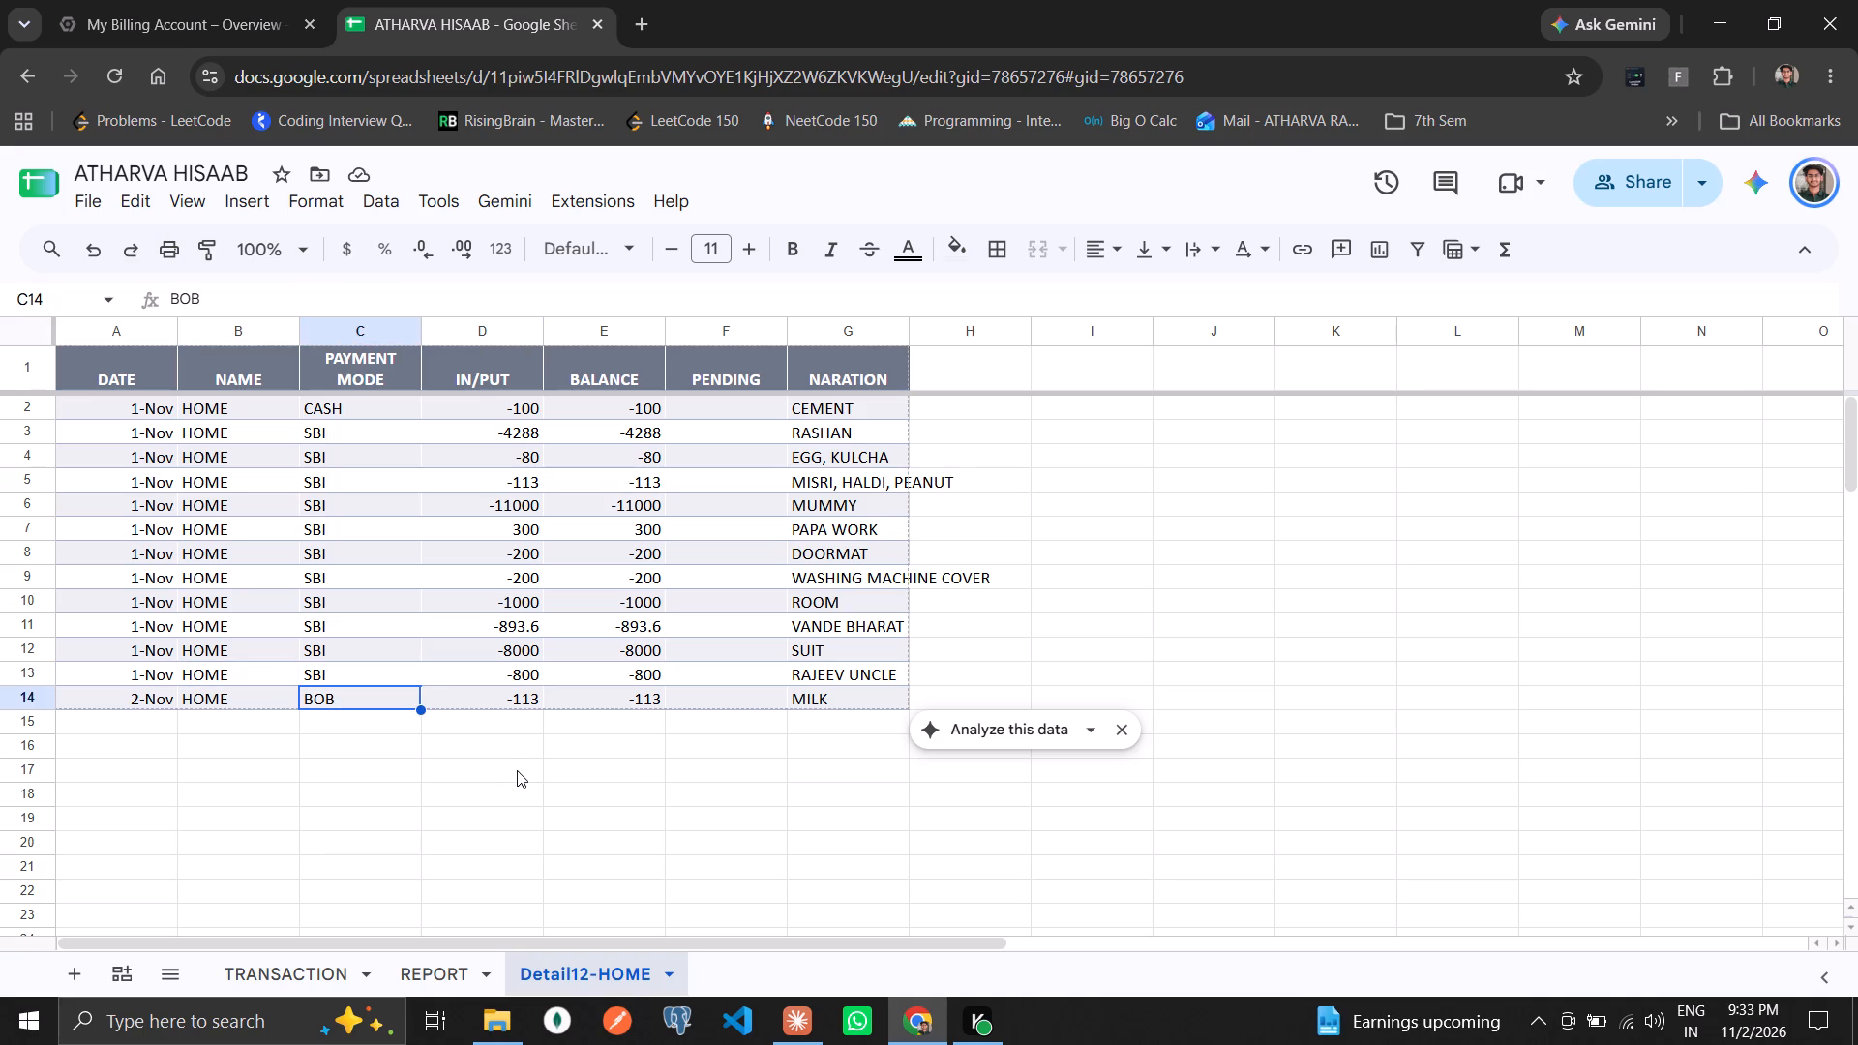
# Delete the Detail12-HOME sheet.
pyautogui.click(666, 975)
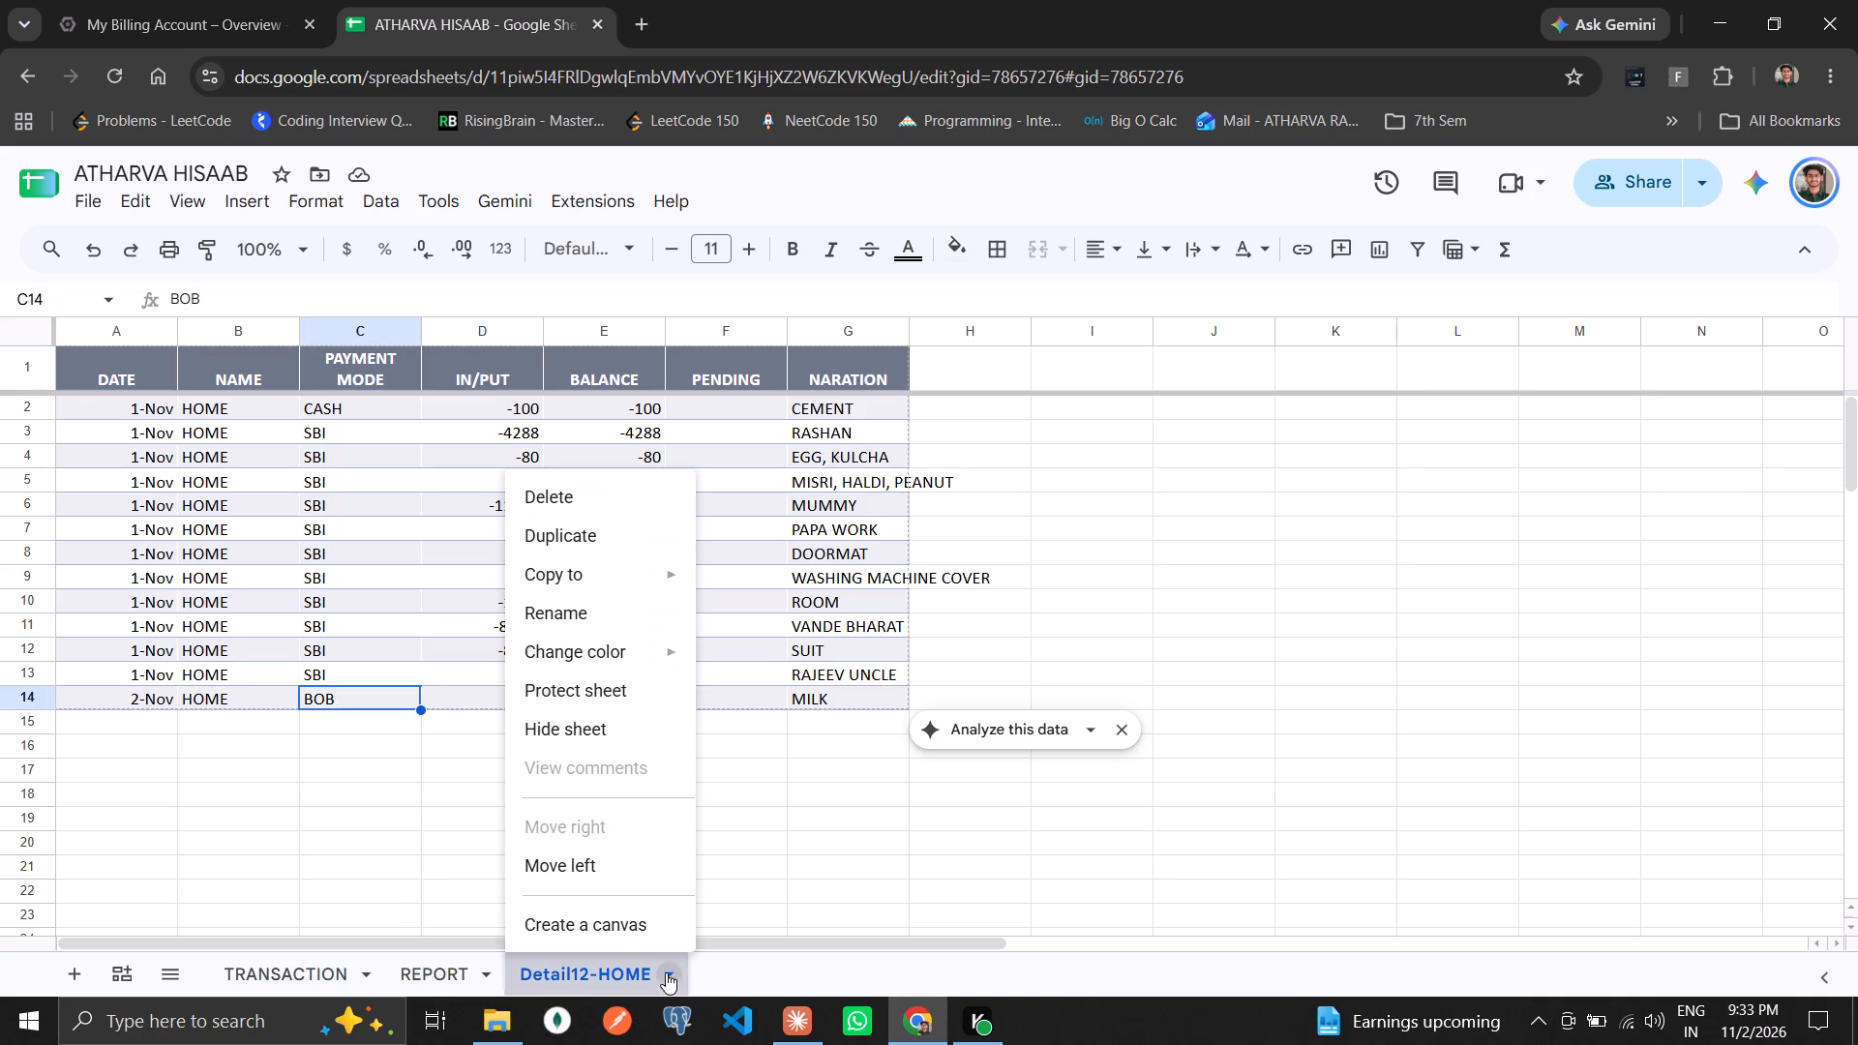
pyautogui.click(602, 495)
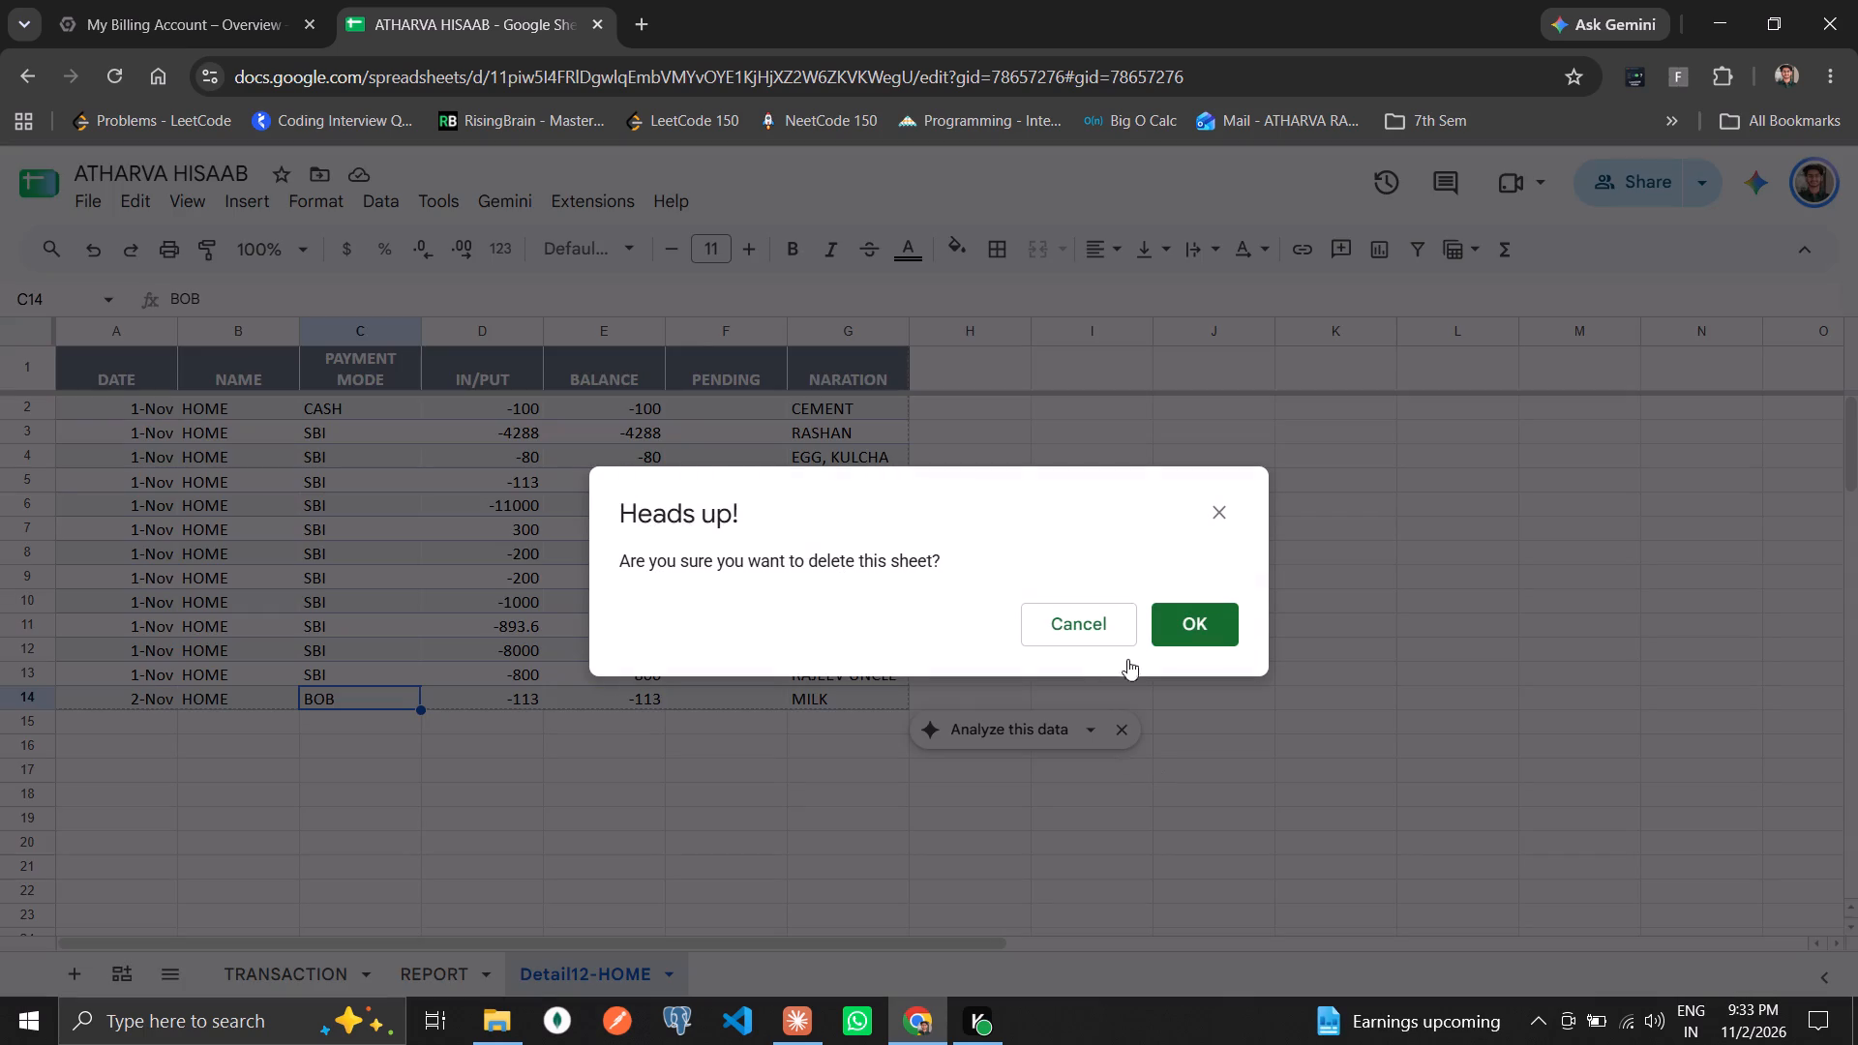
pyautogui.click(1175, 620)
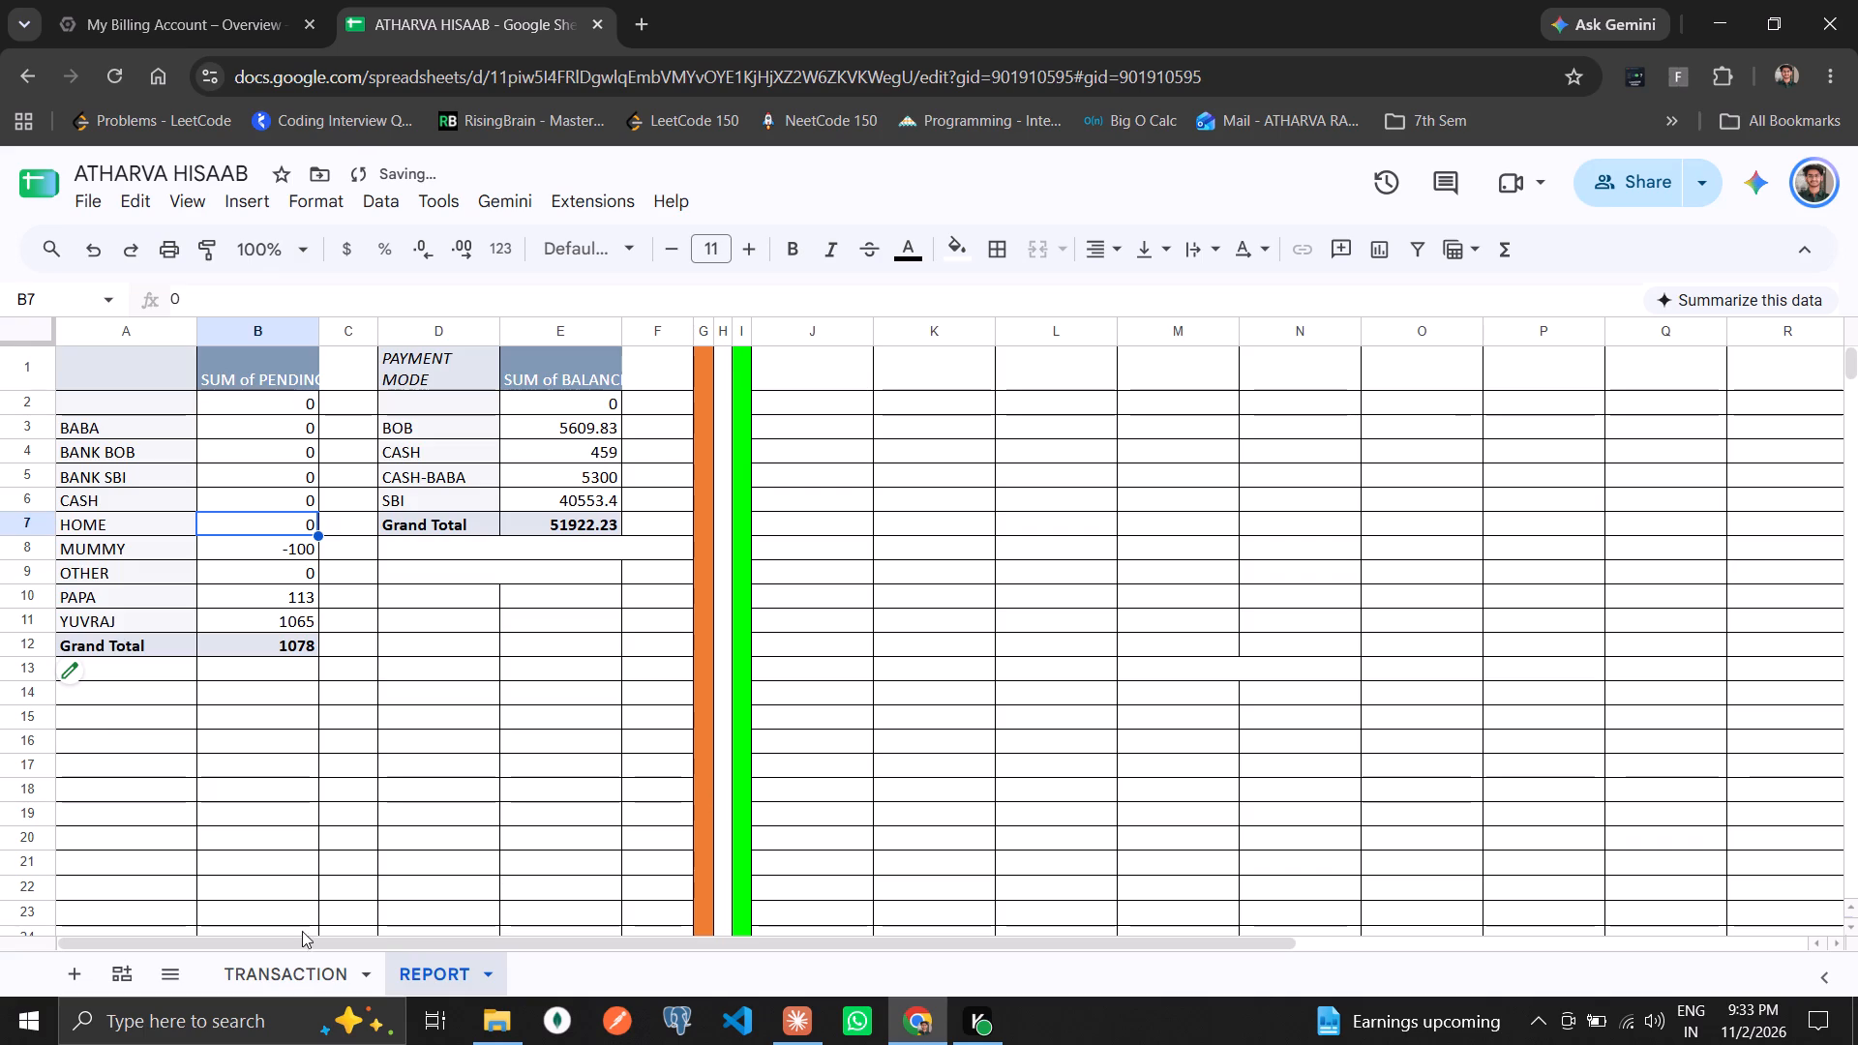
# Return to the TRANSACTION sheet, save the spreadsheet and close it.
pyautogui.click(288, 960)
pyautogui.click(639, 738)
pyautogui.press('Right')
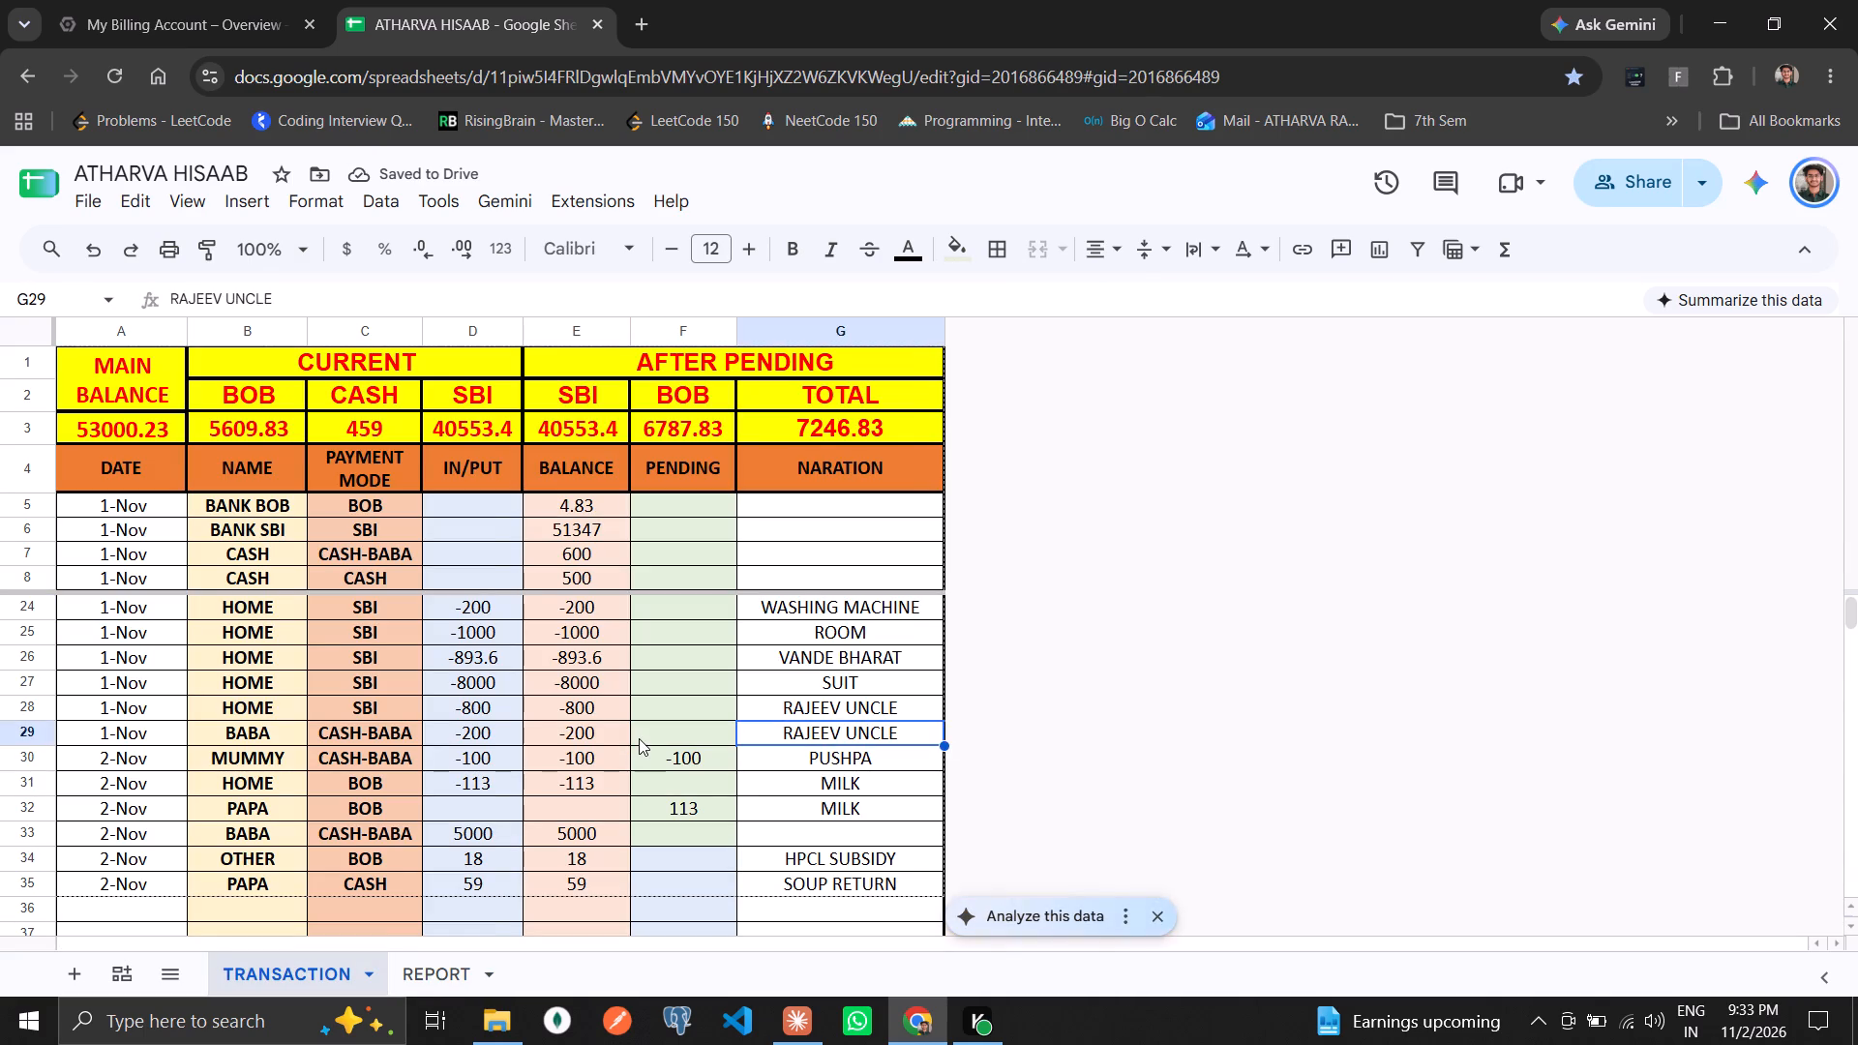
pyautogui.press('Right')
pyautogui.press('Left')
pyautogui.press('Left')
pyautogui.press('Left')
pyautogui.press('Left')
pyautogui.press('Left')
pyautogui.press('Left')
pyautogui.press('Left')
pyautogui.press('Left')
pyautogui.press('Left')
pyautogui.press('Left')
pyautogui.press('Left')
pyautogui.press('Left')
pyautogui.press('Left')
pyautogui.press('Left')
pyautogui.press('Left')
pyautogui.press('Left')
pyautogui.press('Left')
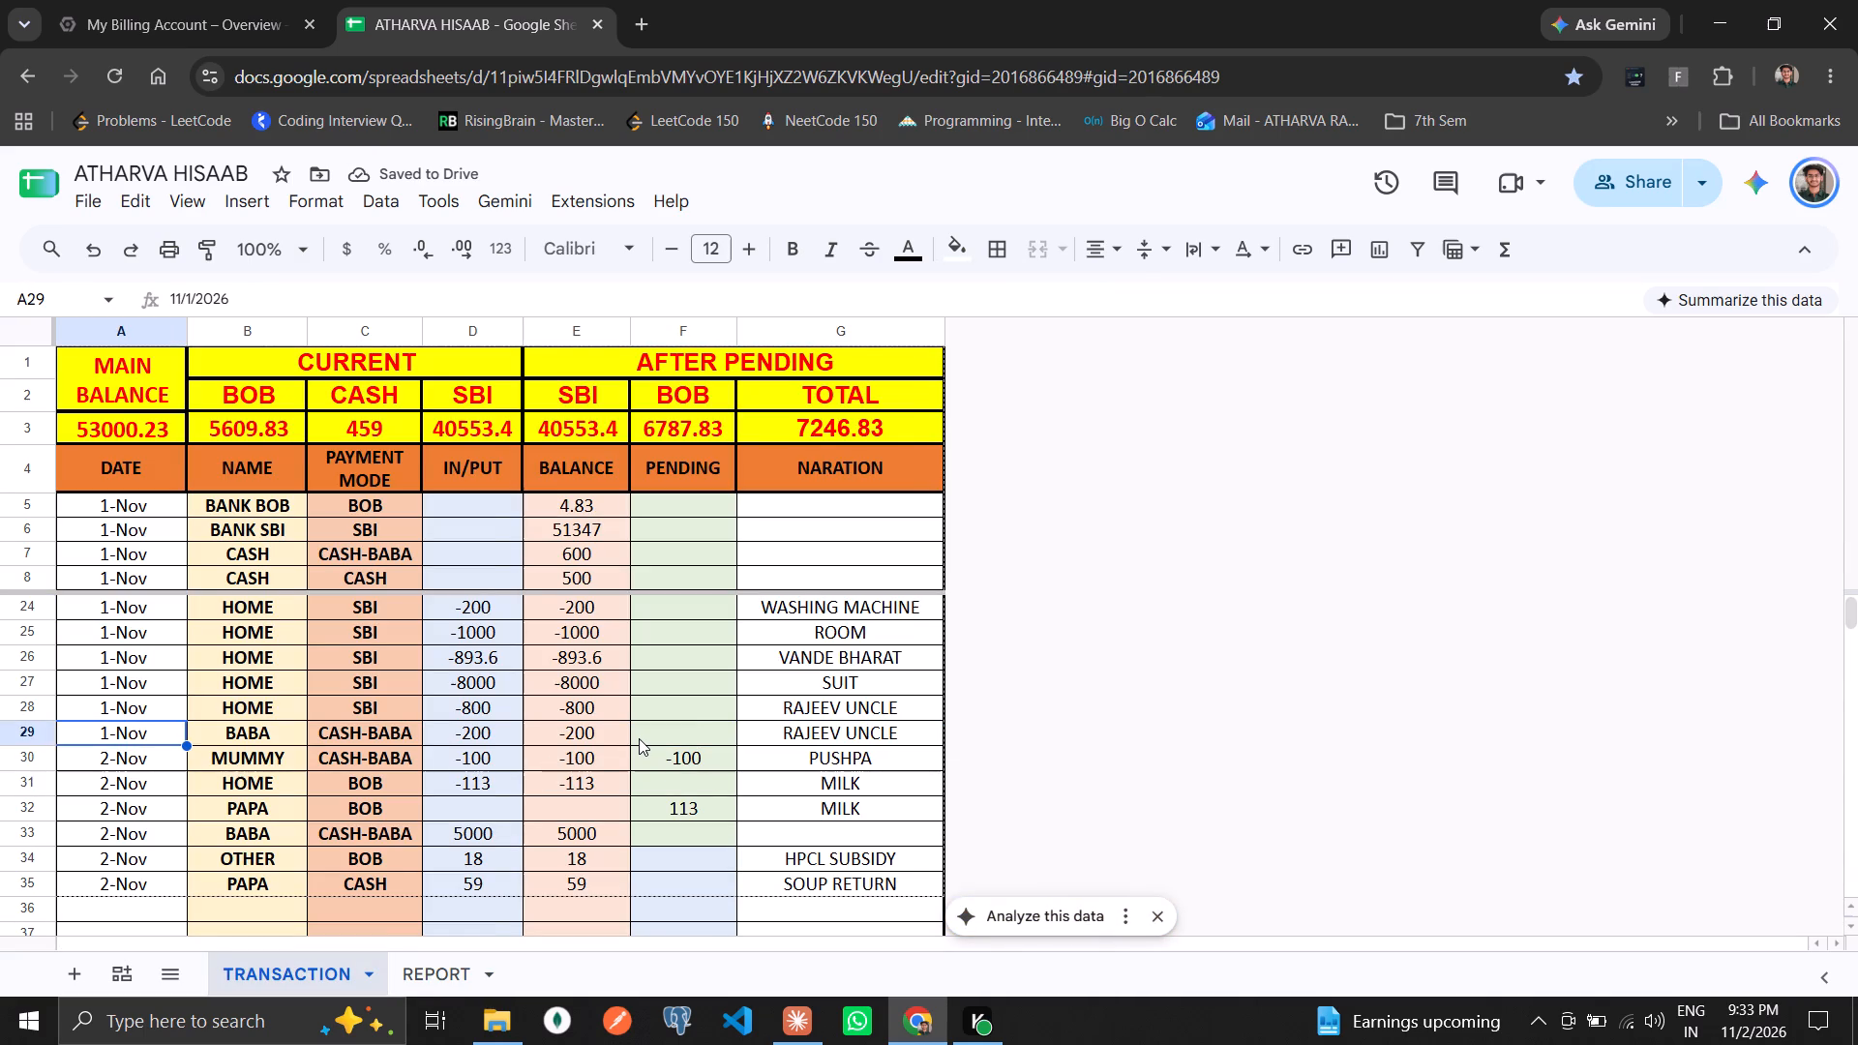
pyautogui.hotkey('ctrl', 's')
pyautogui.hotkey('ctrl', 'w')
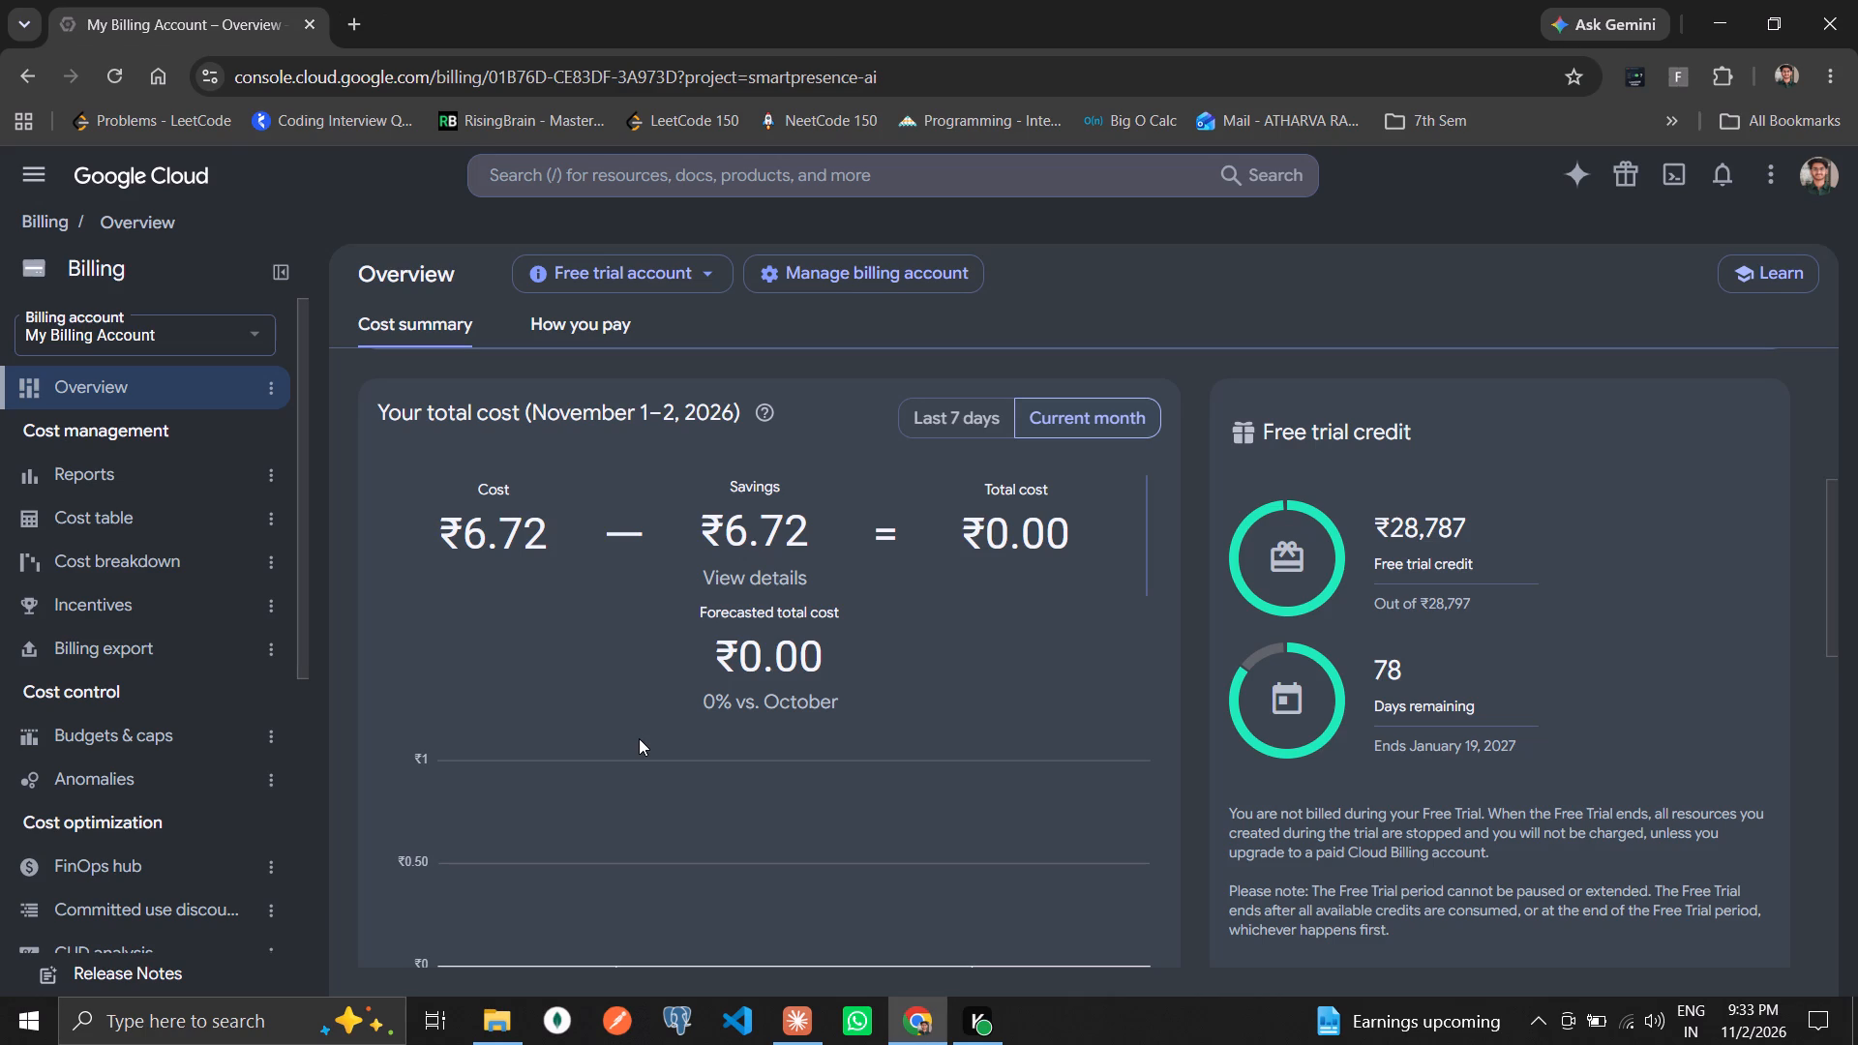
# Open smartpresence.tech in a new tab and look over its home page down to the footer.
pyautogui.hotkey('ctrl', 't')
pyautogui.write('SMA')
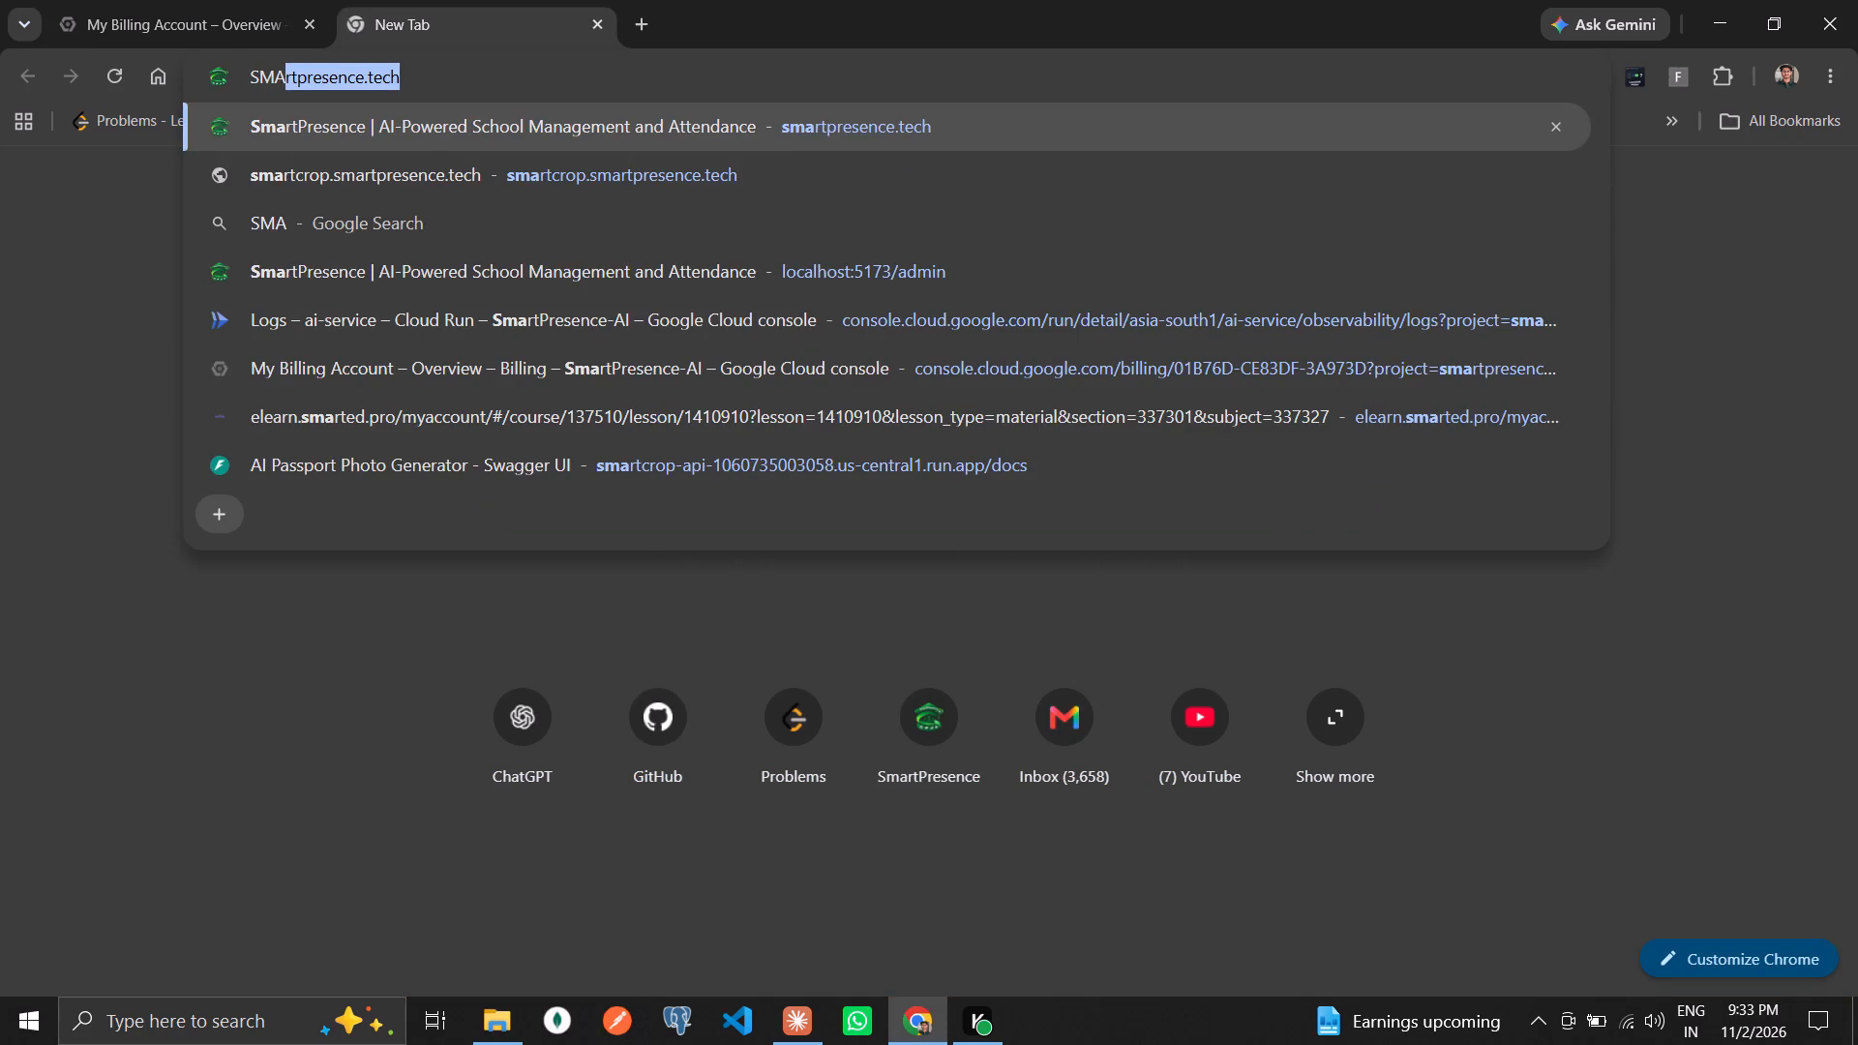
pyautogui.press('Return')
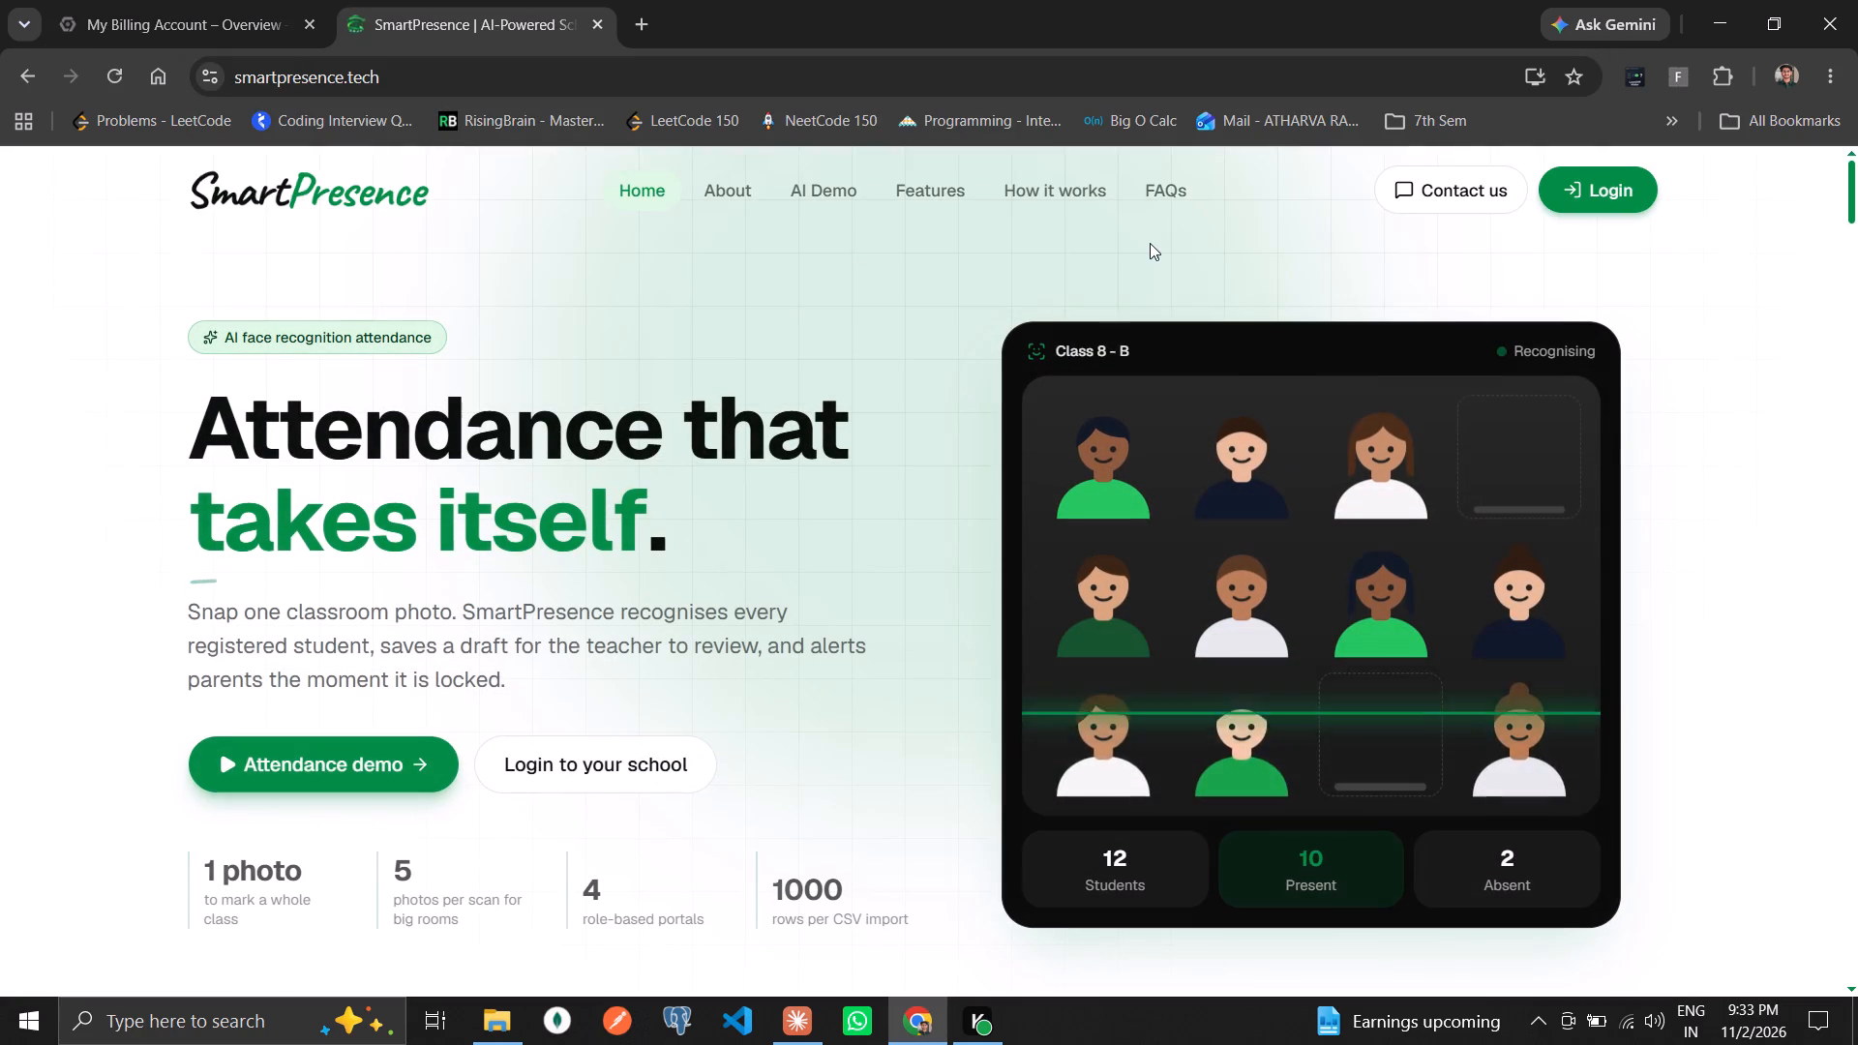
pyautogui.moveTo(1855, 202); pyautogui.dragTo(1857, 391)
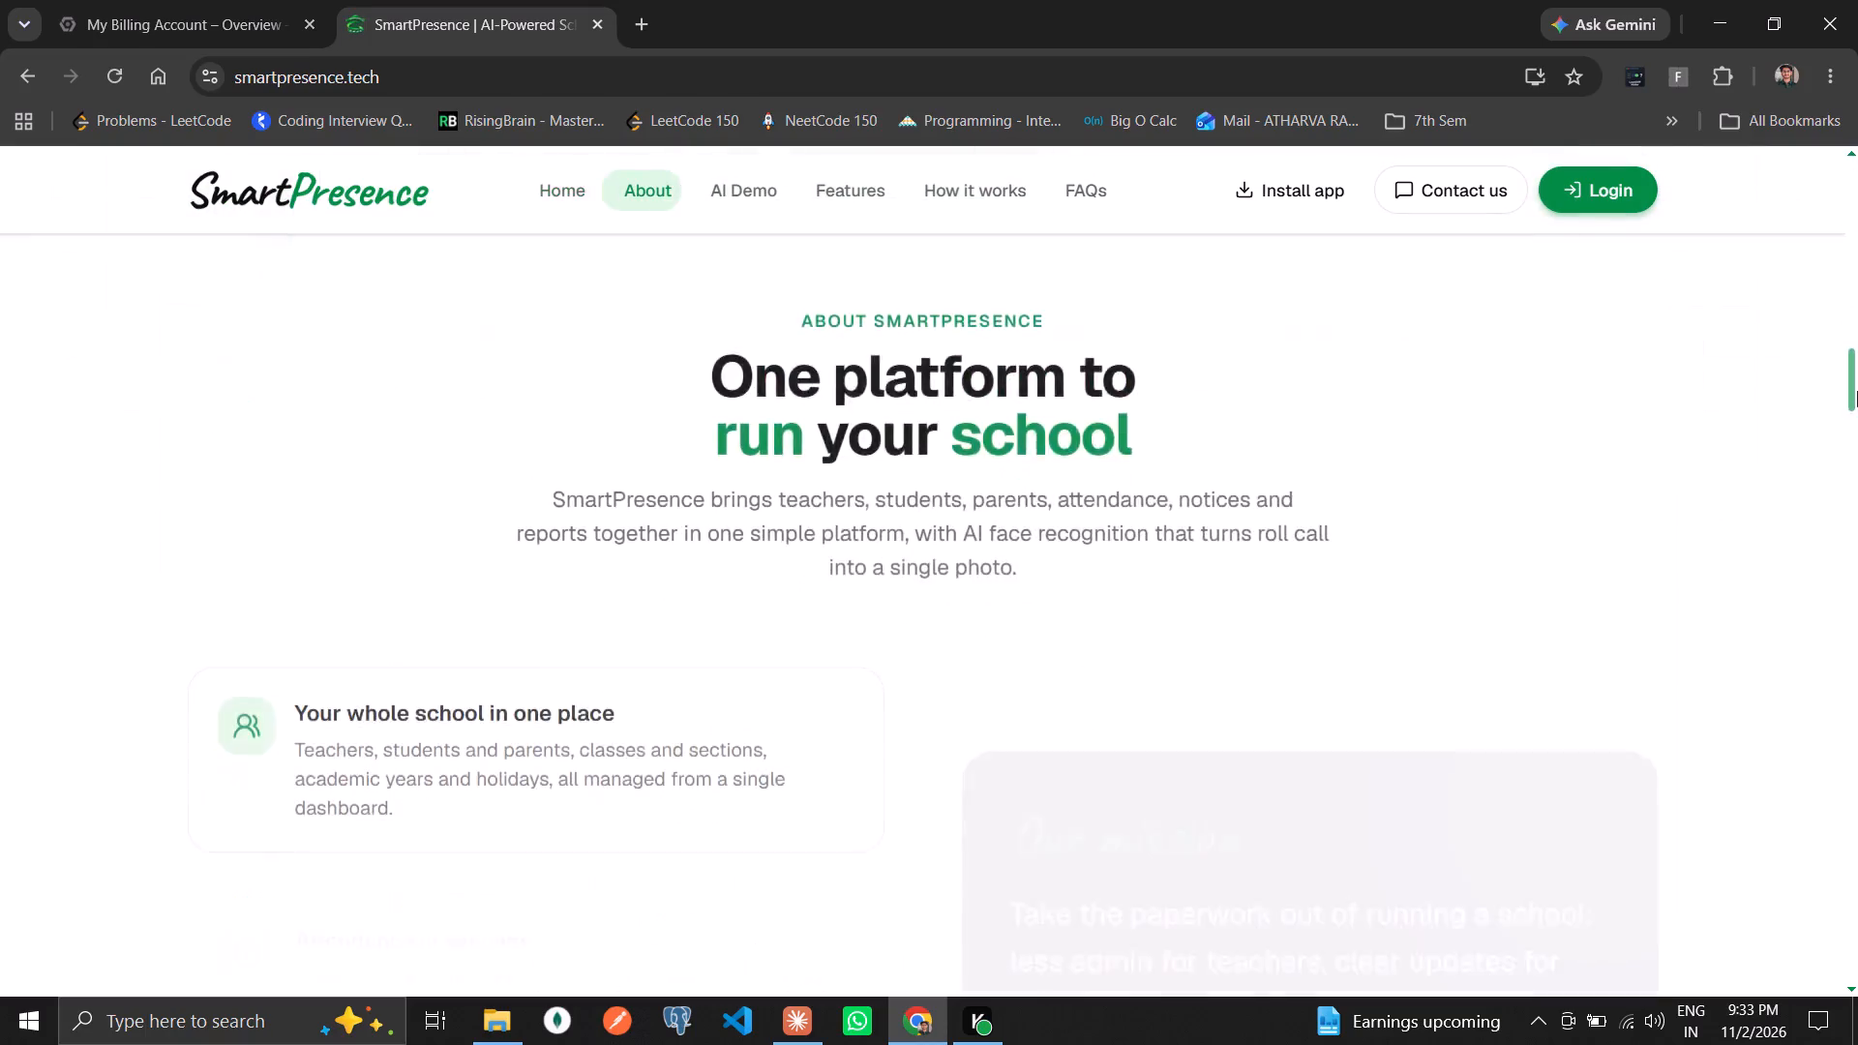
pyautogui.moveTo(1857, 391); pyautogui.dragTo(1857, 983)
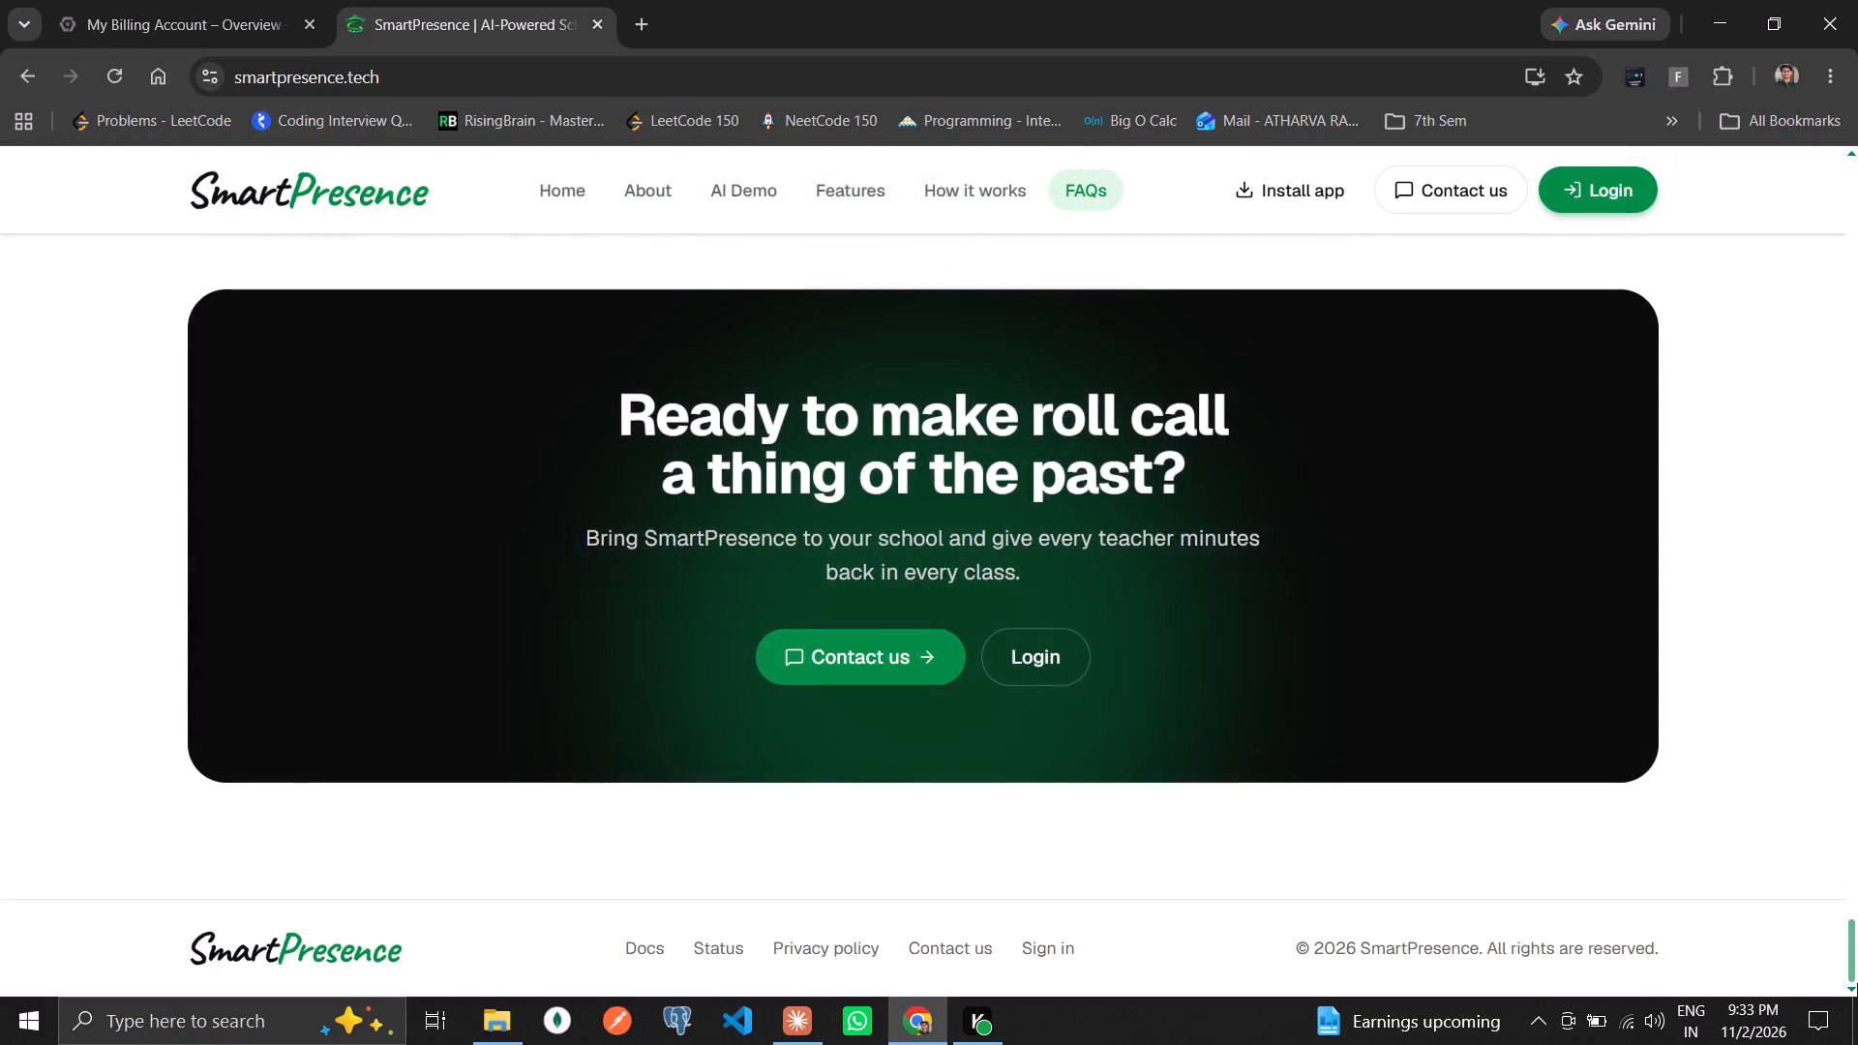
pyautogui.moveTo(1857, 983); pyautogui.dragTo(1857, 1007)
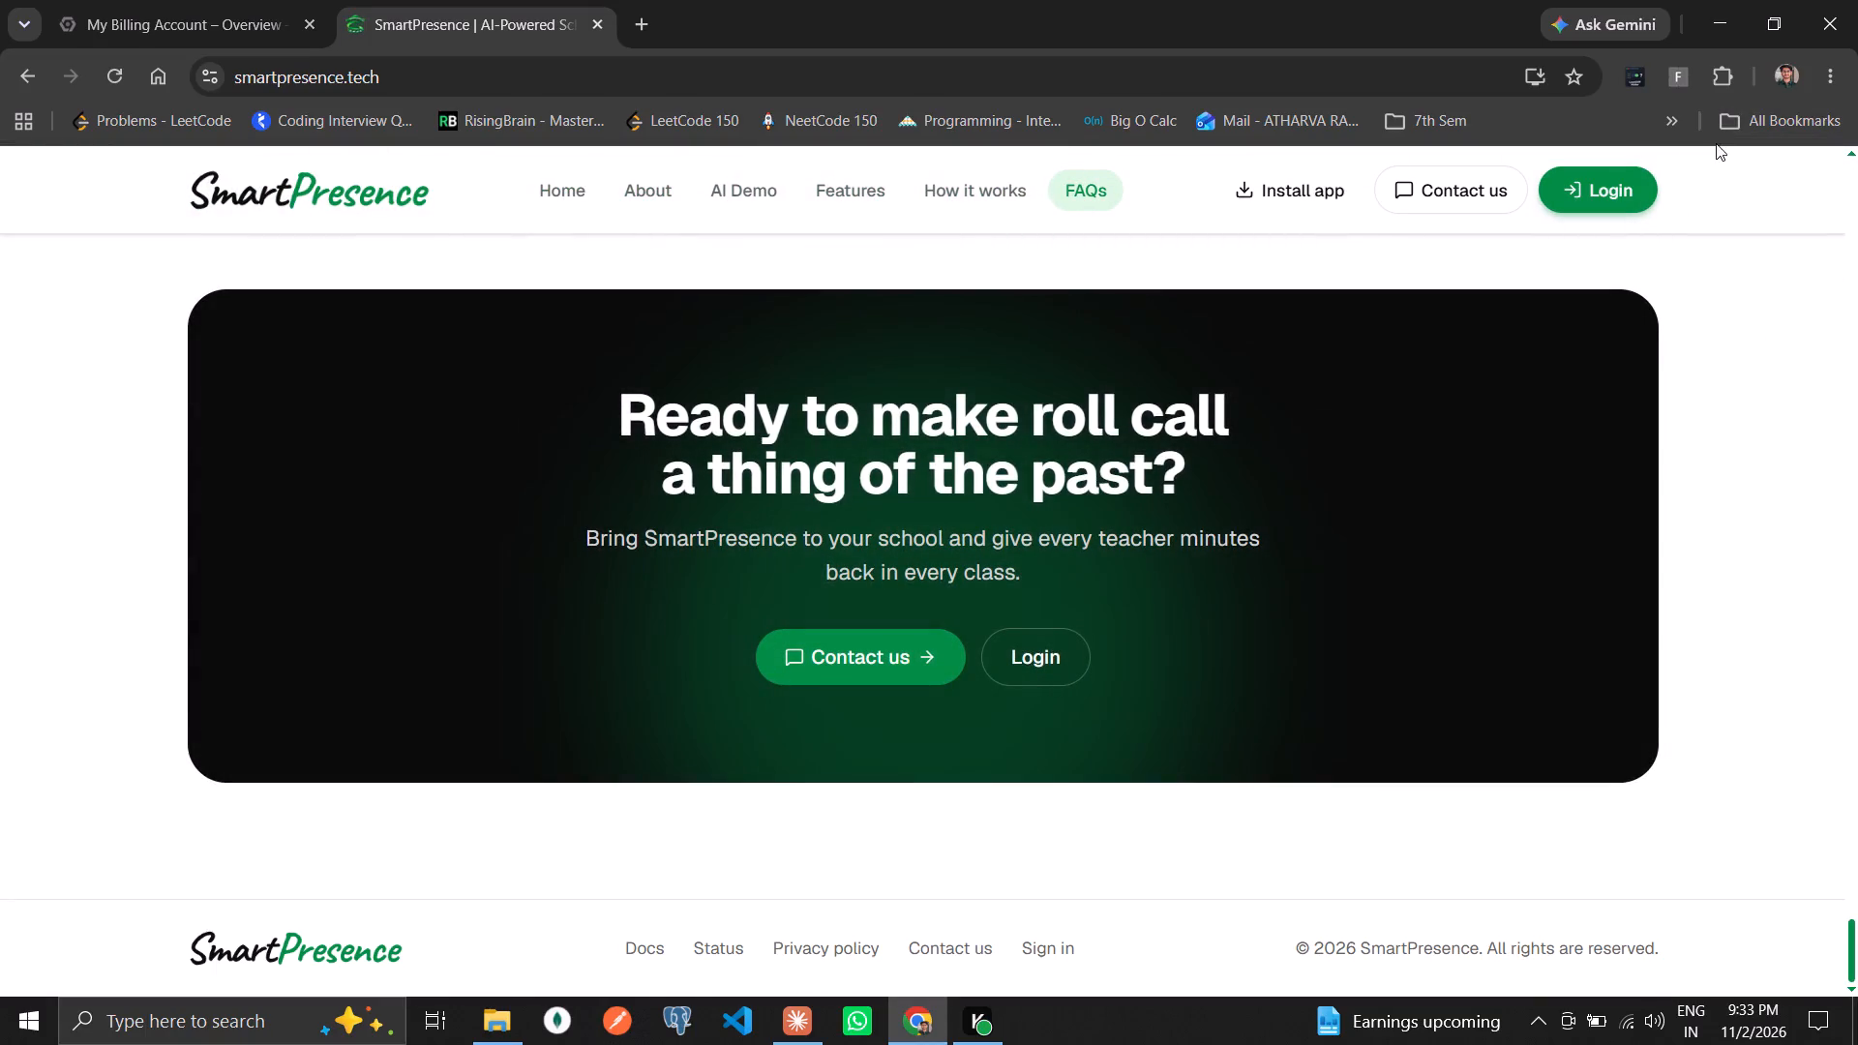
# Switch to the Smart Presence browser profile and search the web for google analytics.
pyautogui.click(1788, 65)
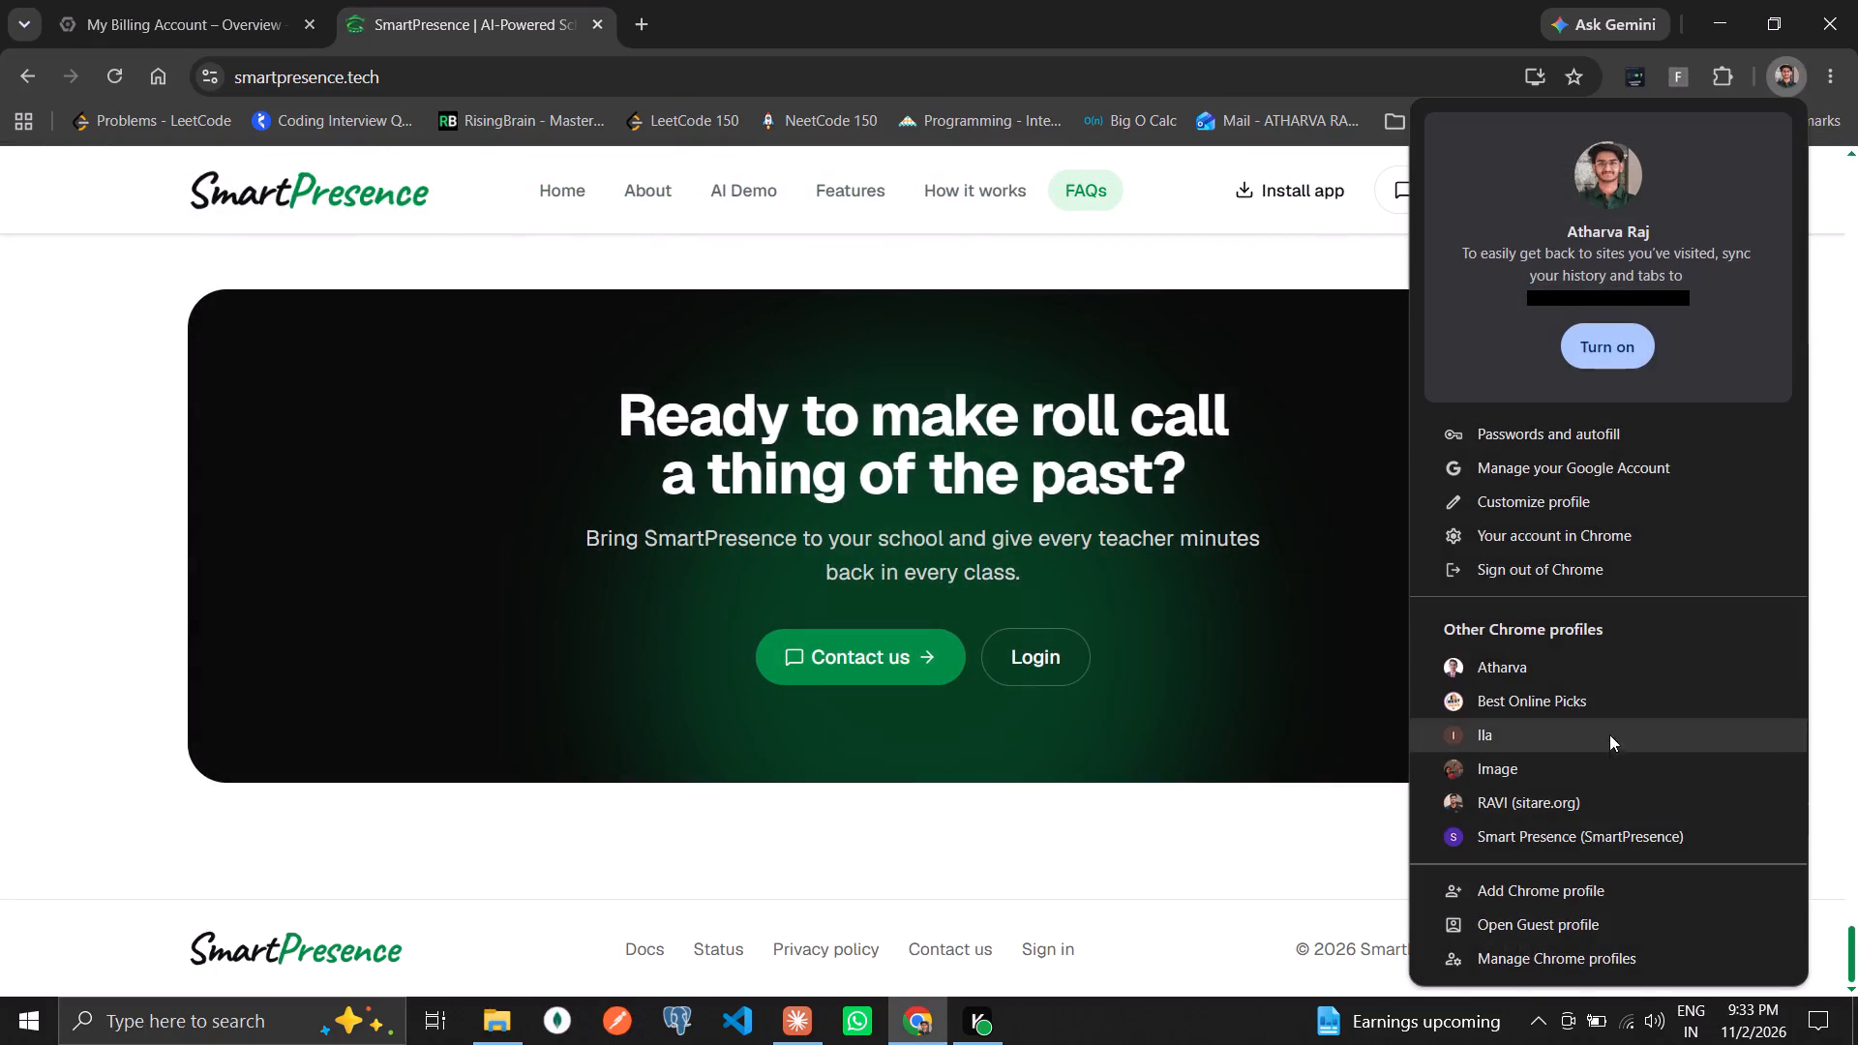
pyautogui.click(1596, 843)
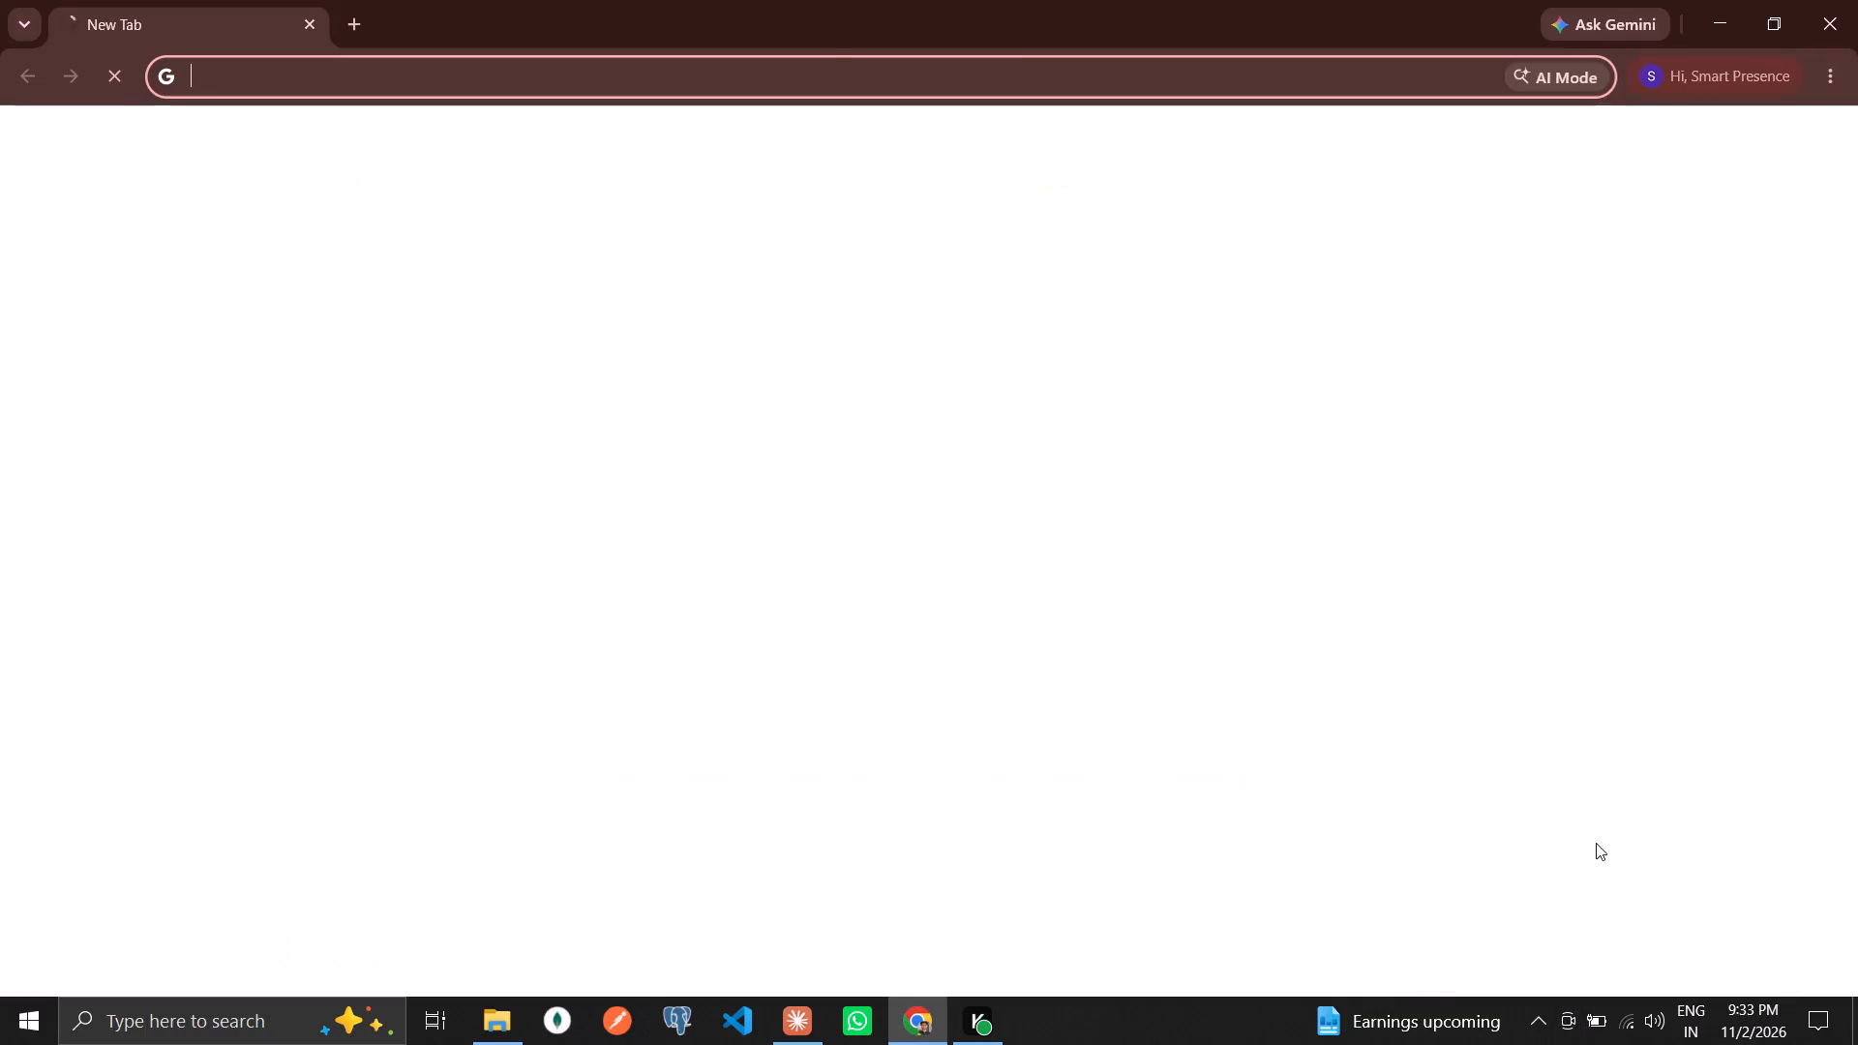
pyautogui.write('google analyt')
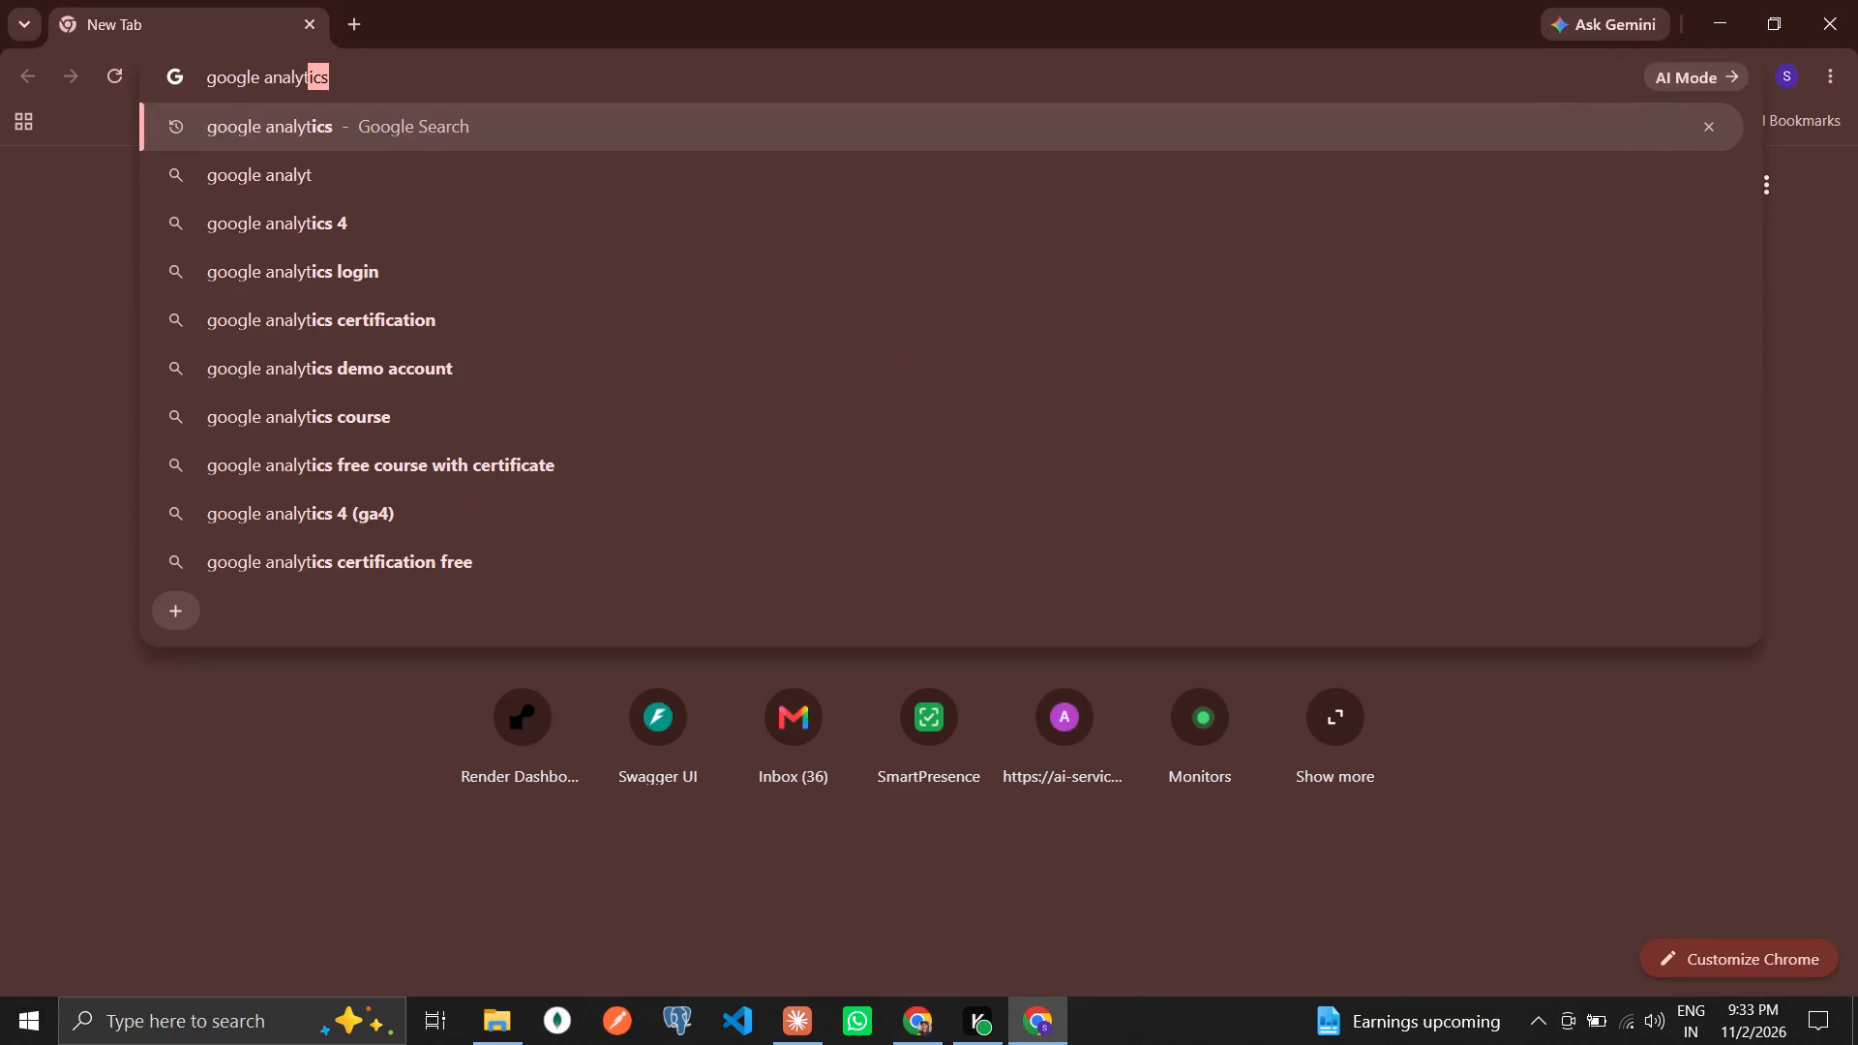
pyautogui.press('Return')
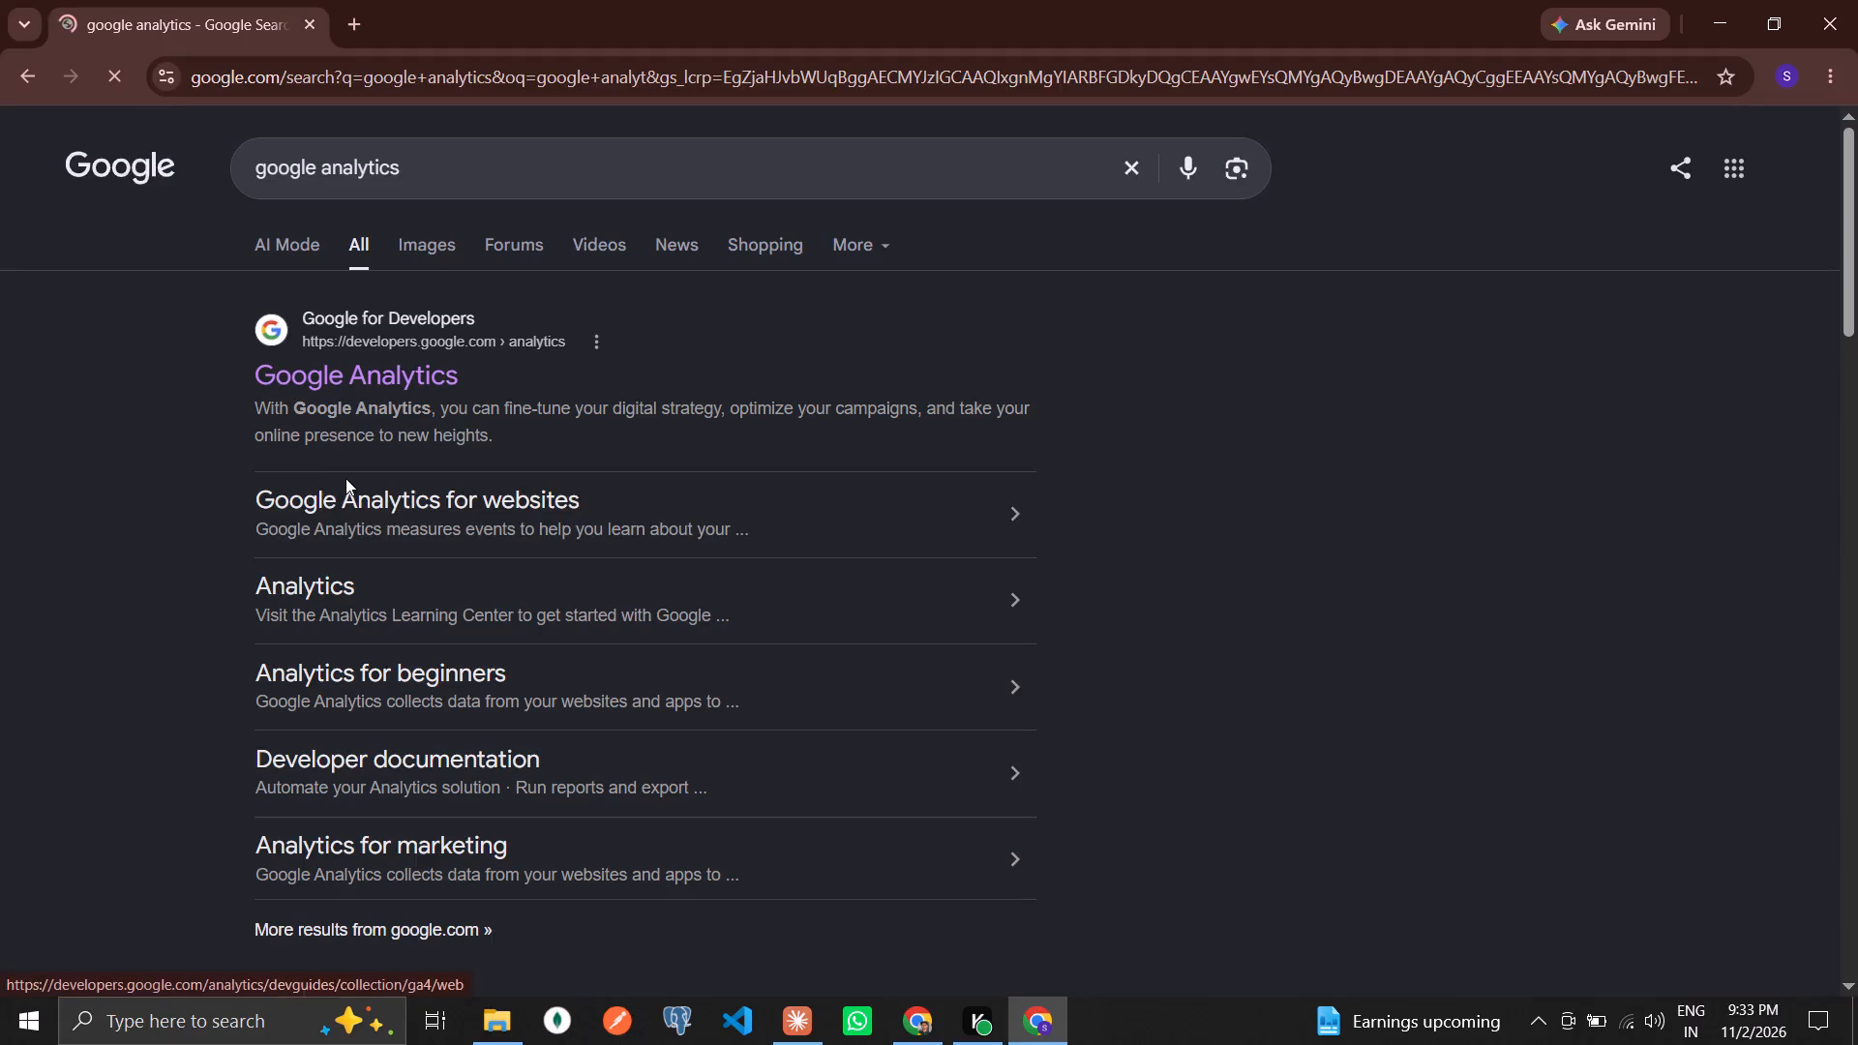
# Search the web for google search console in a new tab.
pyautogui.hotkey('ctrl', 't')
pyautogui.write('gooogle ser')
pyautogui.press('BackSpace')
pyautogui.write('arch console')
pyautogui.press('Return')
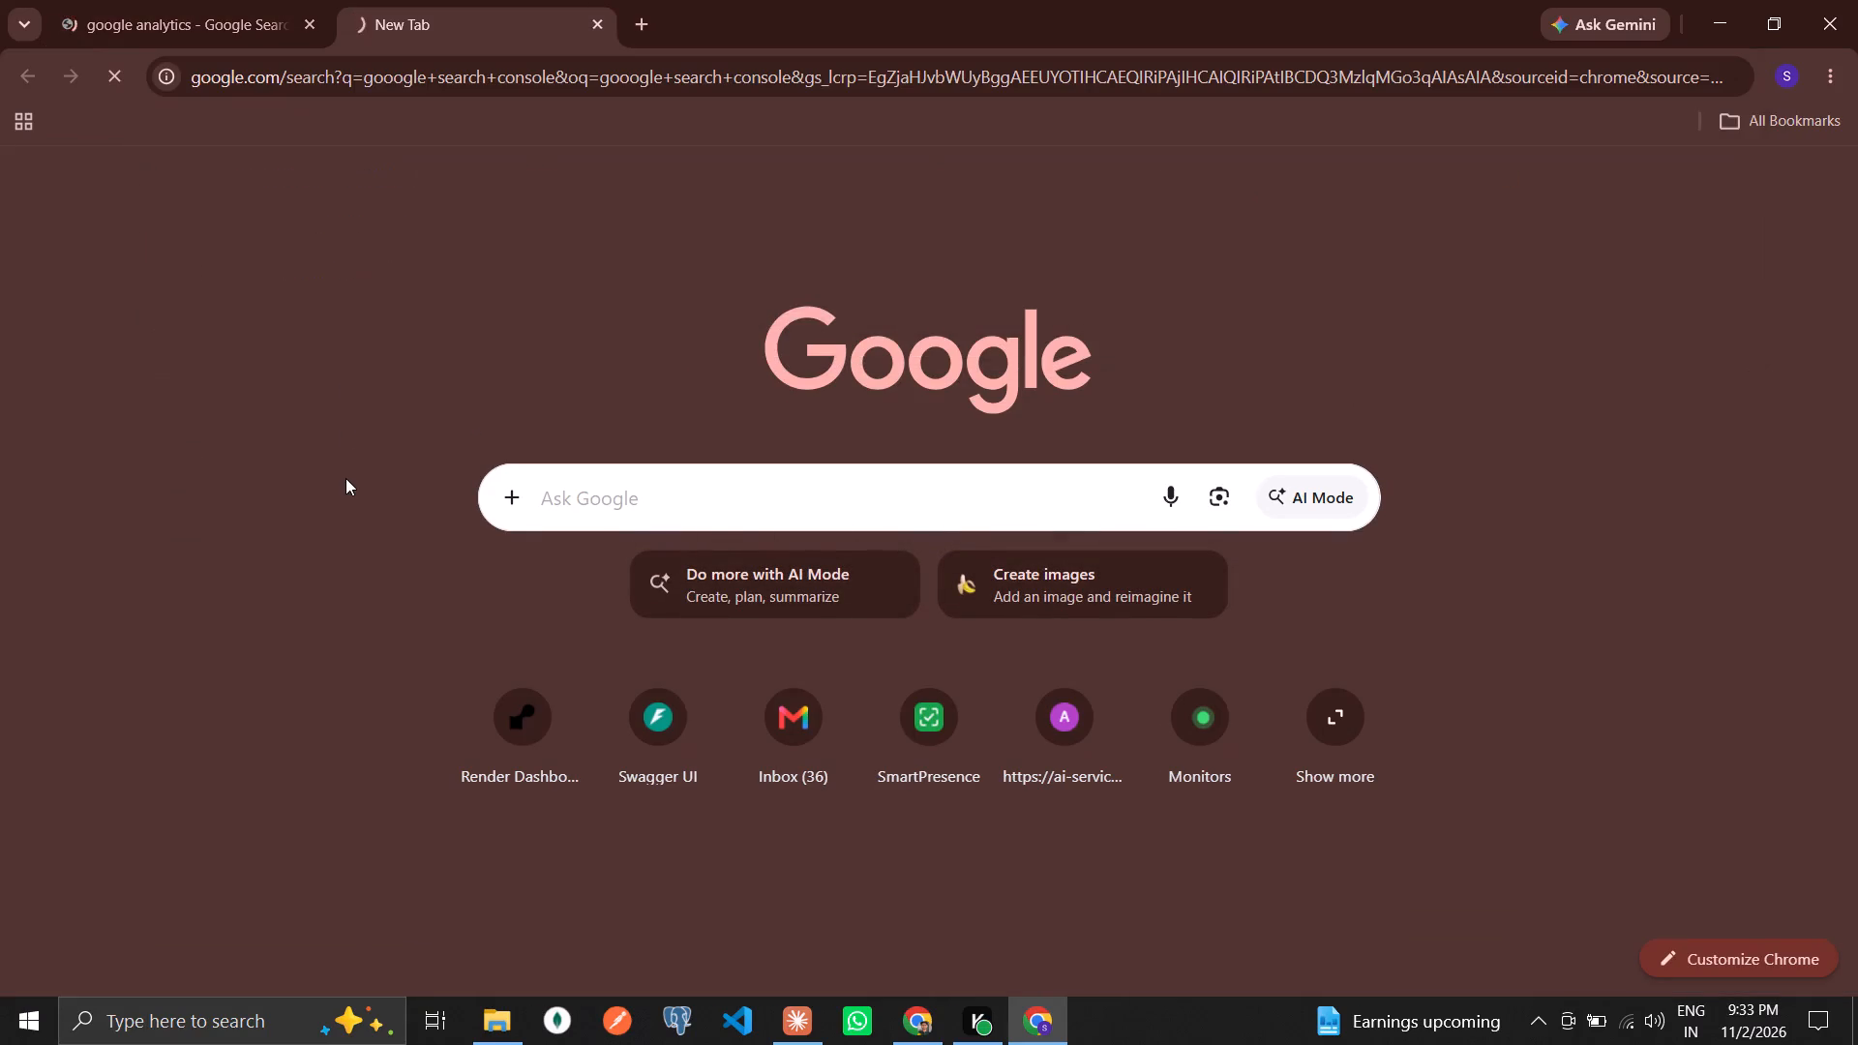
# Open the Google Analytics result from developers.google.com in the google analytics search tab.
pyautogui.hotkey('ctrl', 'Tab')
pyautogui.click(342, 386)
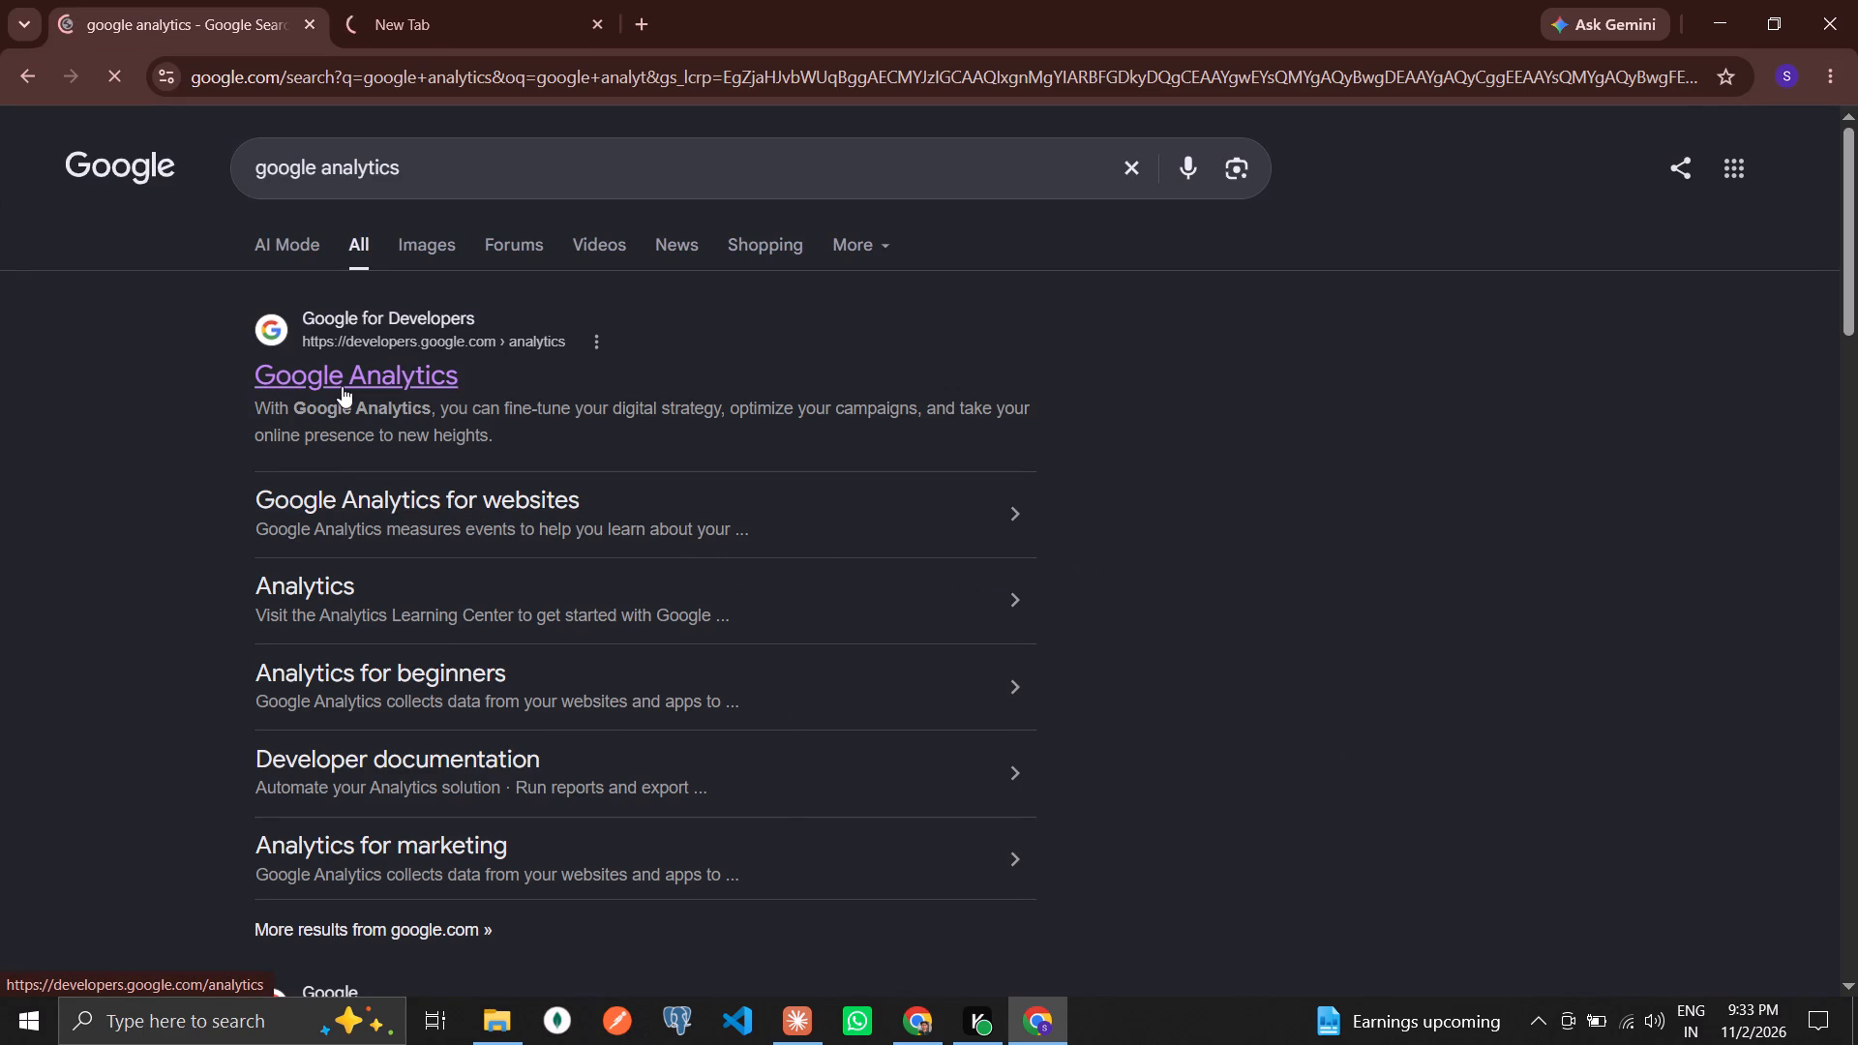
pyautogui.click(342, 386)
pyautogui.hotkey('ctrl', 'Tab')
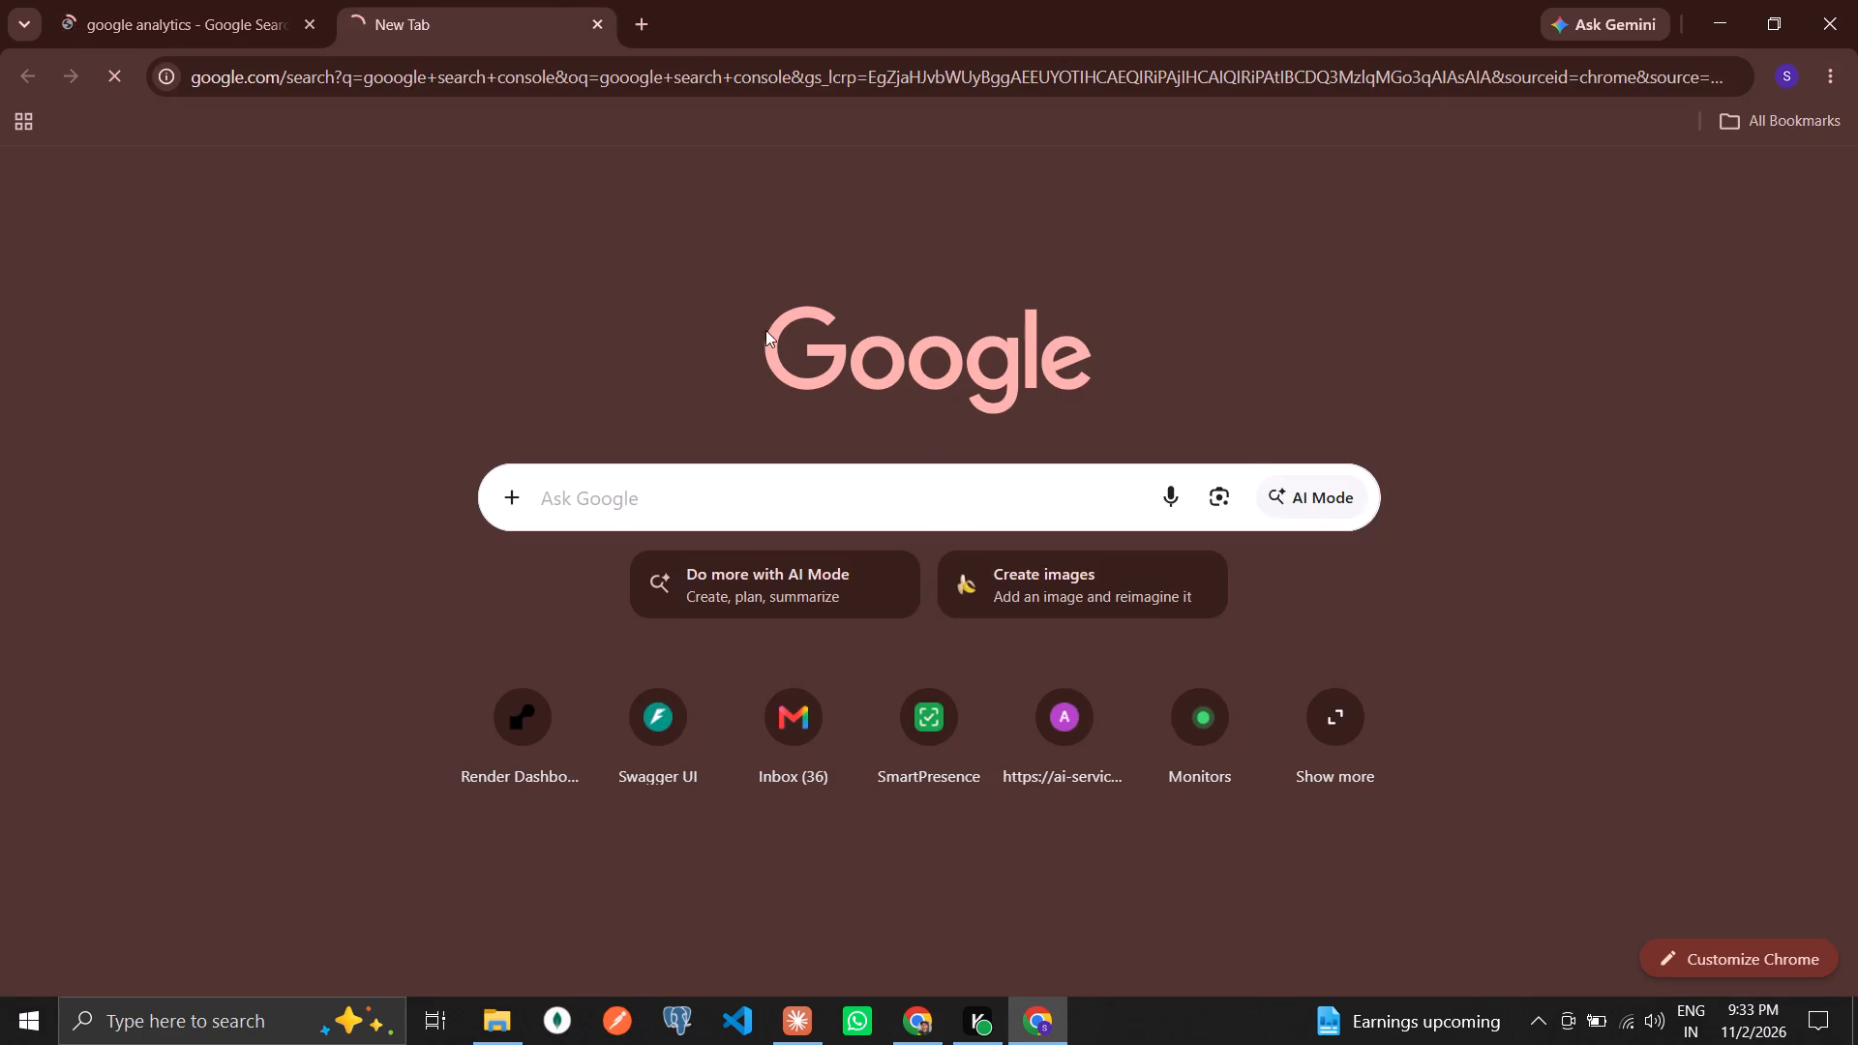
pyautogui.hotkey('ctrl', 'Tab')
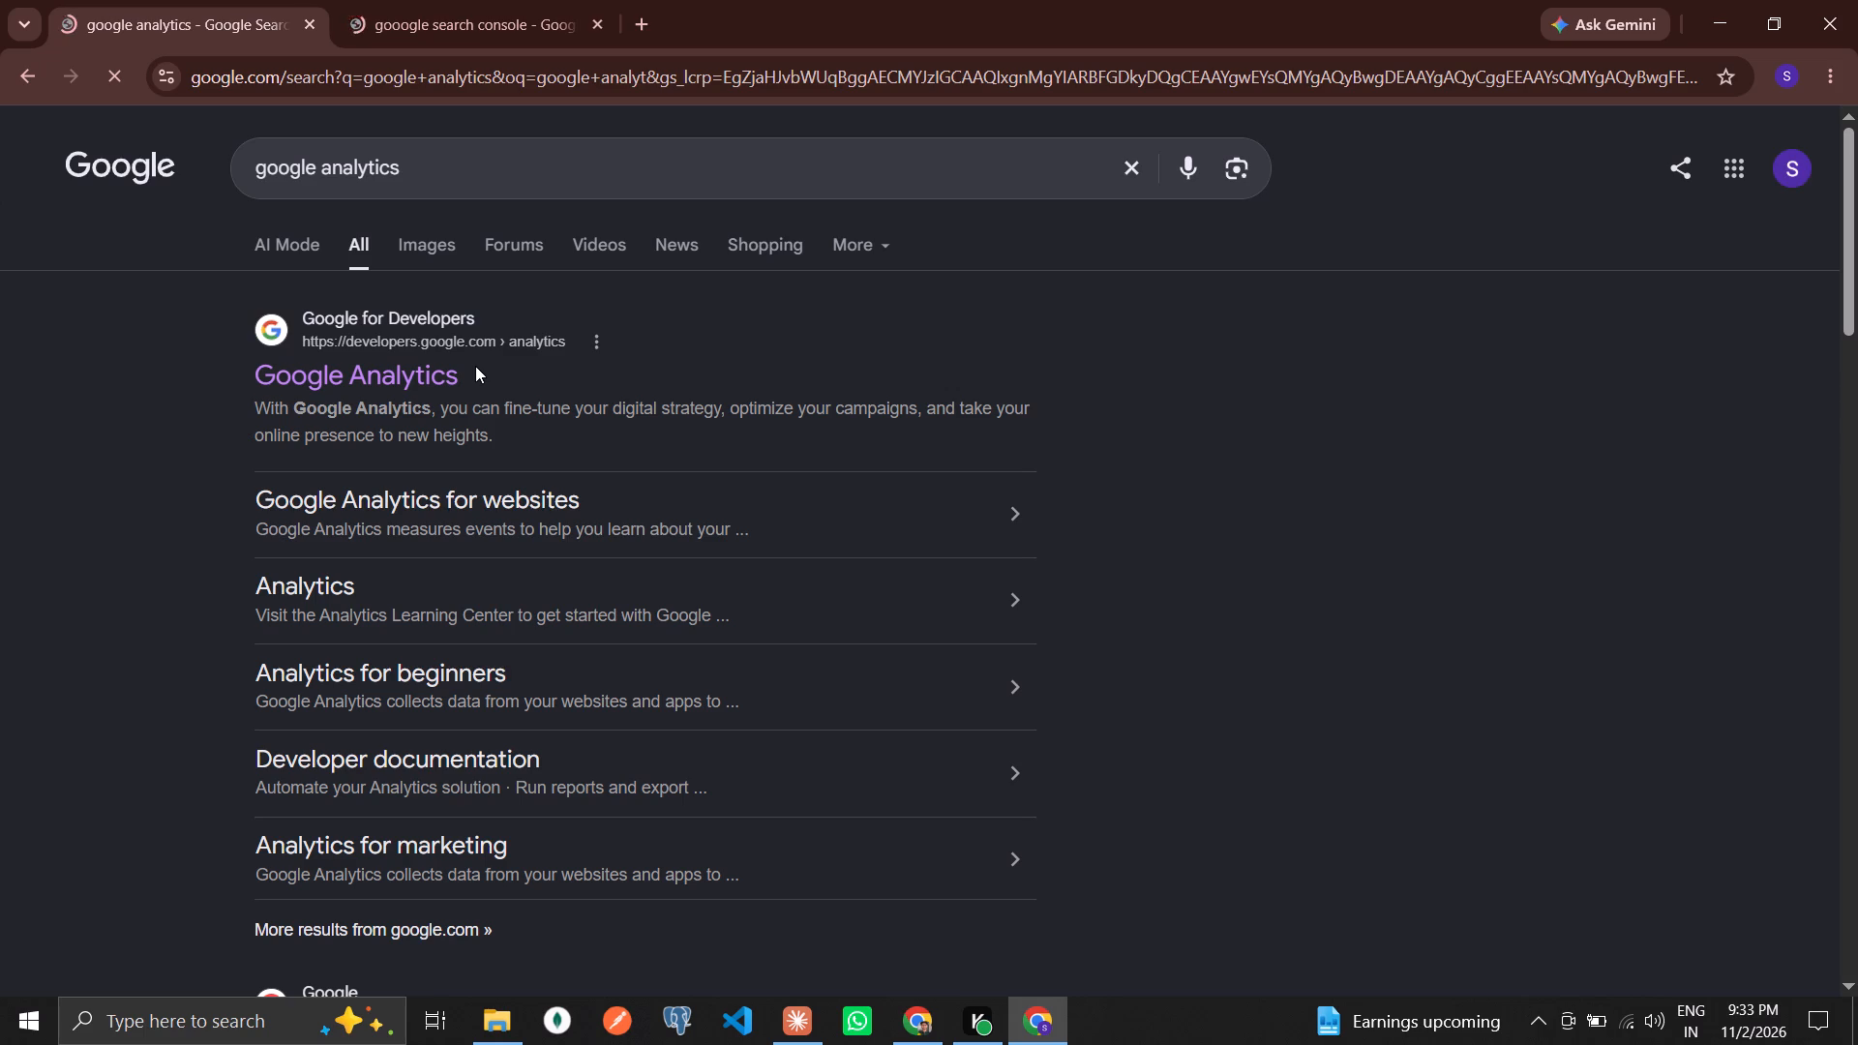
# Switch the Wi-Fi connection from Police 5G to the HOME_5G network.
pyautogui.click(1616, 1009)
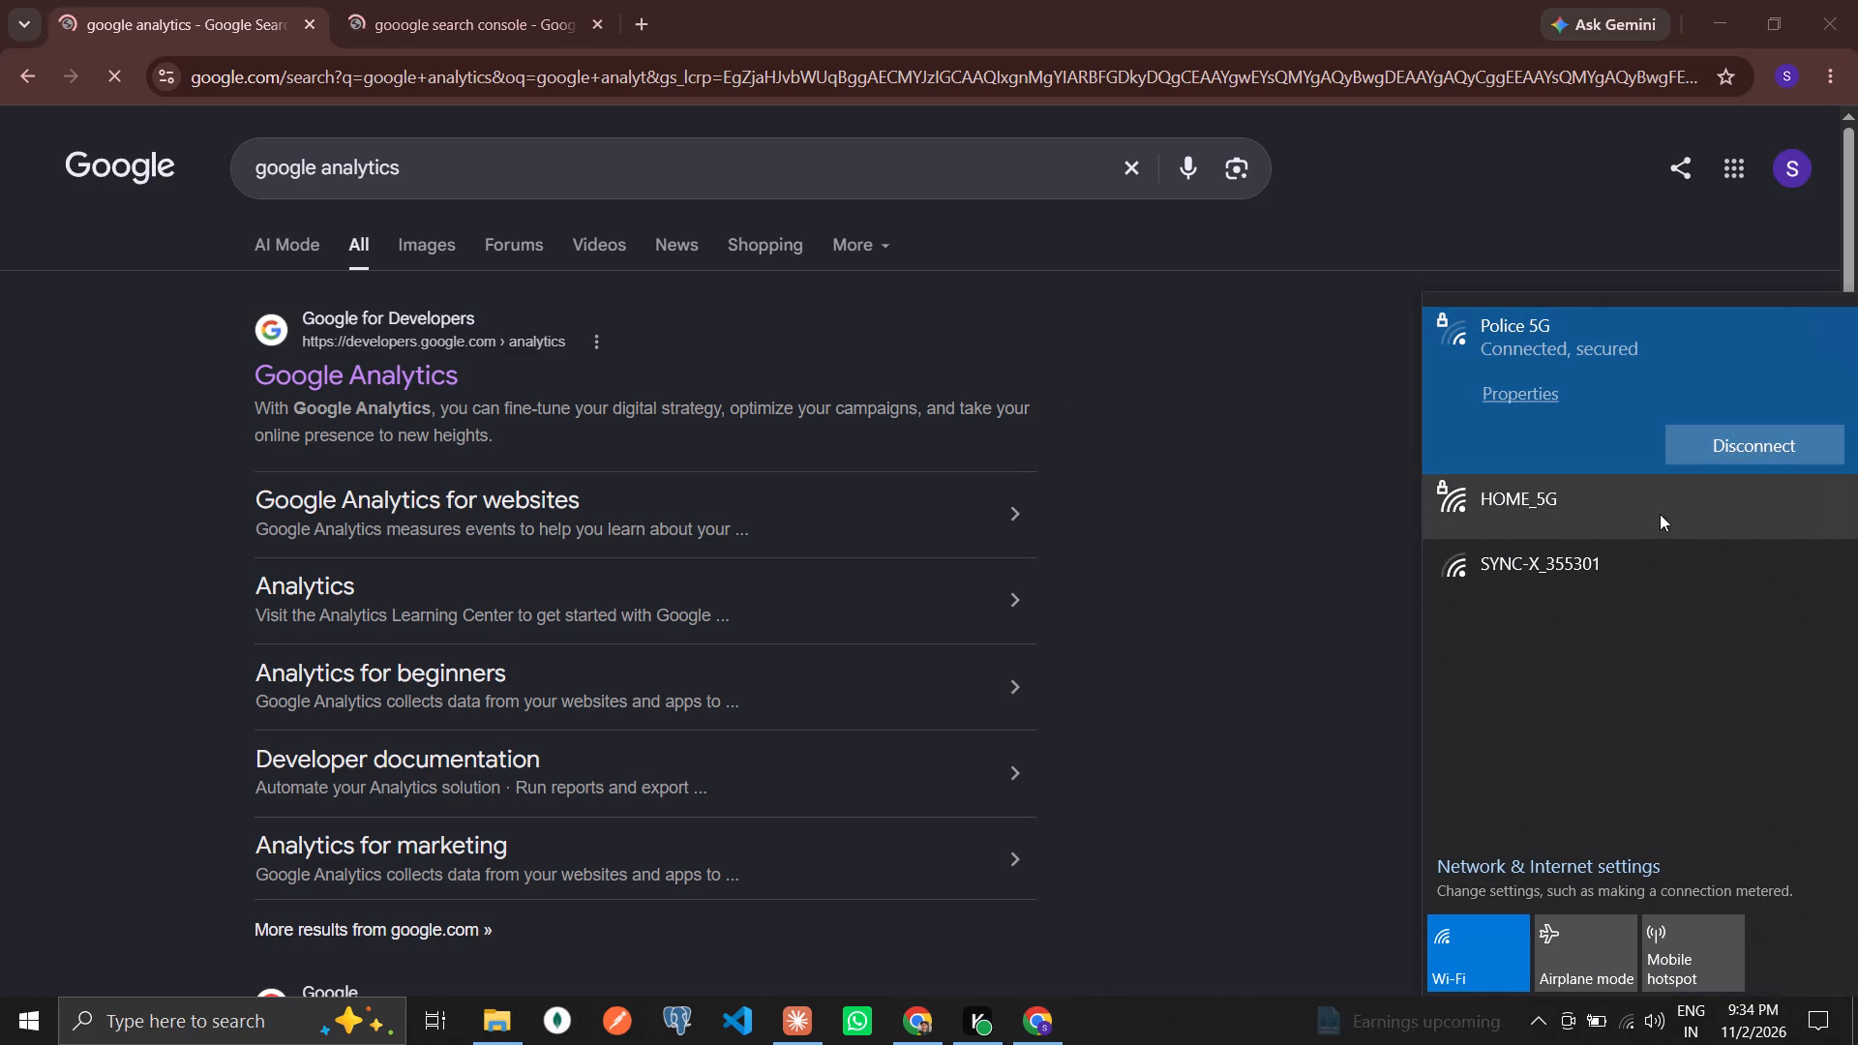
pyautogui.click(1660, 514)
pyautogui.click(1621, 449)
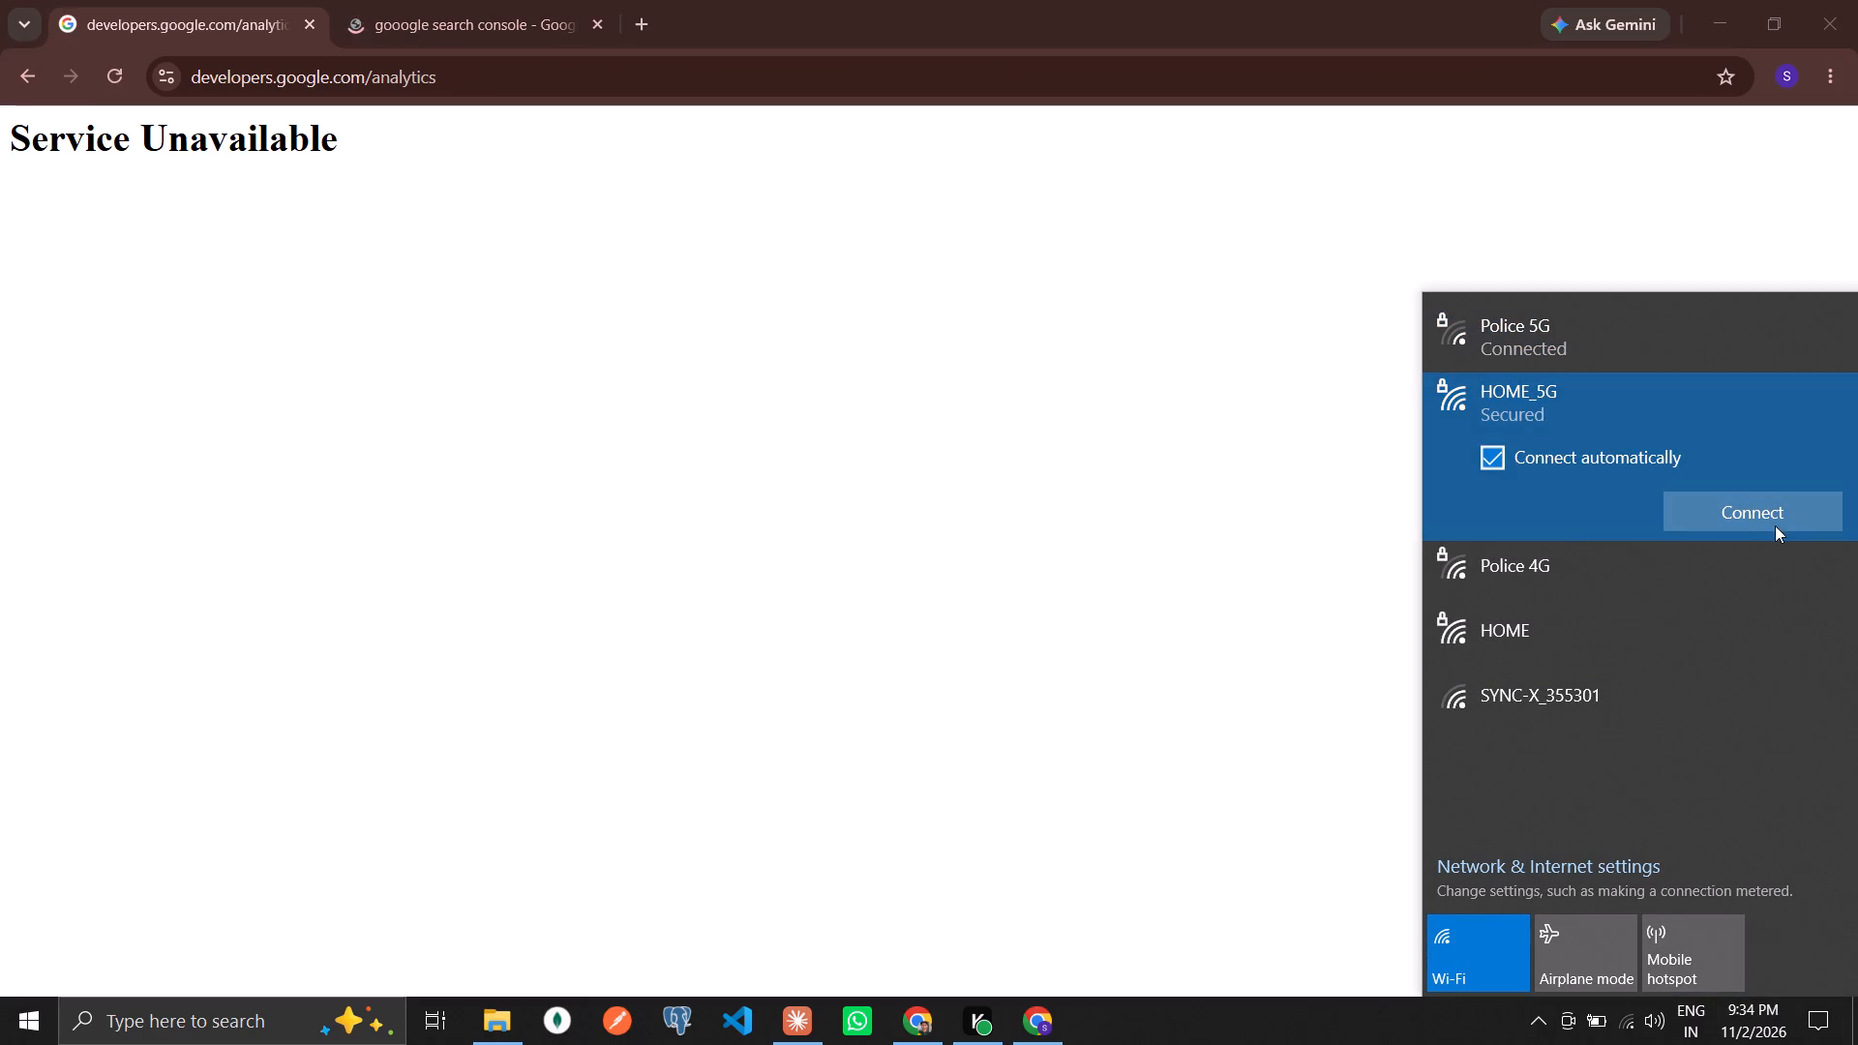
pyautogui.click(1776, 526)
pyautogui.click(1688, 323)
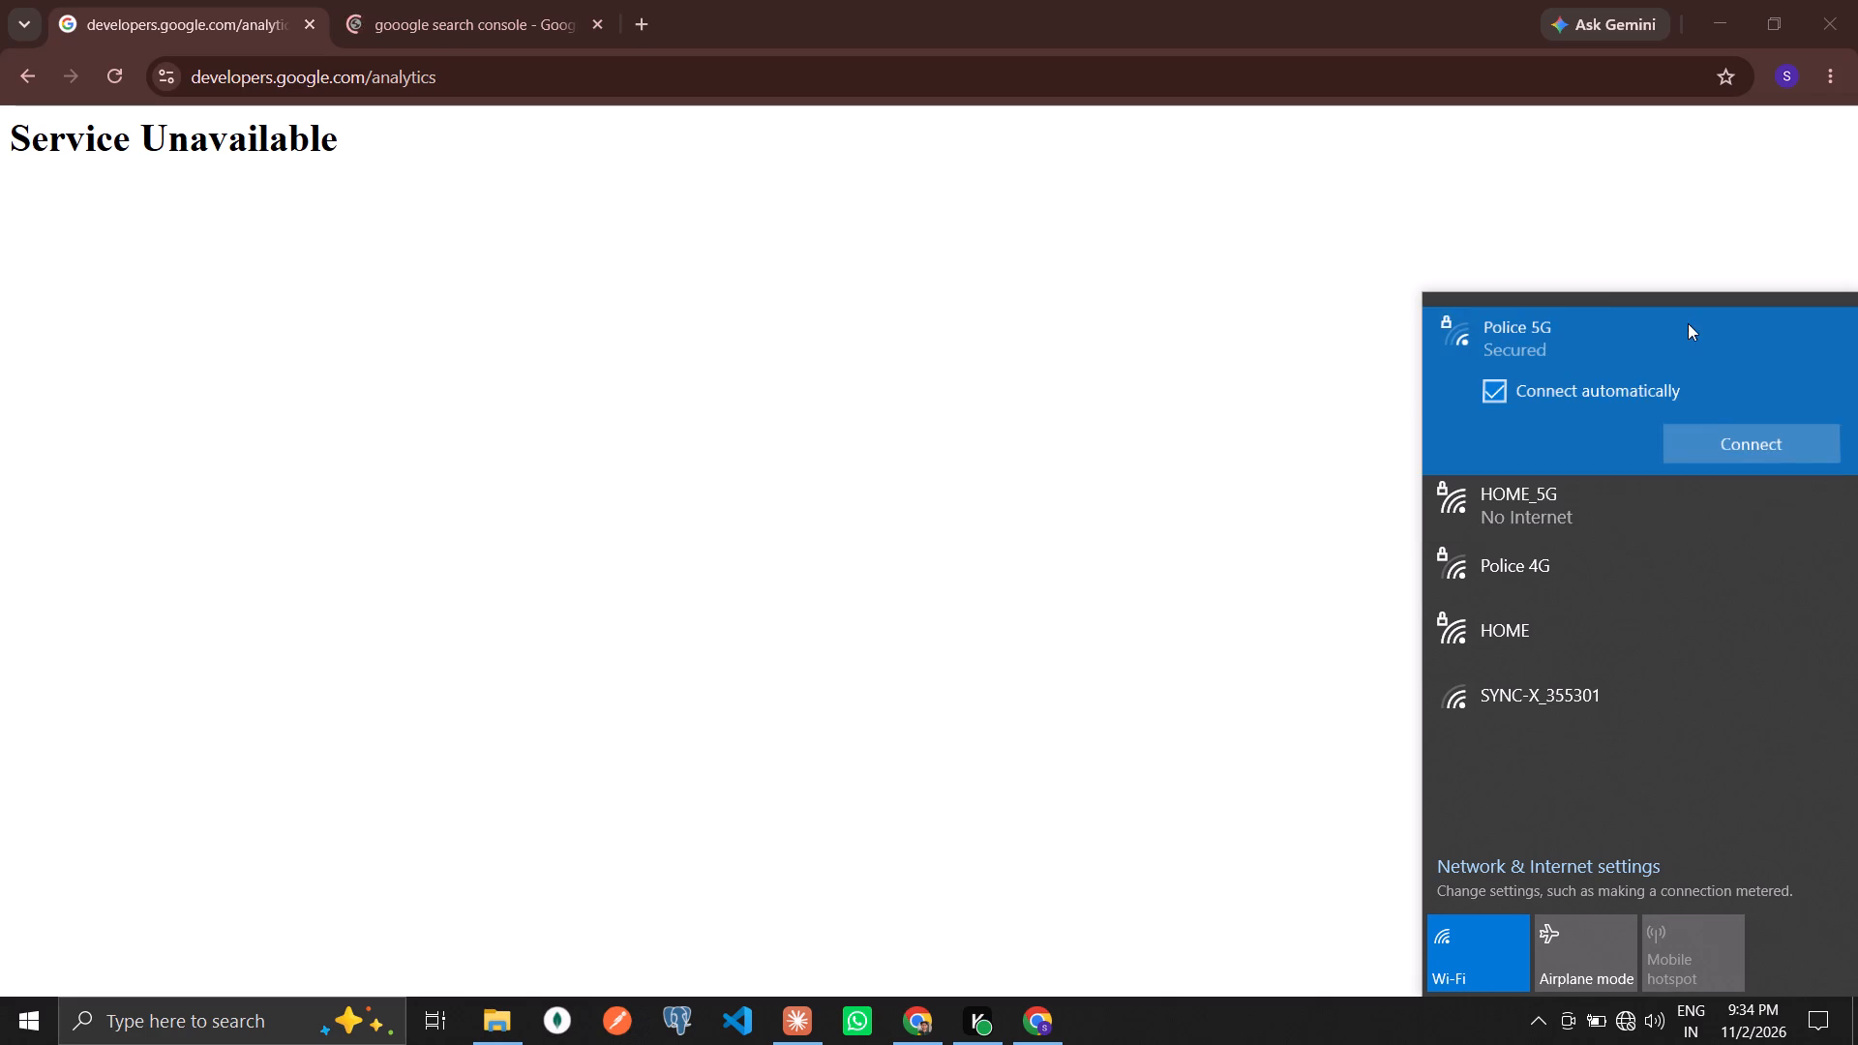
pyautogui.click(1669, 547)
pyautogui.click(1604, 423)
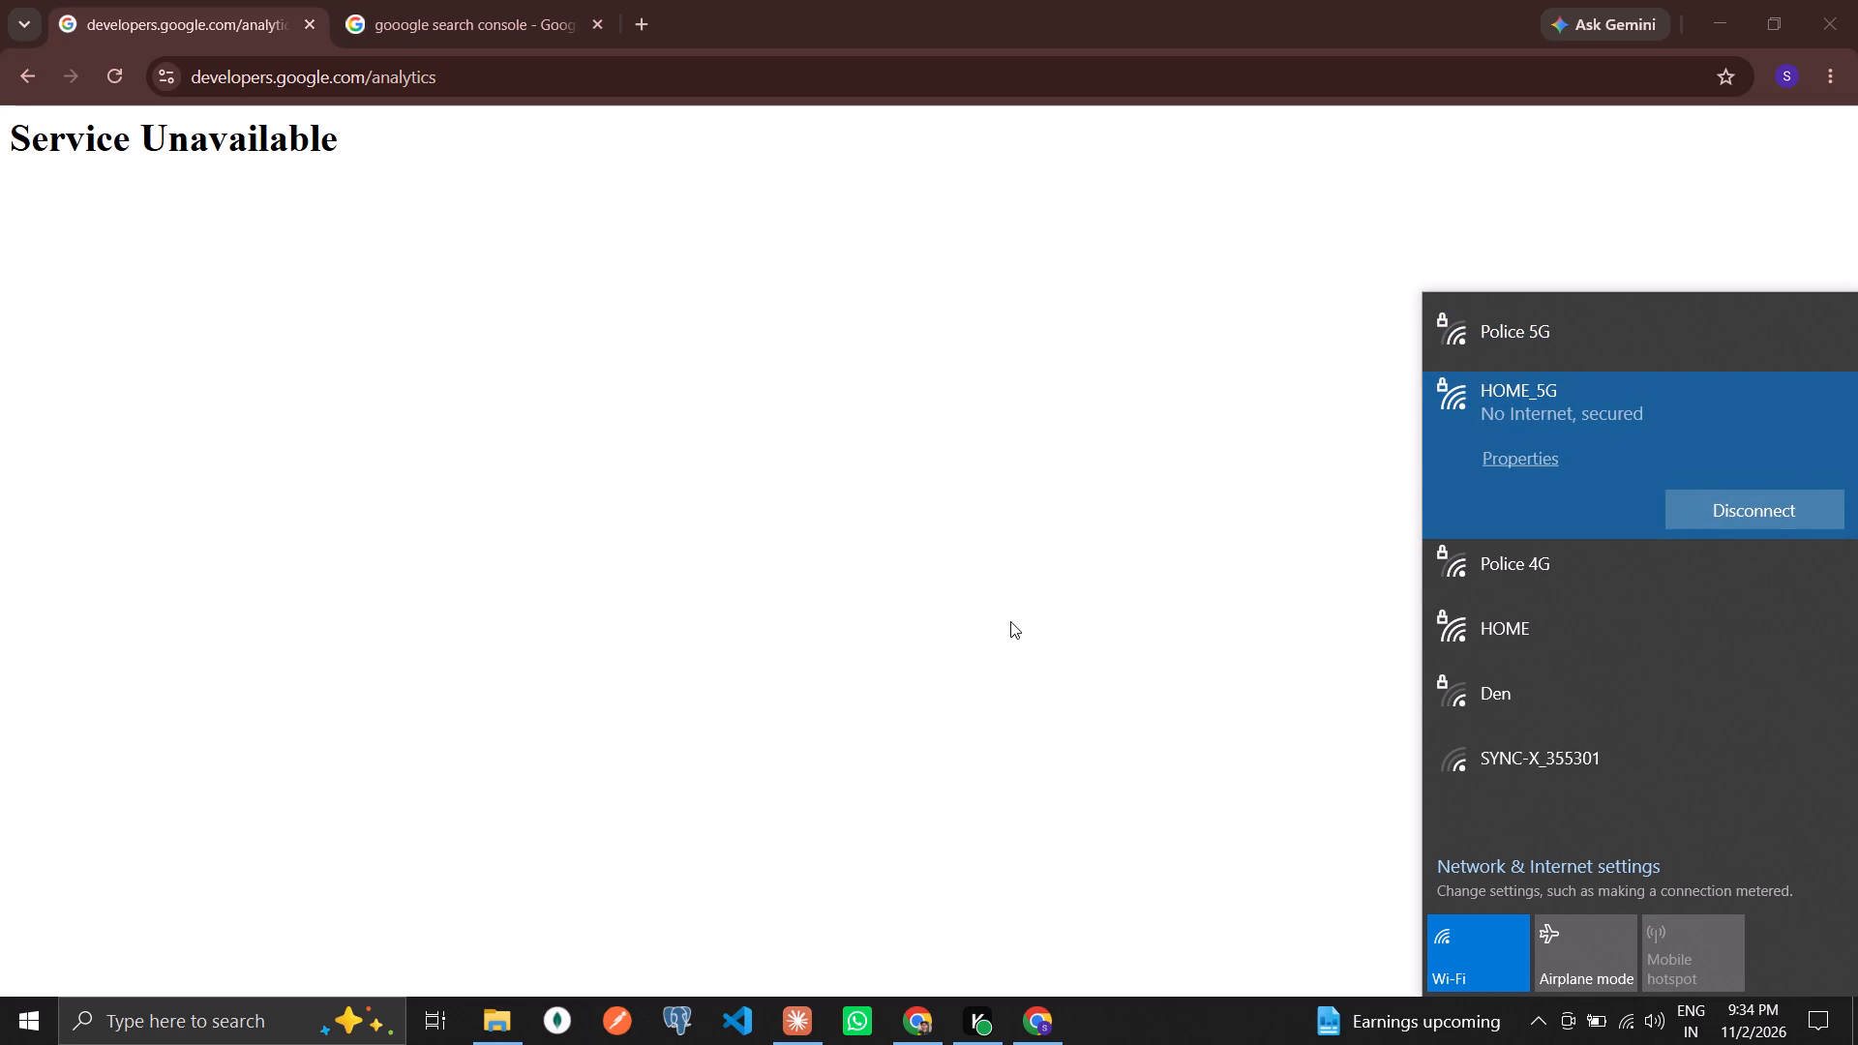
pyautogui.click(1019, 577)
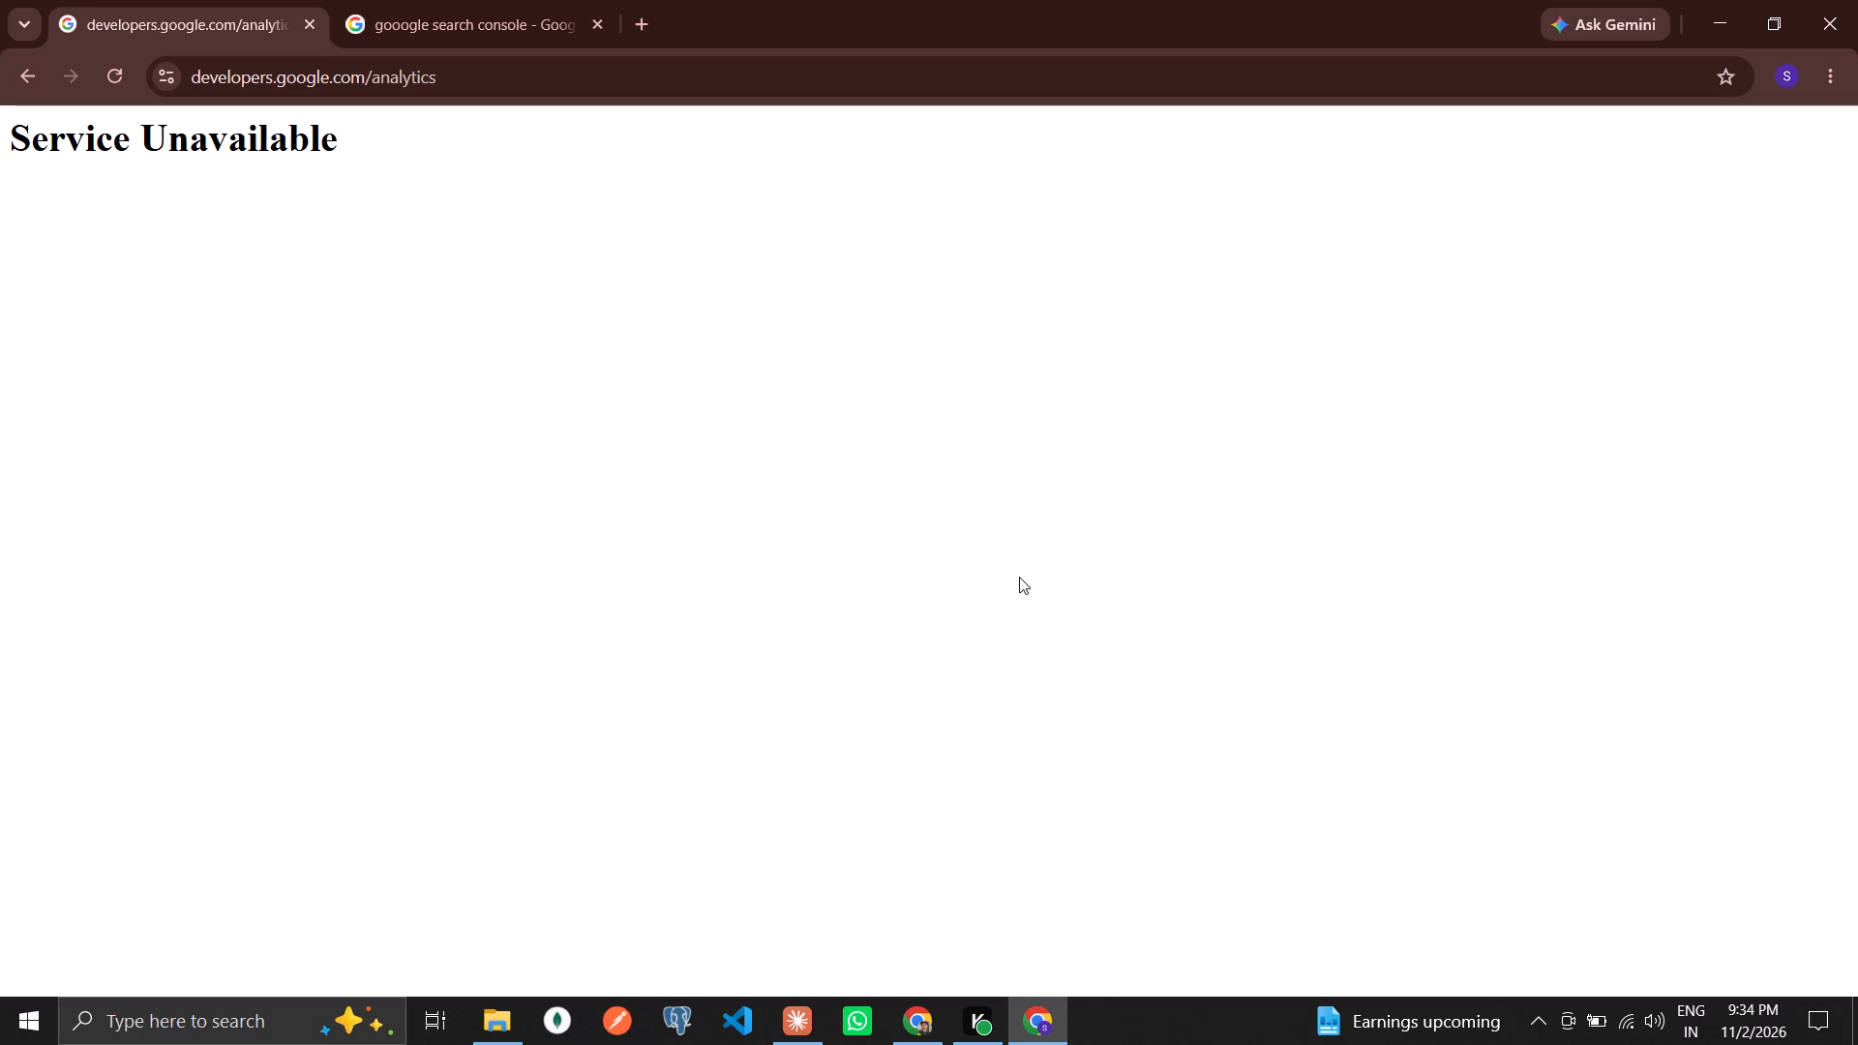
# Reload the Google Analytics page and open the first Google Search Console result in the other tab.
pyautogui.hotkey('ctrl', 'r')
pyautogui.hotkey('ctrl', 'Tab')
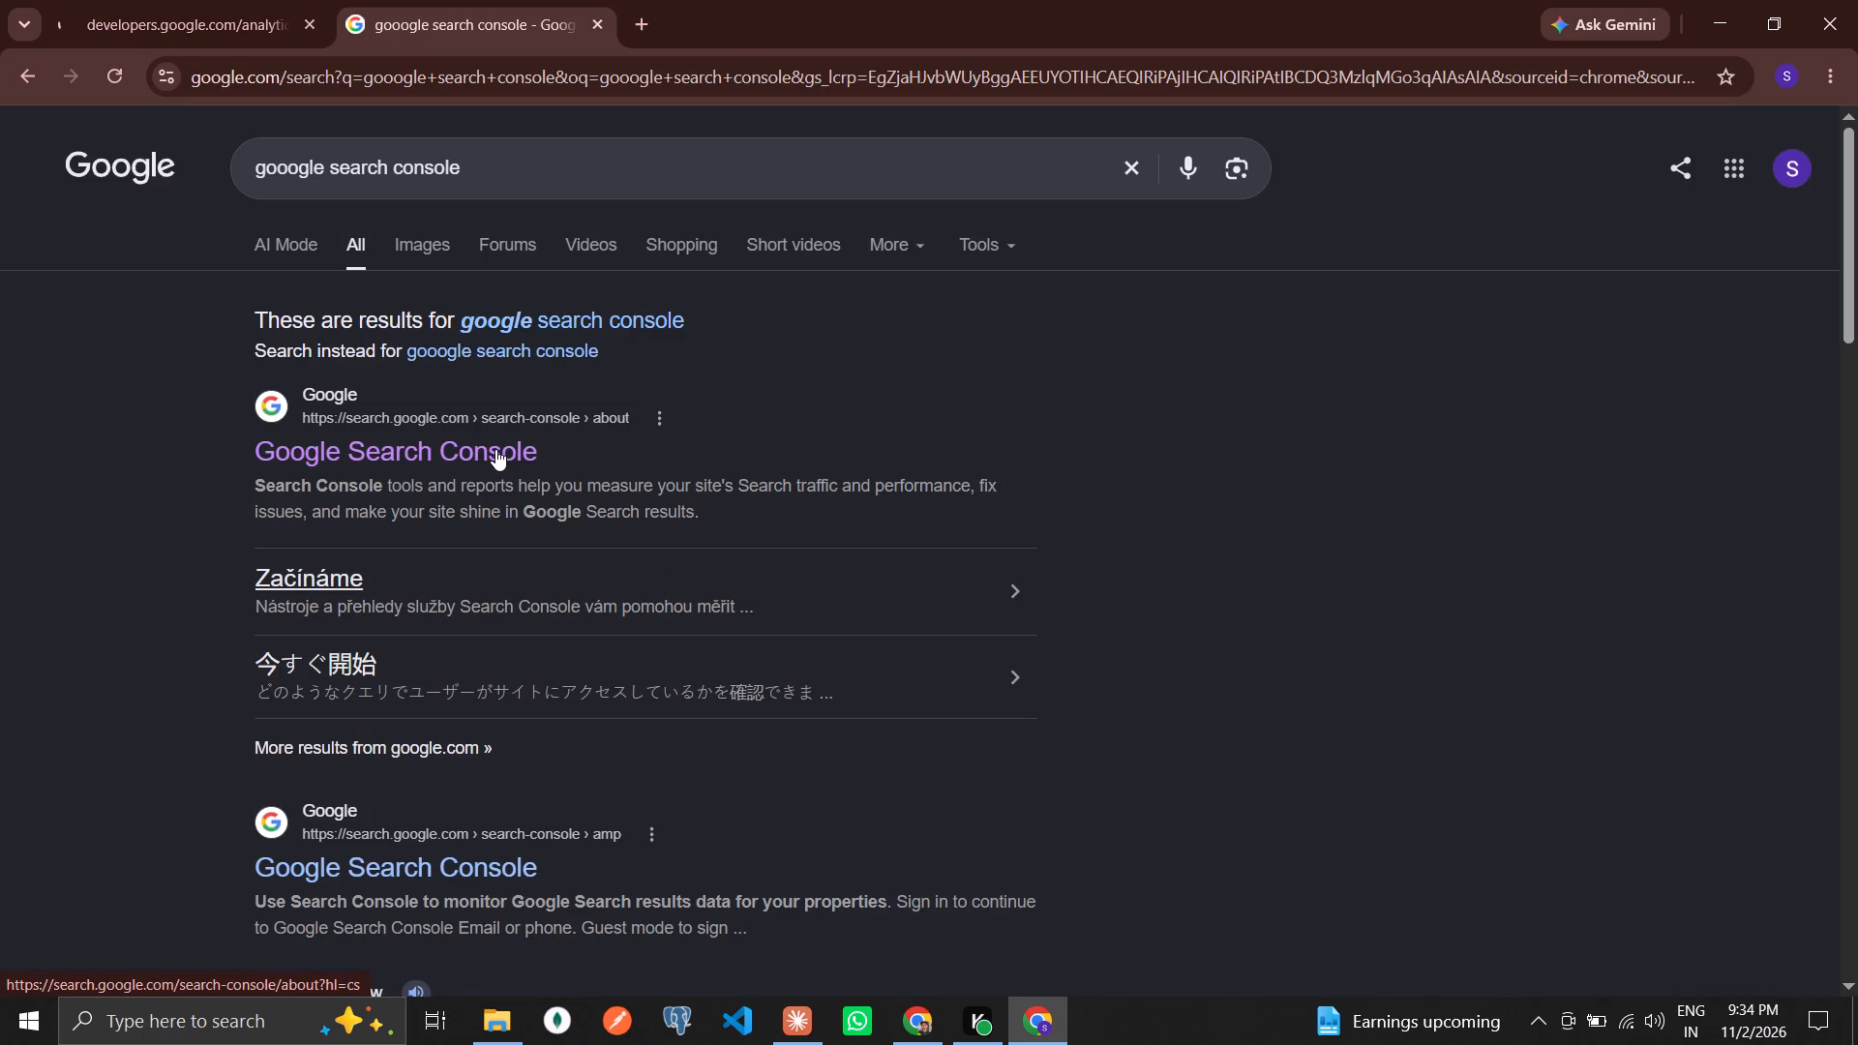
pyautogui.click(494, 449)
# Go to Analytics from the Google Analytics developer page.
pyautogui.hotkey('ctrl', 'Tab')
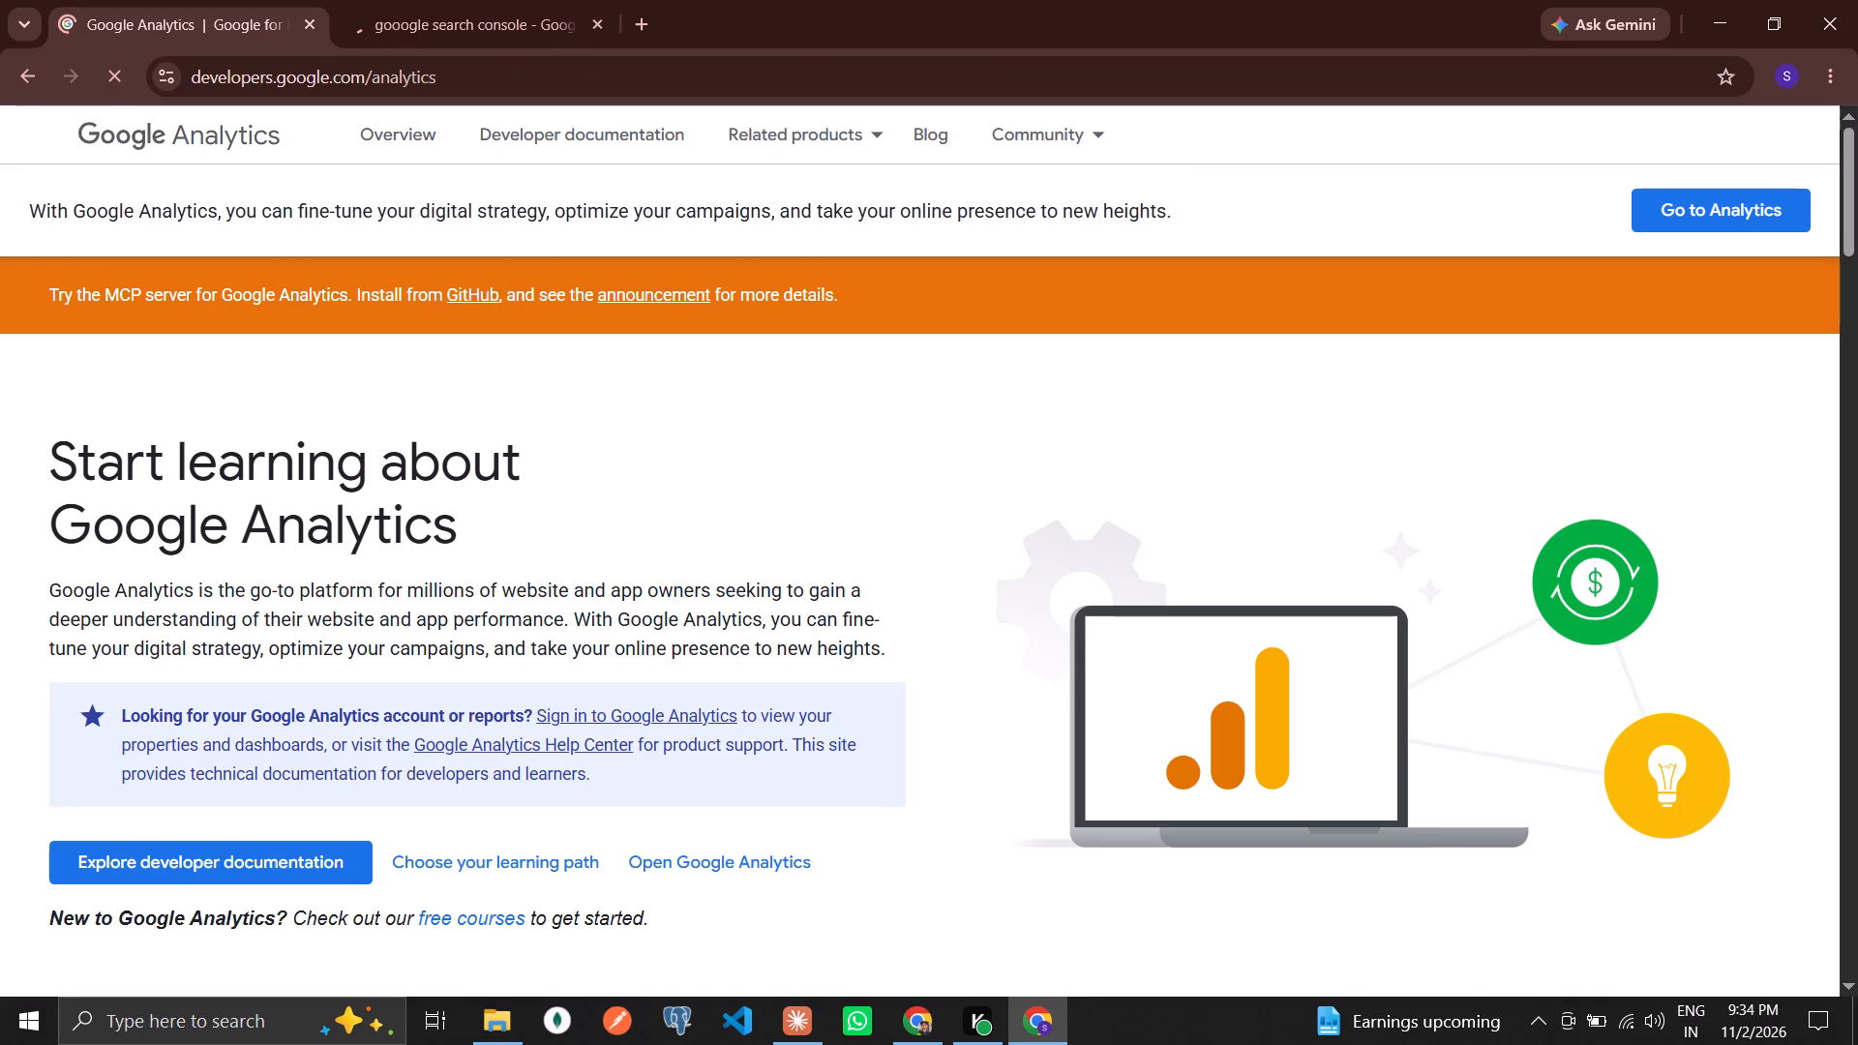
pyautogui.click(1703, 262)
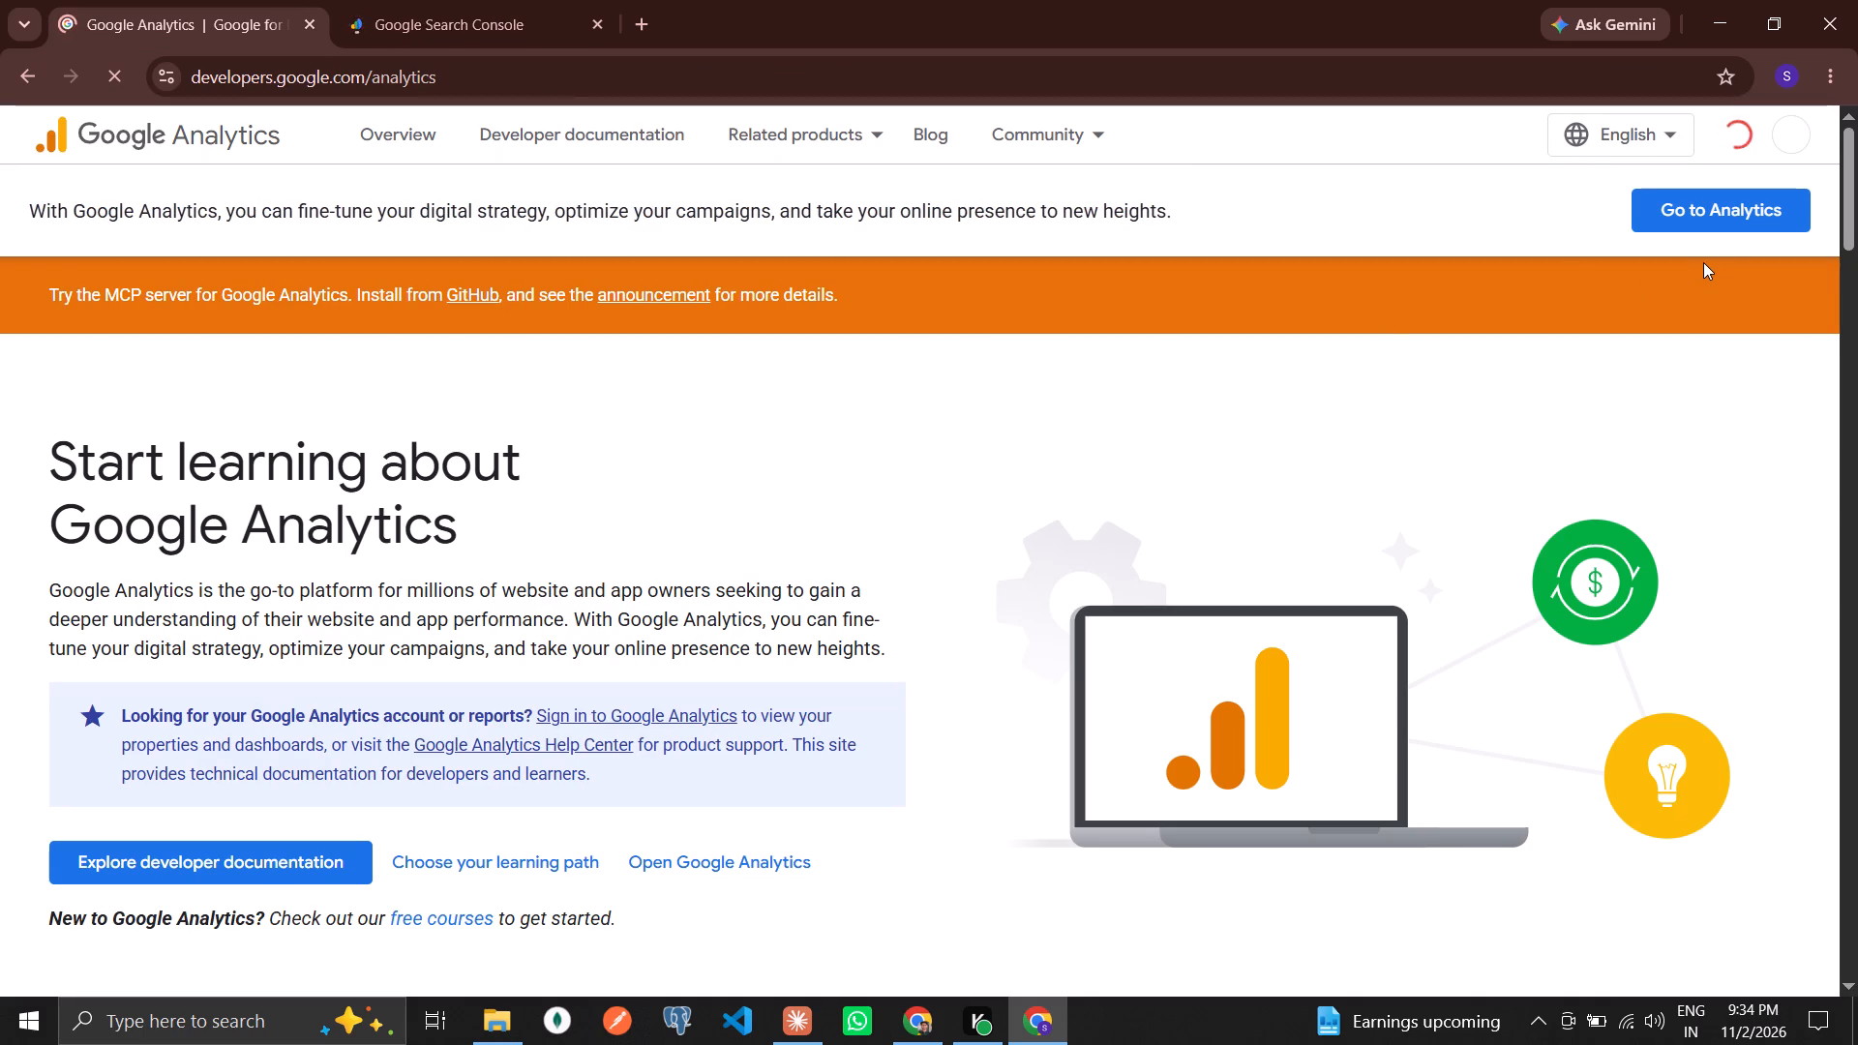
pyautogui.click(1703, 226)
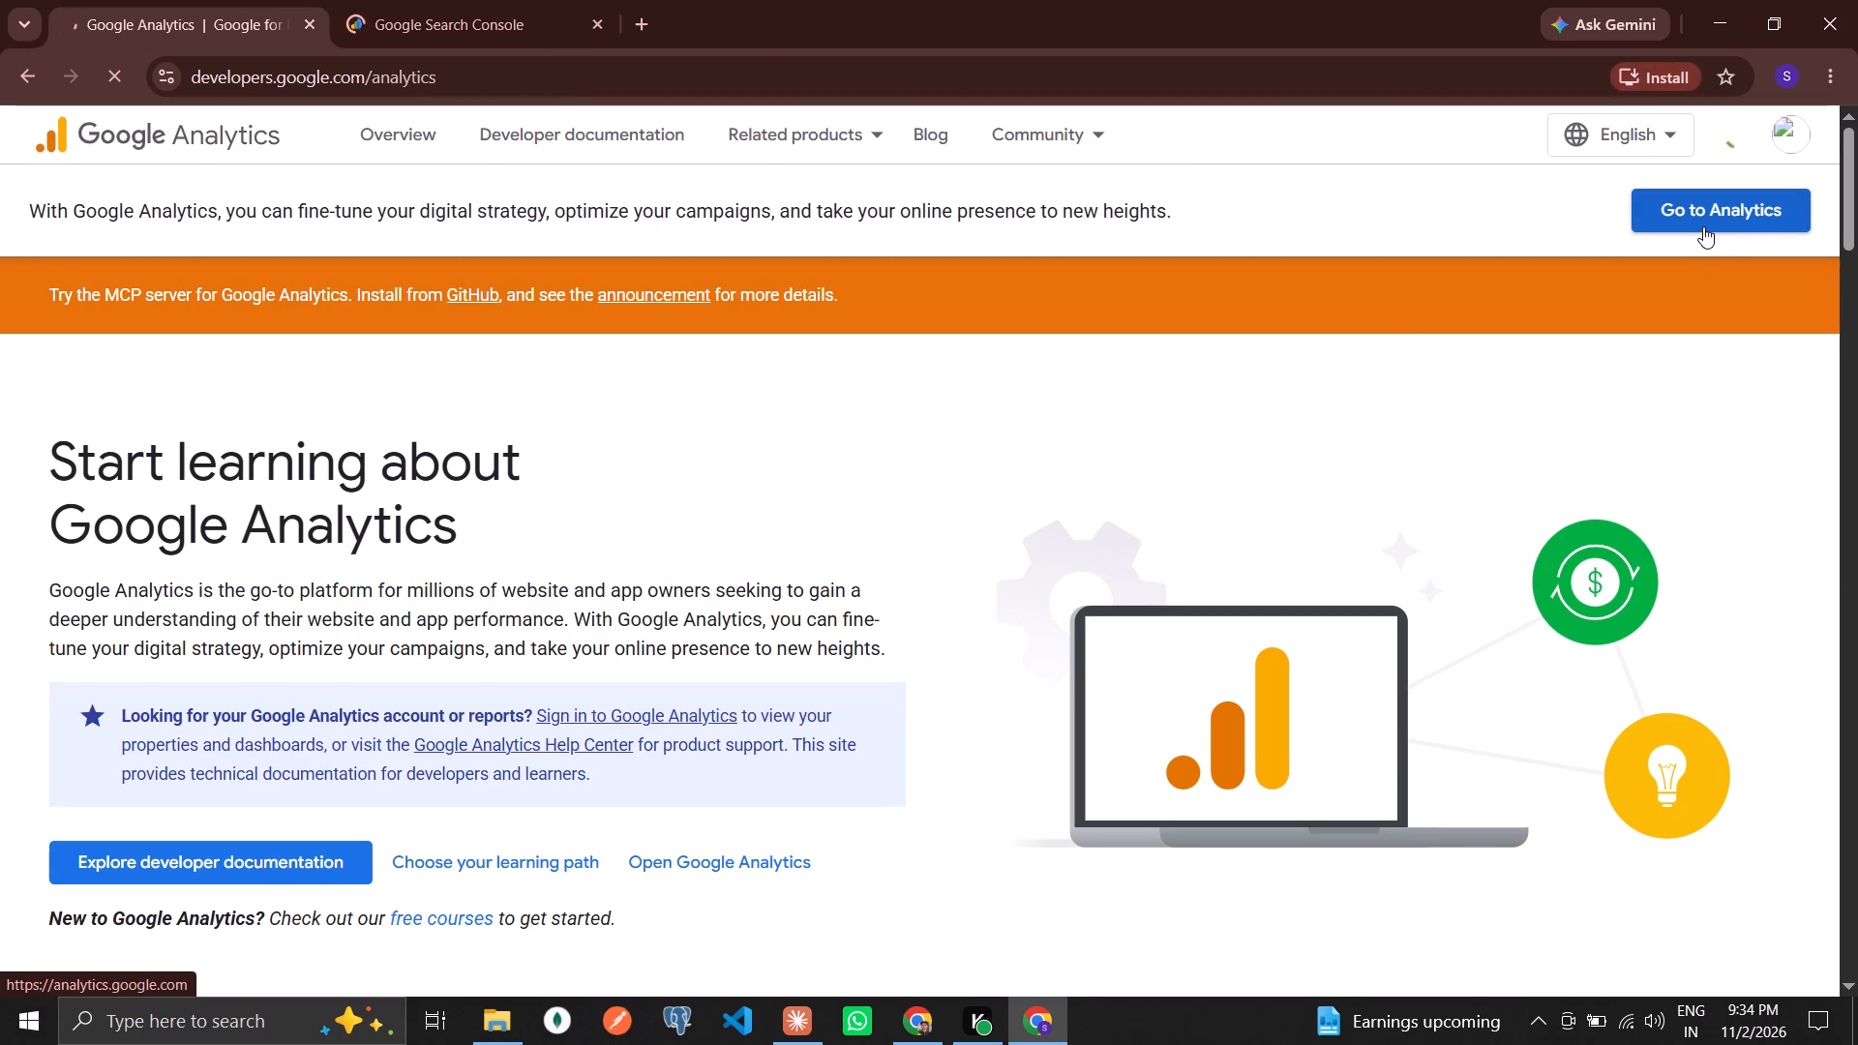
# Open the Search Console overview by removing "about" from its landing page address, checking the Analytics tab while it loads.
pyautogui.hotkey('ctrl', 'Tab')
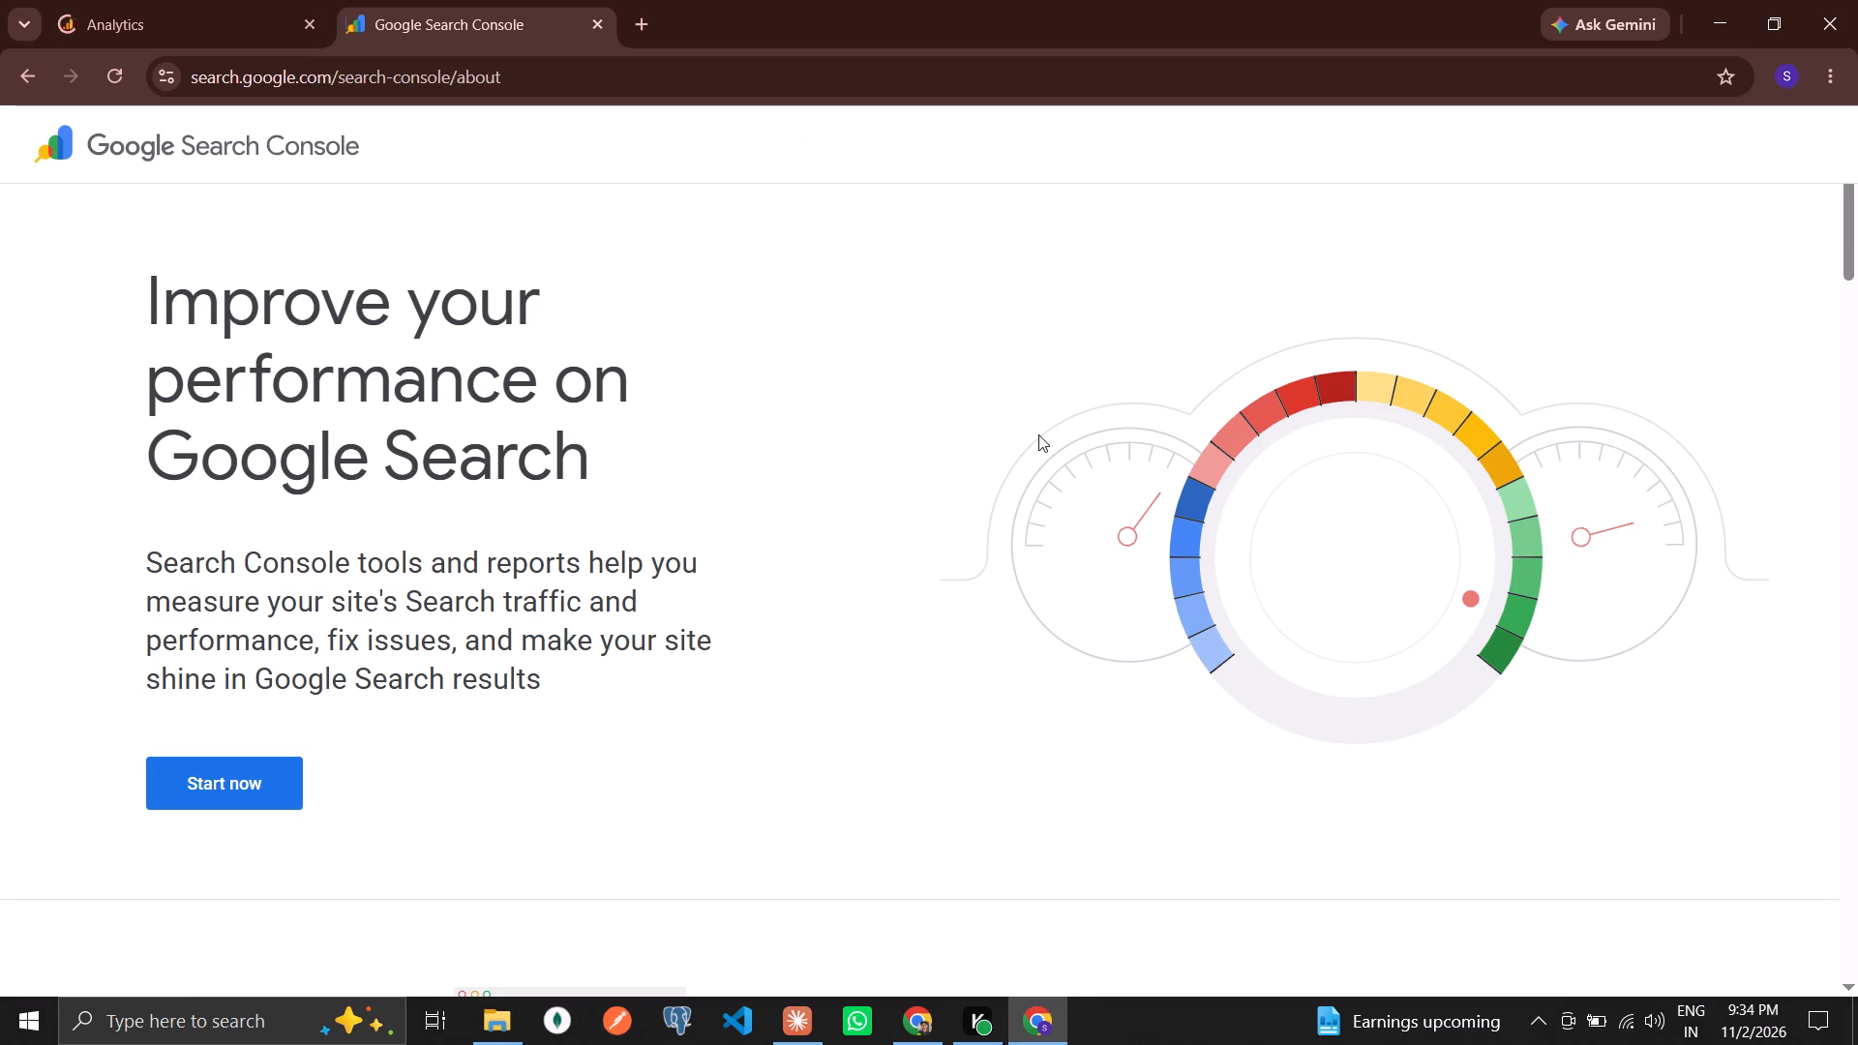
pyautogui.click(257, 160)
pyautogui.click(232, 149)
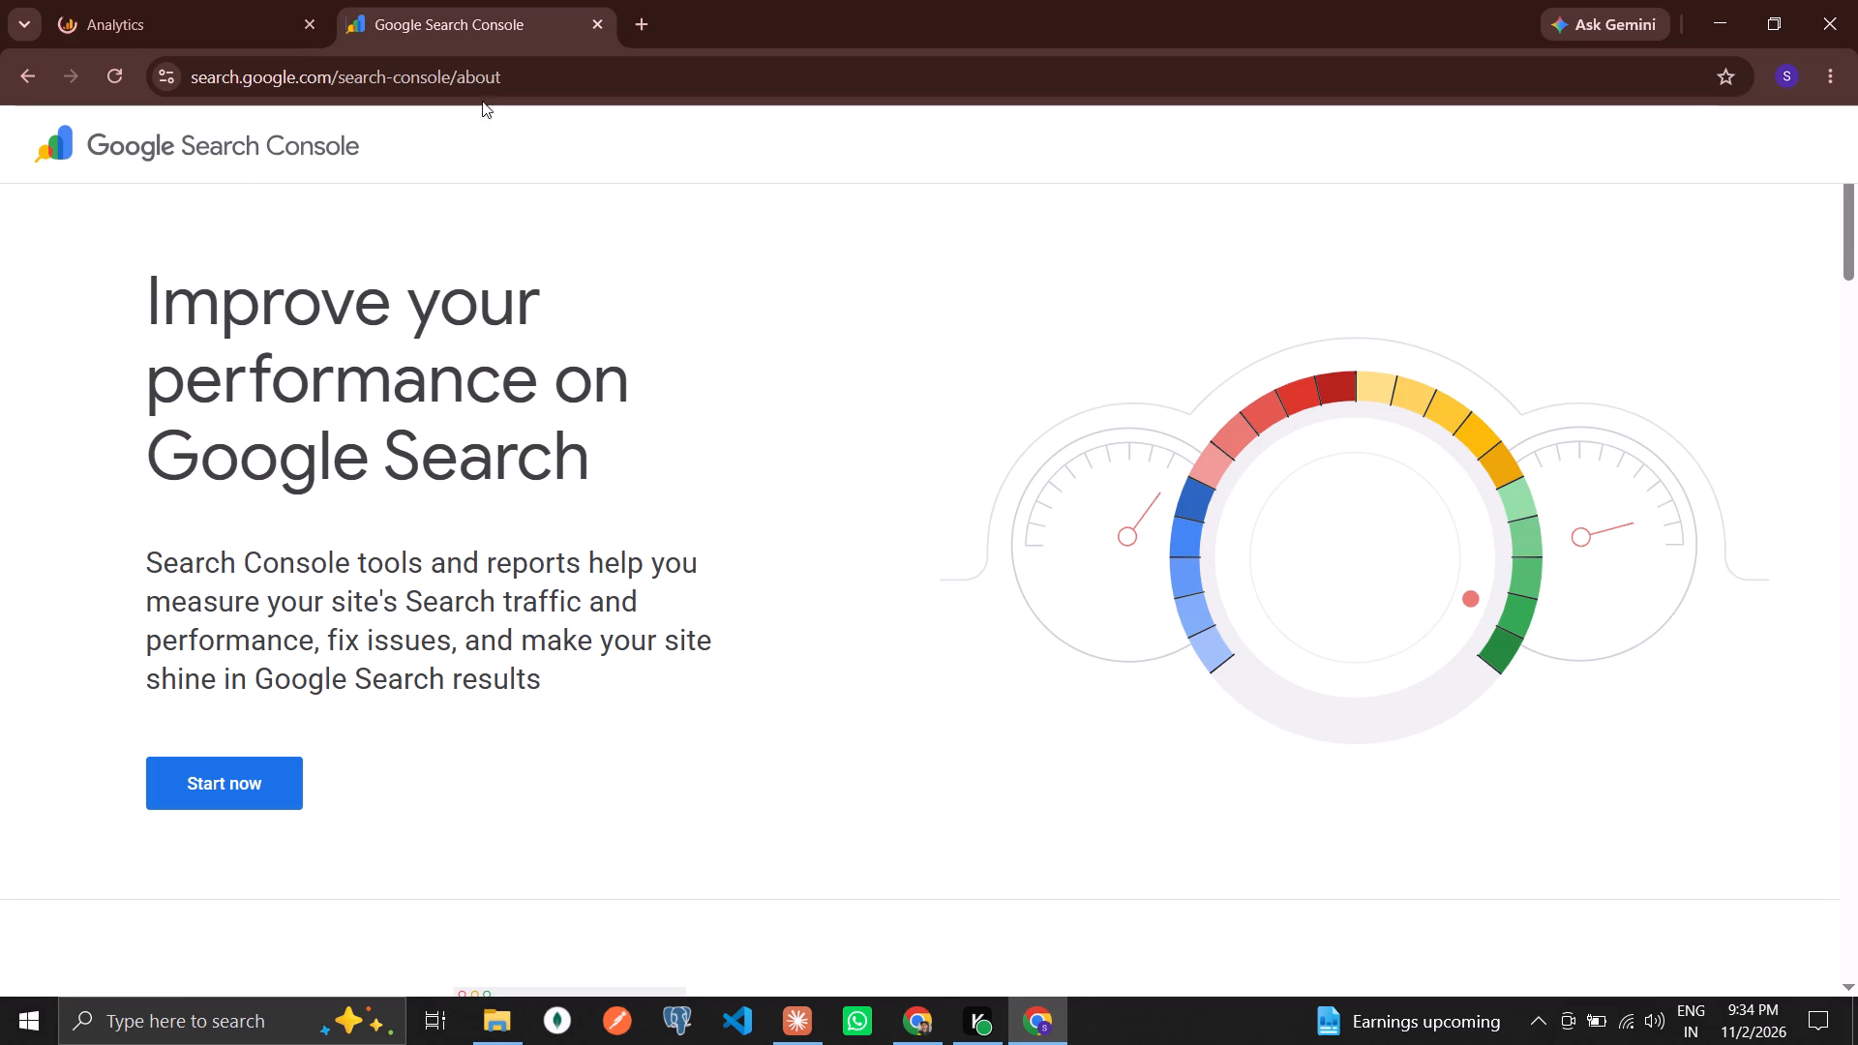
pyautogui.moveTo(450, 78); pyautogui.dragTo(644, 97)
pyautogui.press('BackSpace')
pyautogui.press('Return')
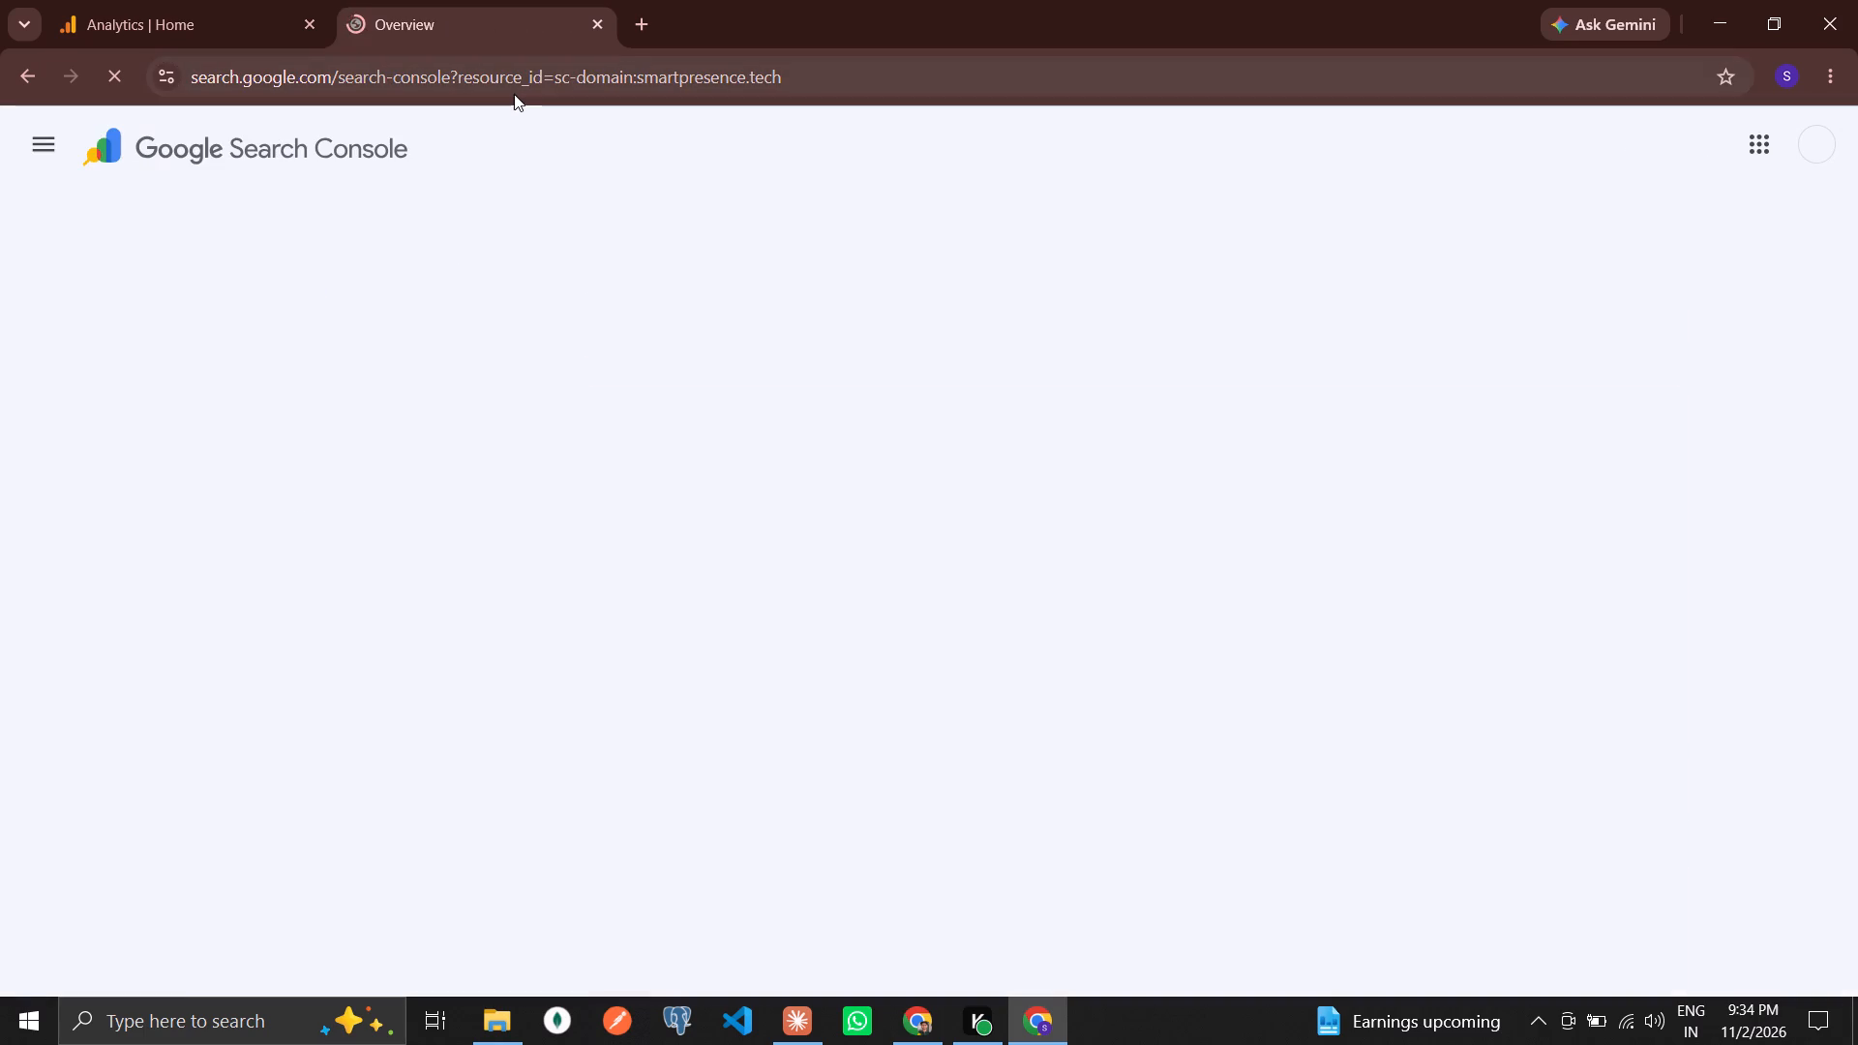
pyautogui.hotkey('ctrl', 'Tab')
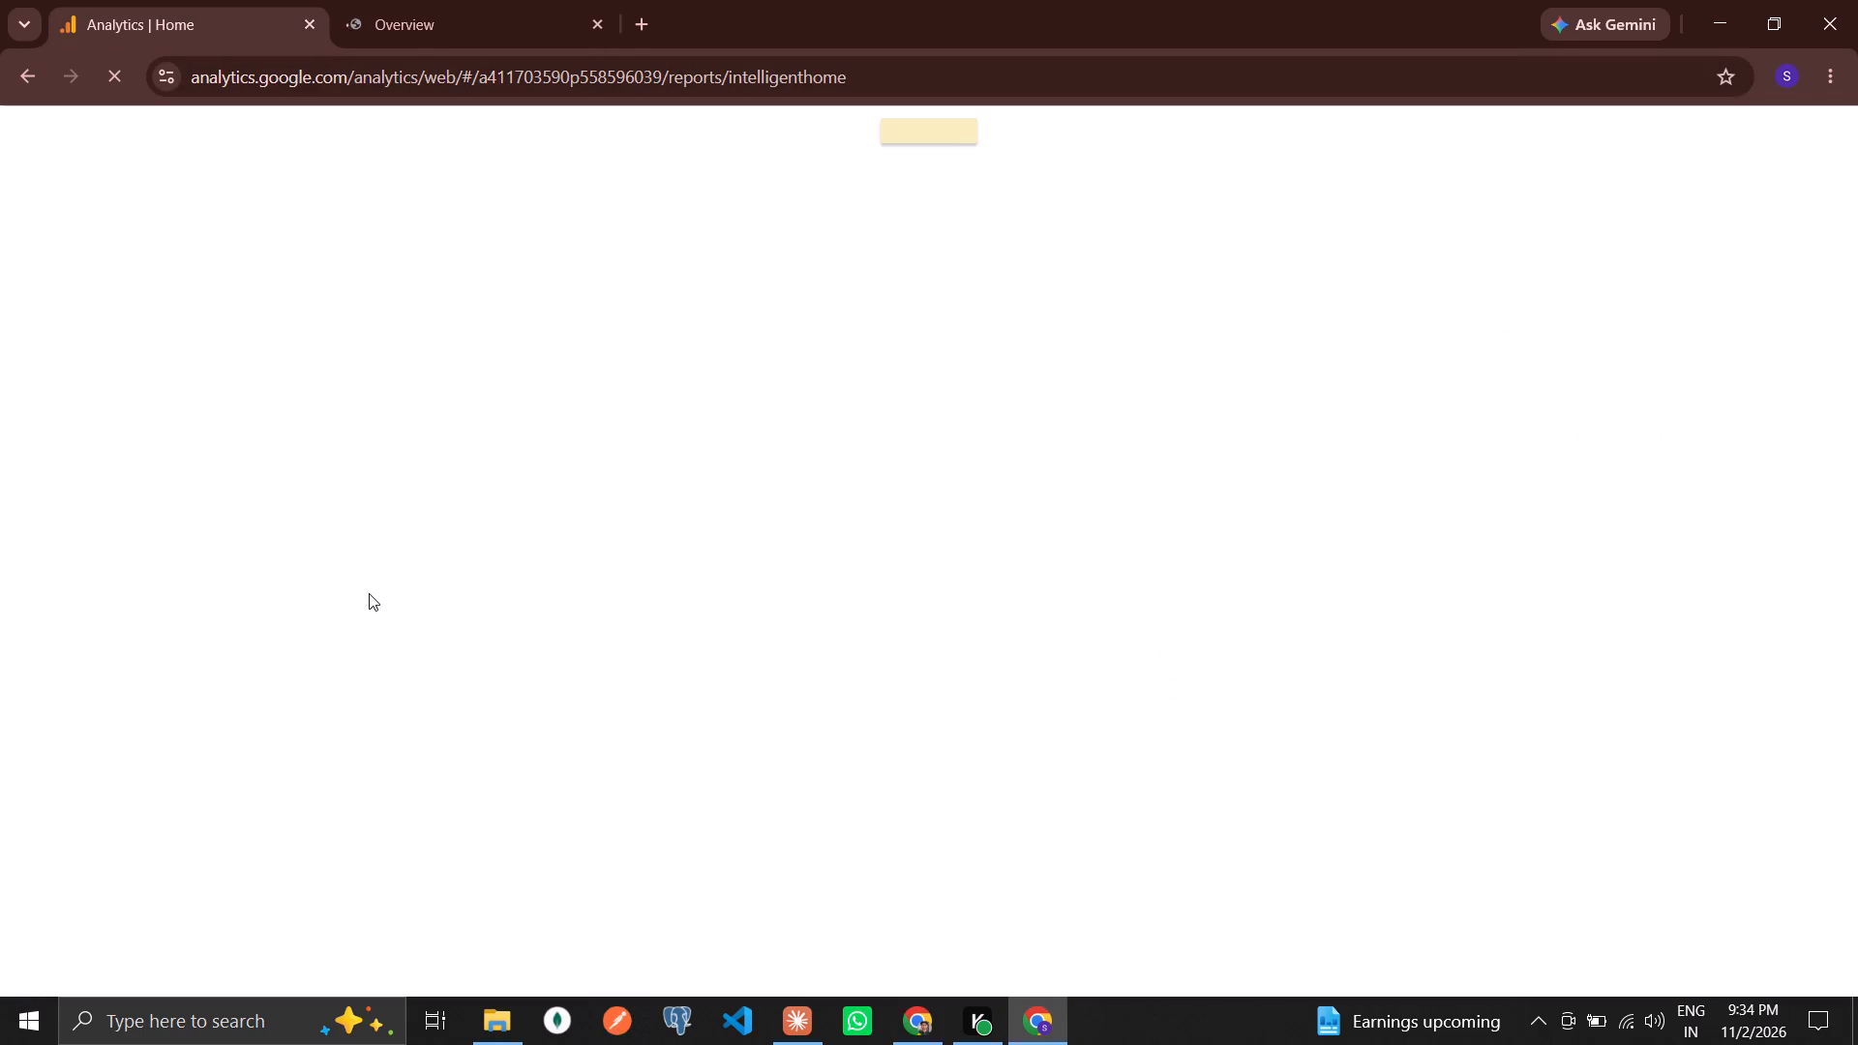
pyautogui.hotkey('ctrl', 'Tab')
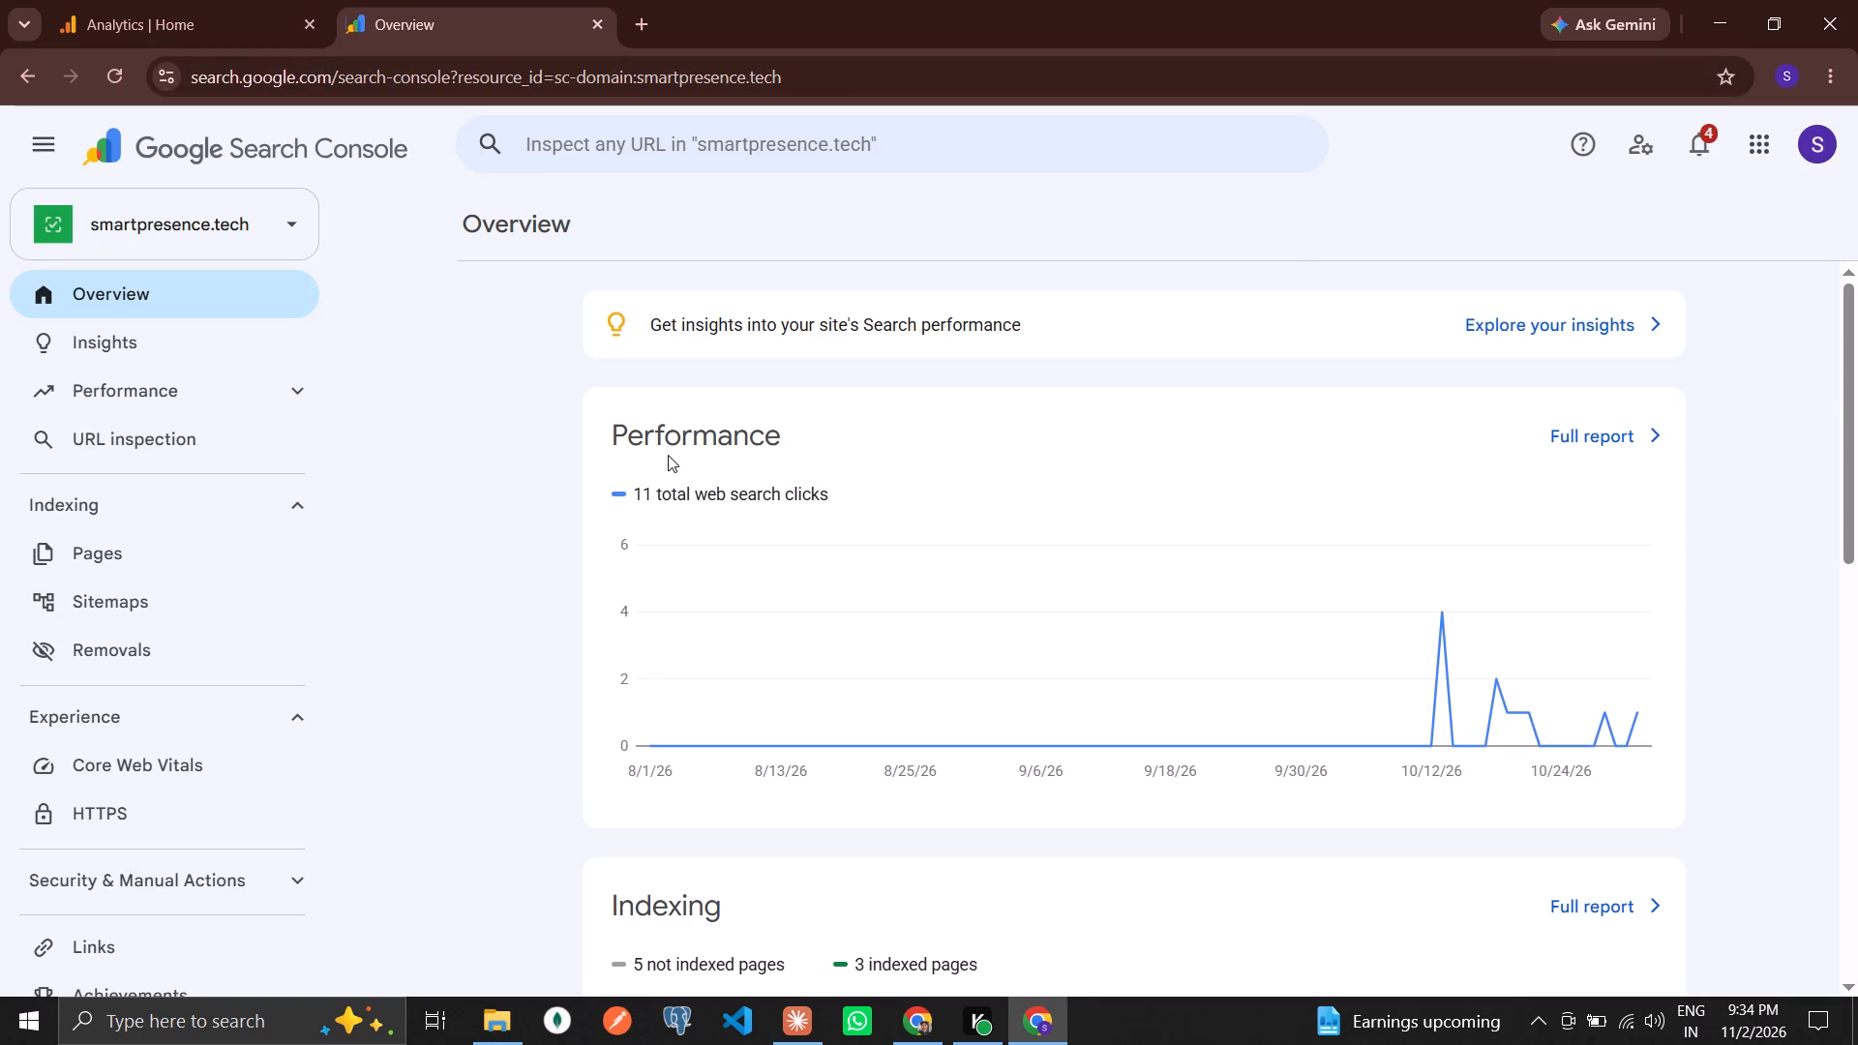
# Examine the indexing chart in the overview, and open its full Page indexing report to review why pages aren't indexed.
pyautogui.moveTo(1857, 277); pyautogui.dragTo(1855, 323)
pyautogui.moveTo(1855, 323); pyautogui.dragTo(1845, 485)
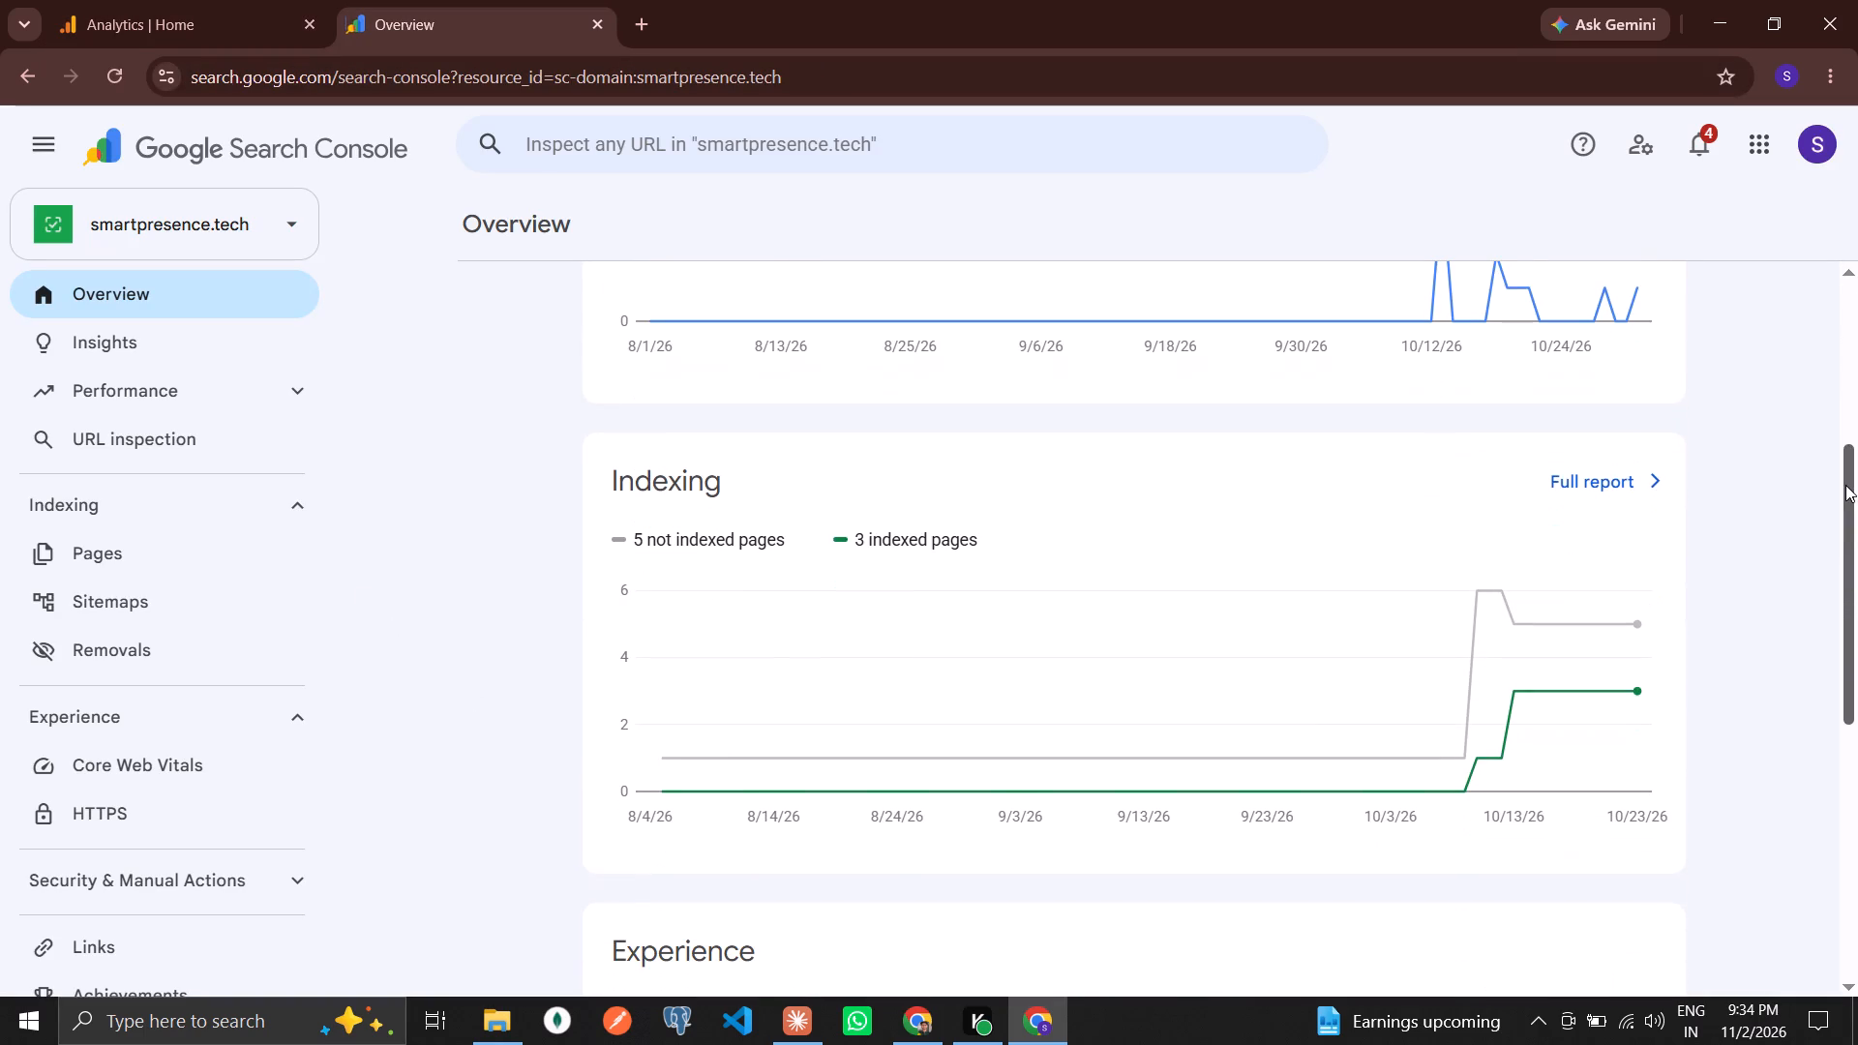
pyautogui.moveTo(1845, 485); pyautogui.dragTo(1843, 497)
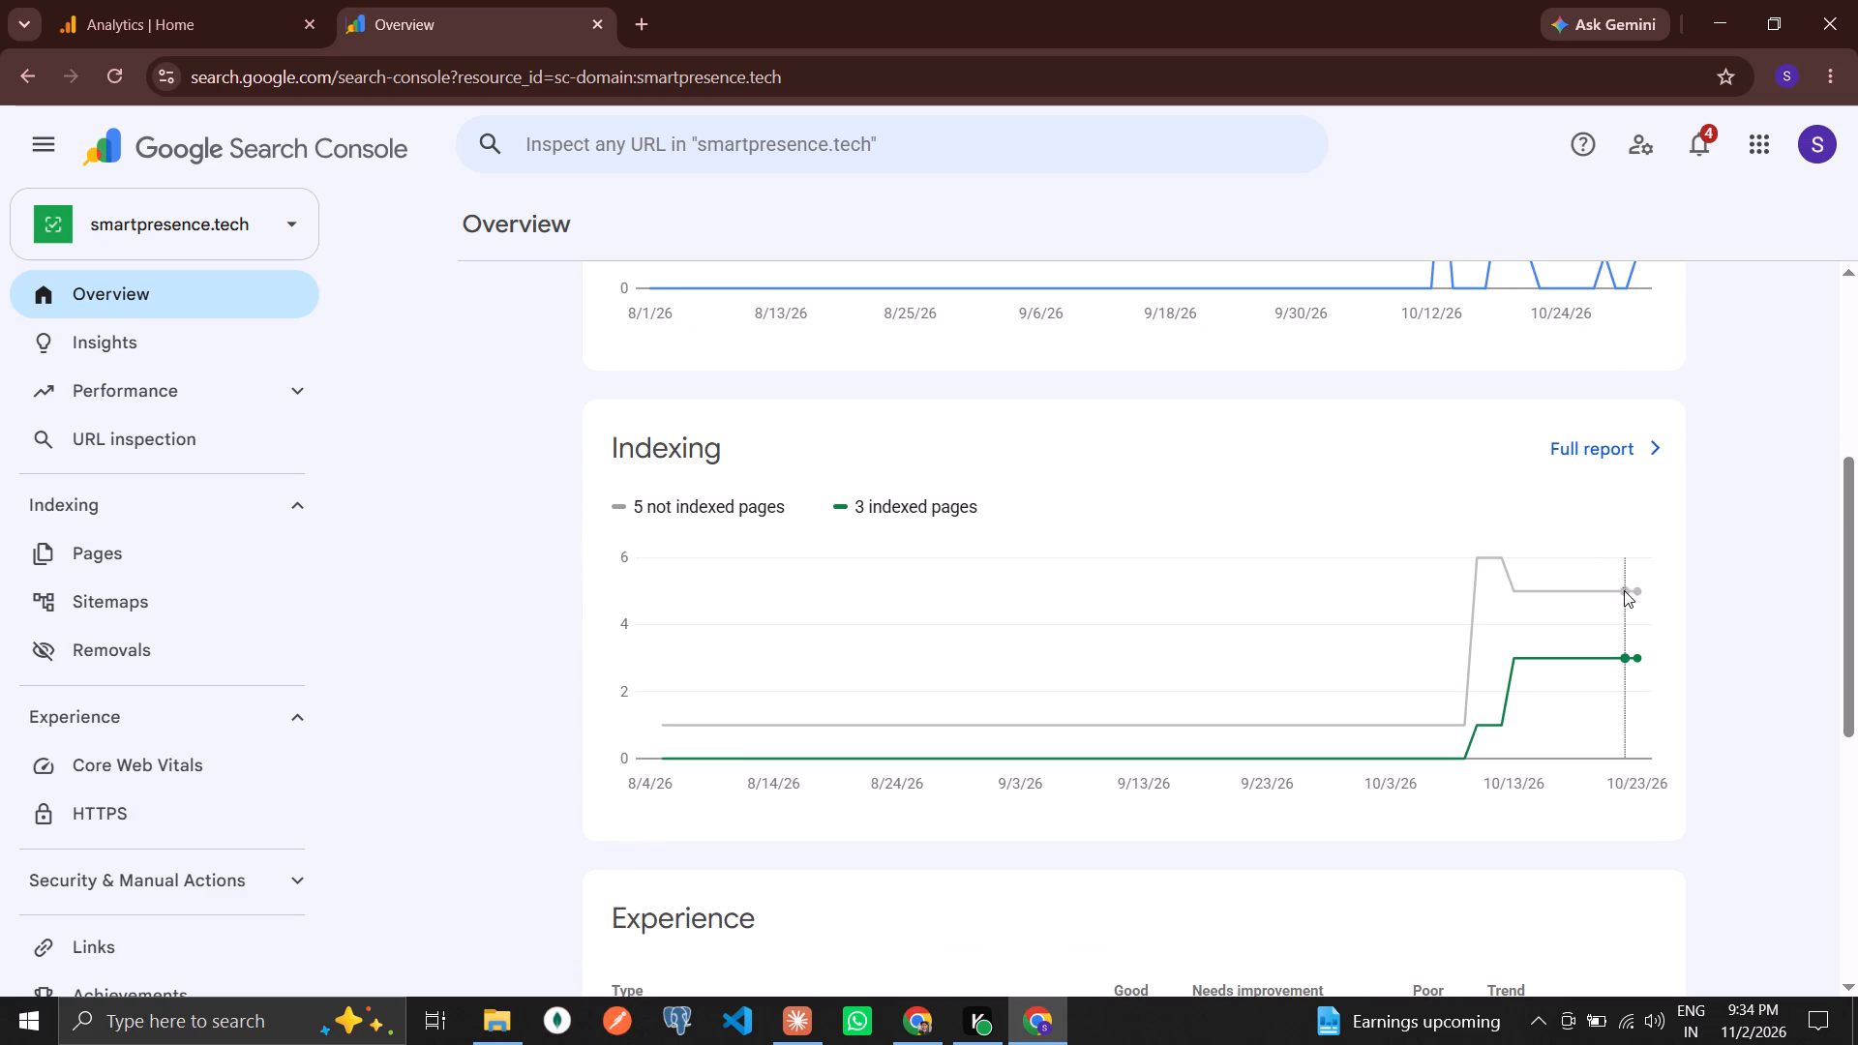
pyautogui.click(1634, 590)
pyautogui.click(1627, 446)
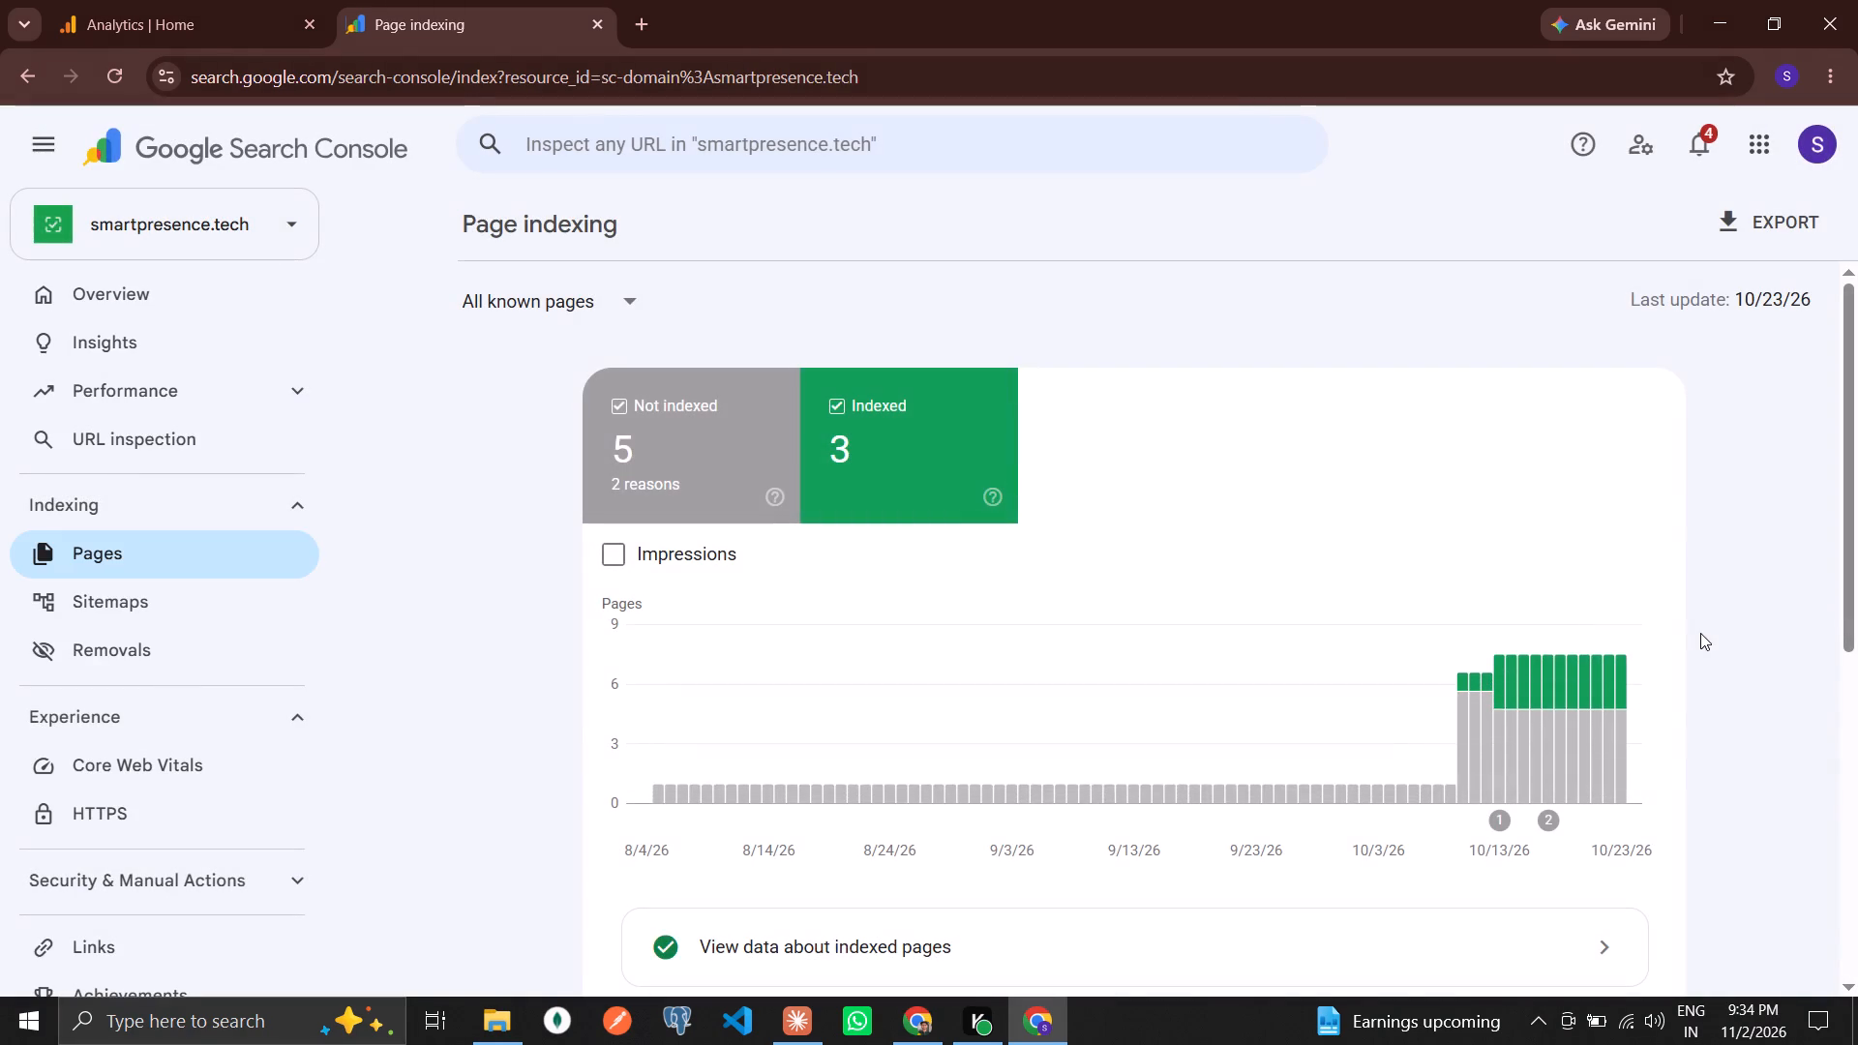
pyautogui.click(687, 446)
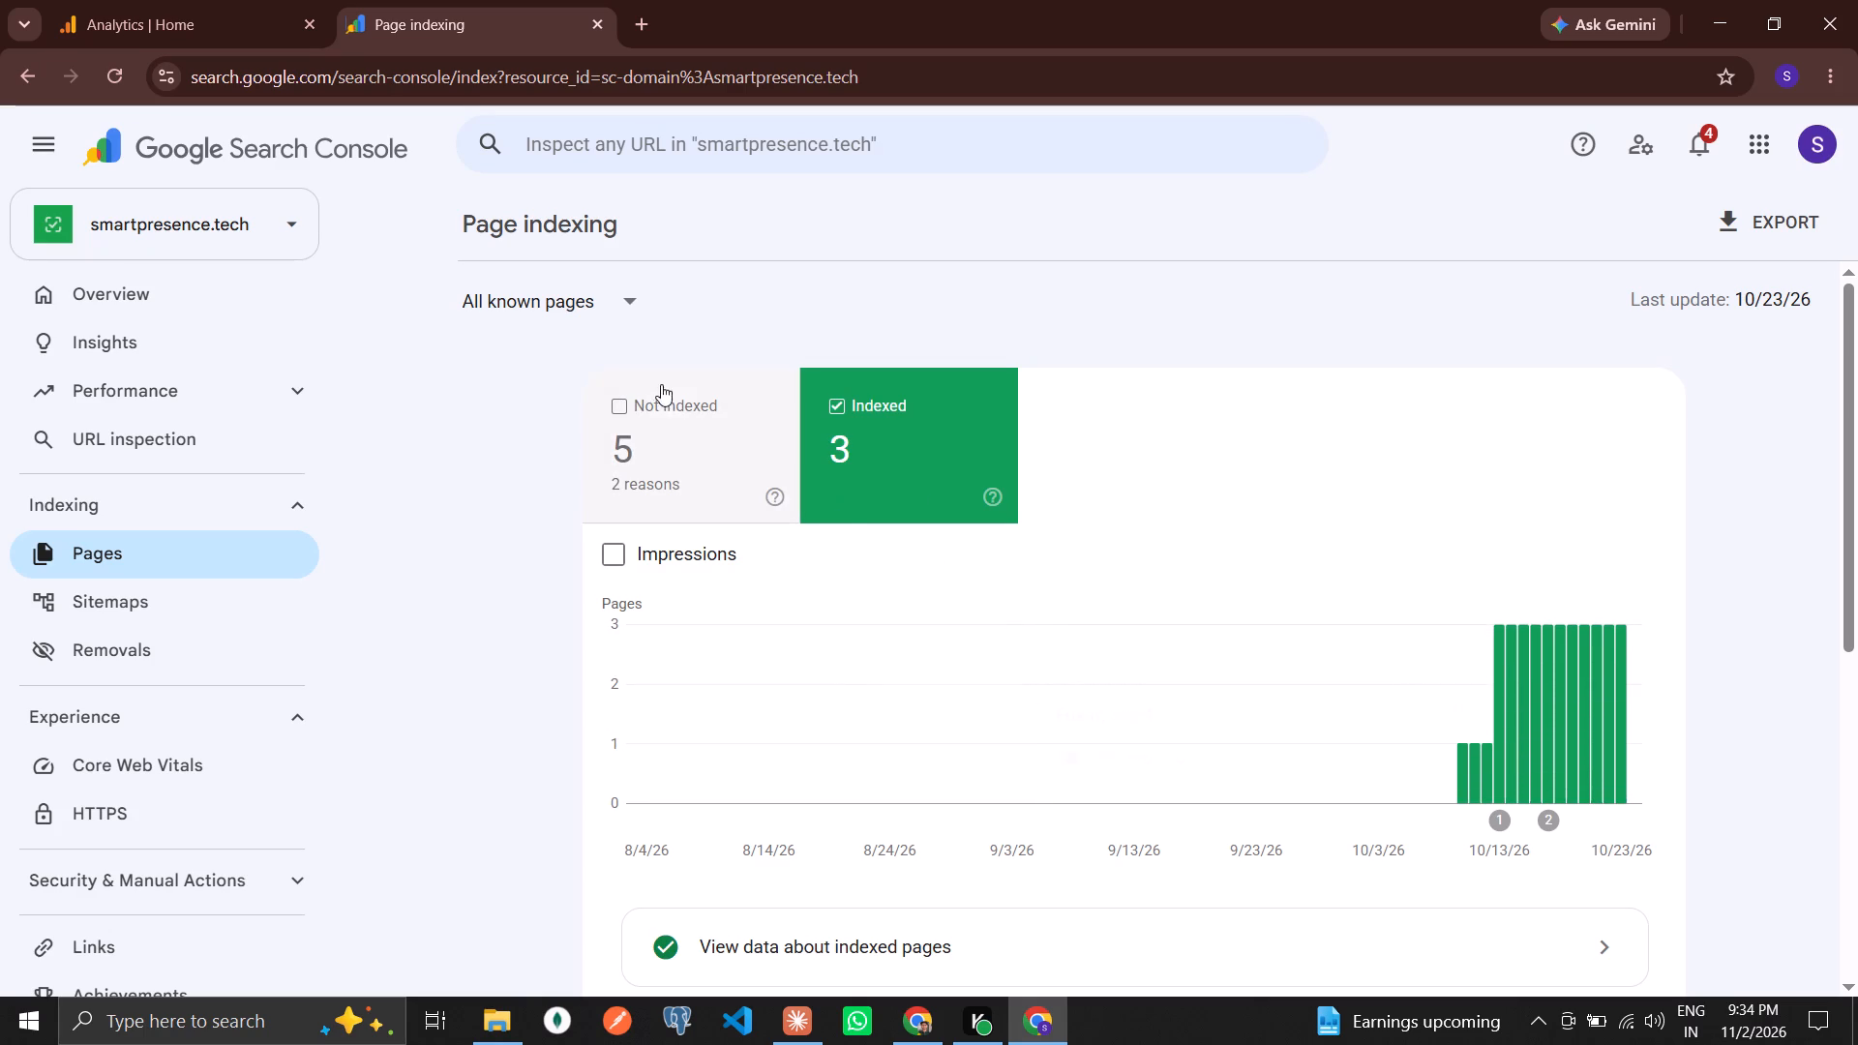
pyautogui.click(669, 402)
pyautogui.moveTo(1857, 389); pyautogui.dragTo(1857, 493)
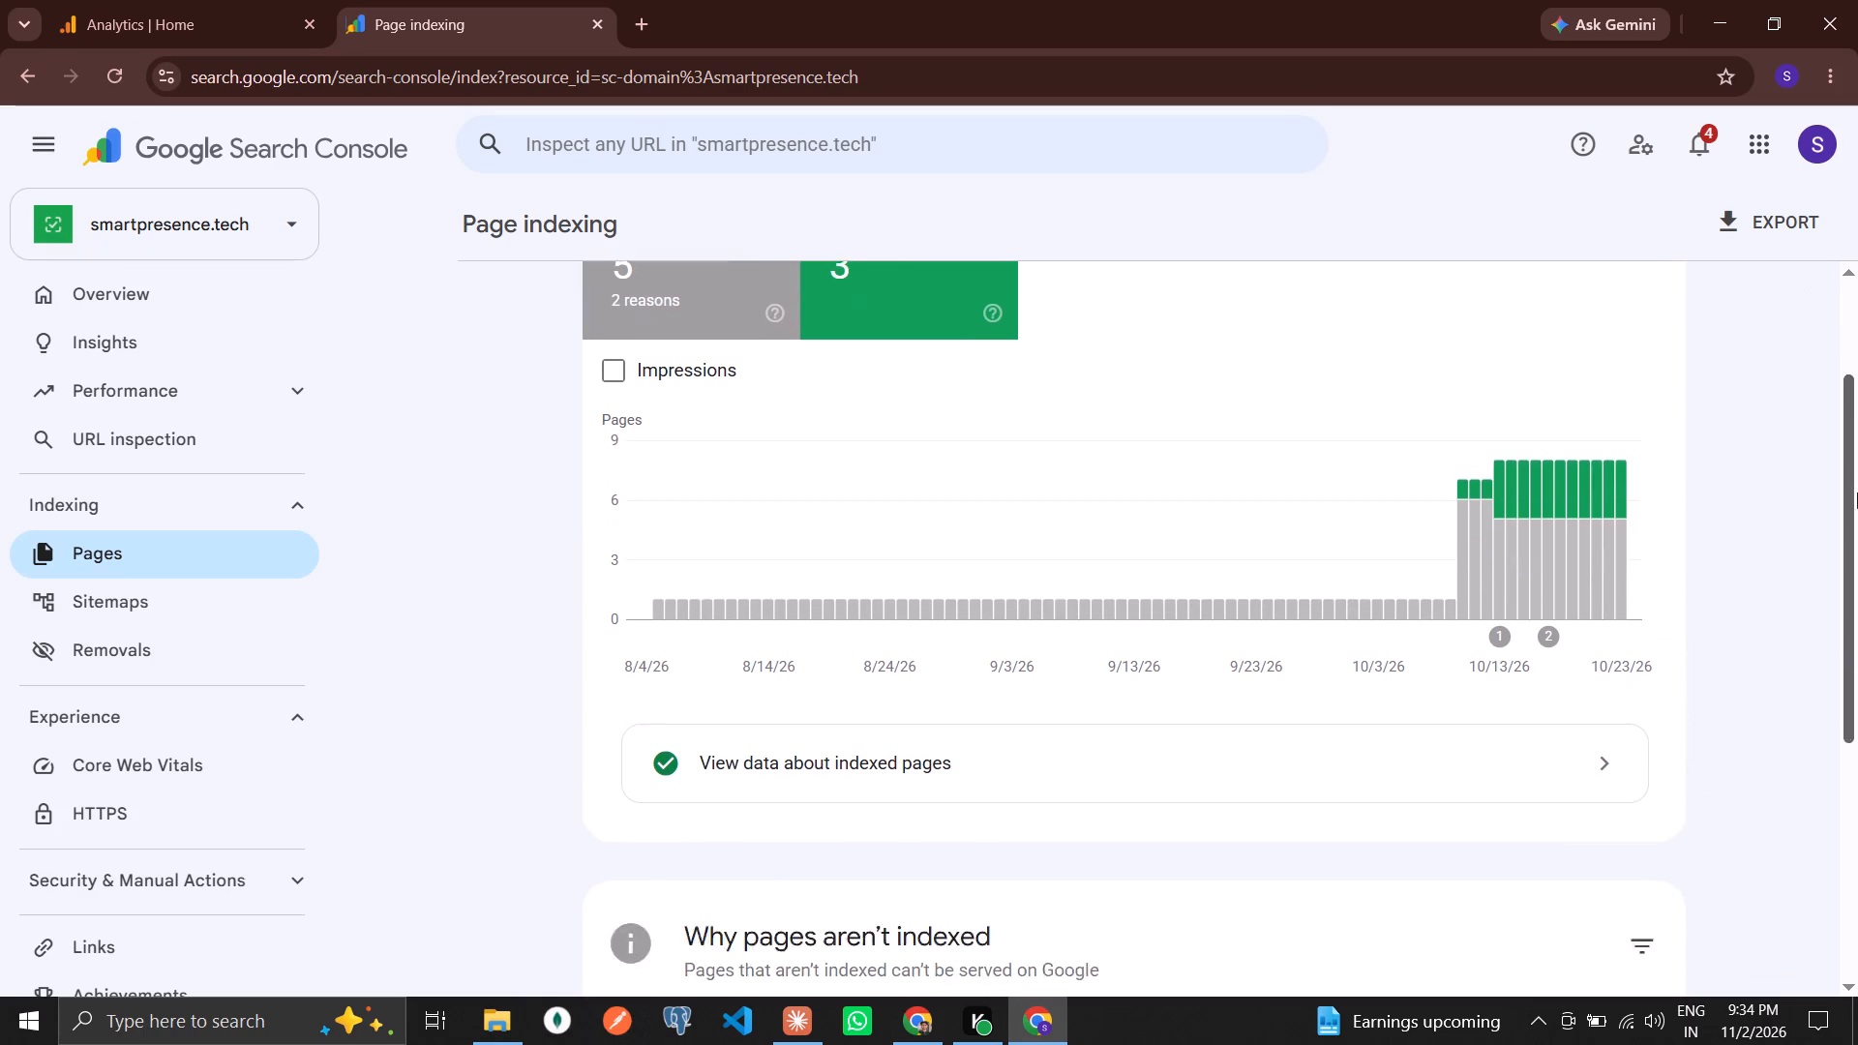
pyautogui.moveTo(1857, 493); pyautogui.dragTo(1853, 731)
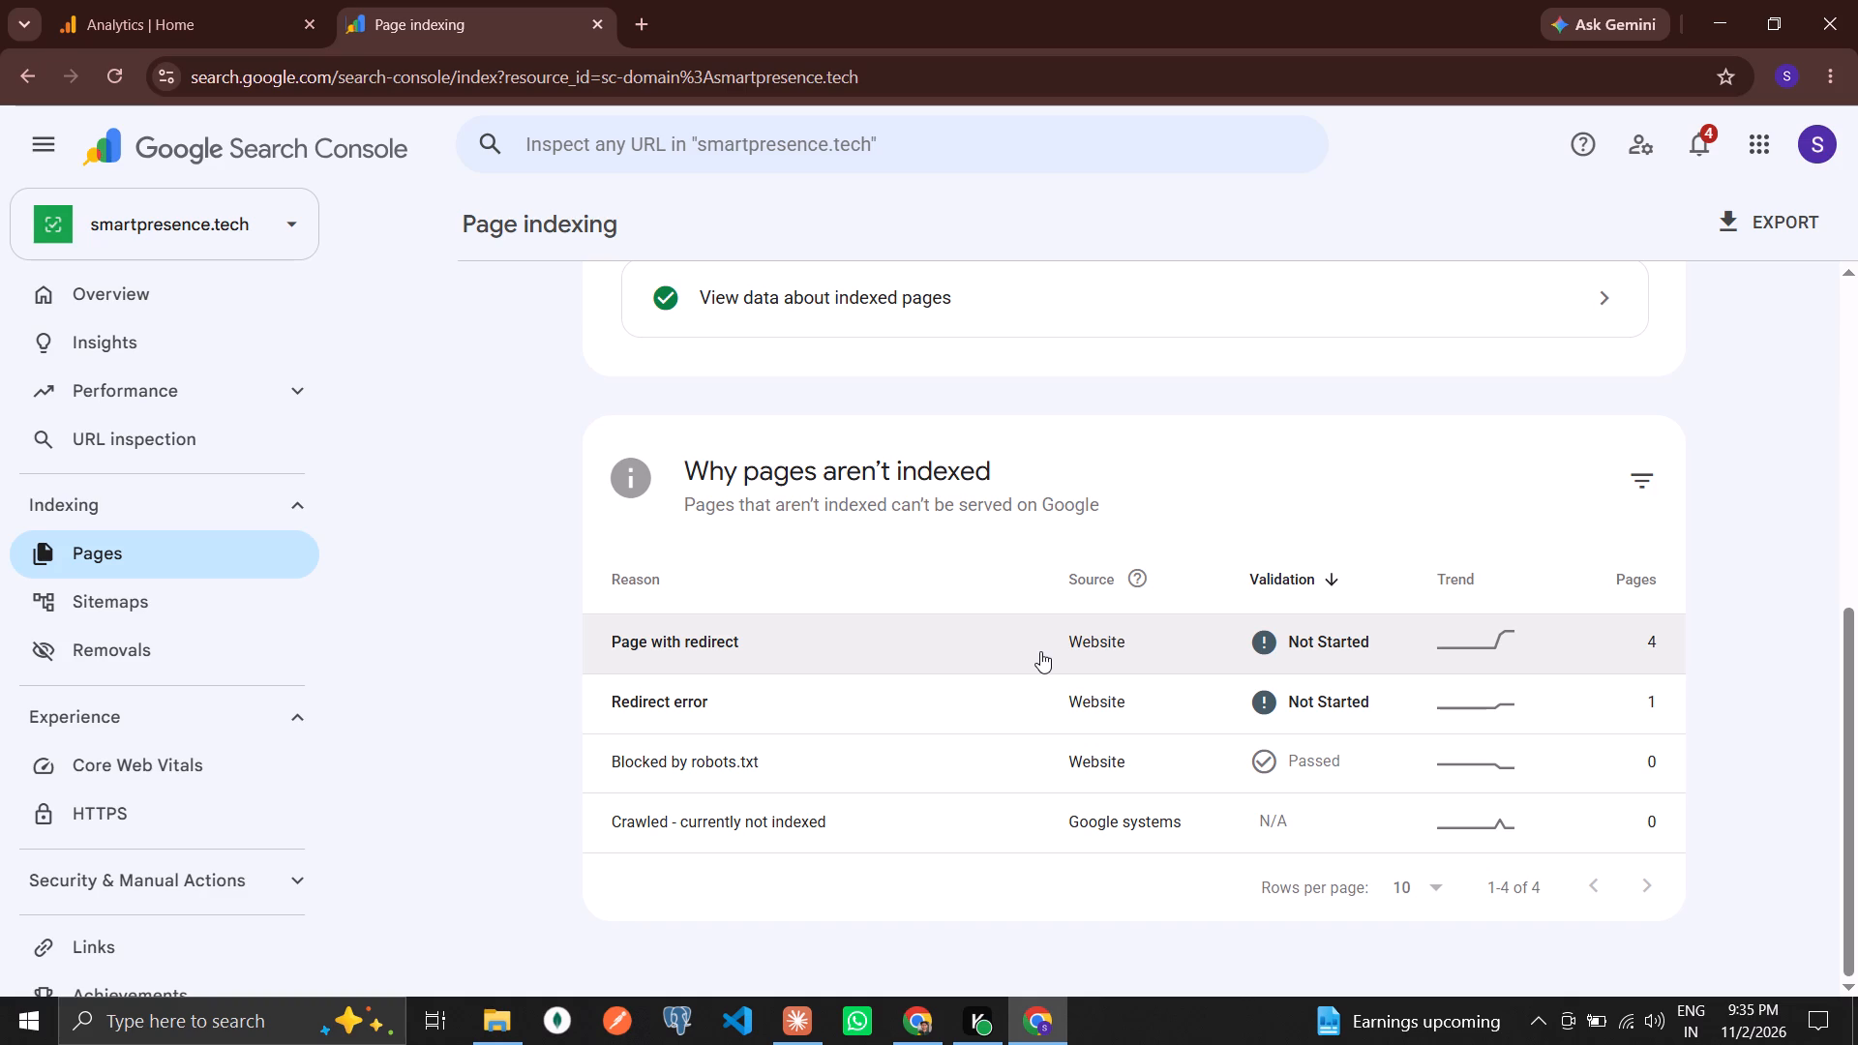
# Open the Page with redirect issue and start validation of its fix.
pyautogui.click(1040, 651)
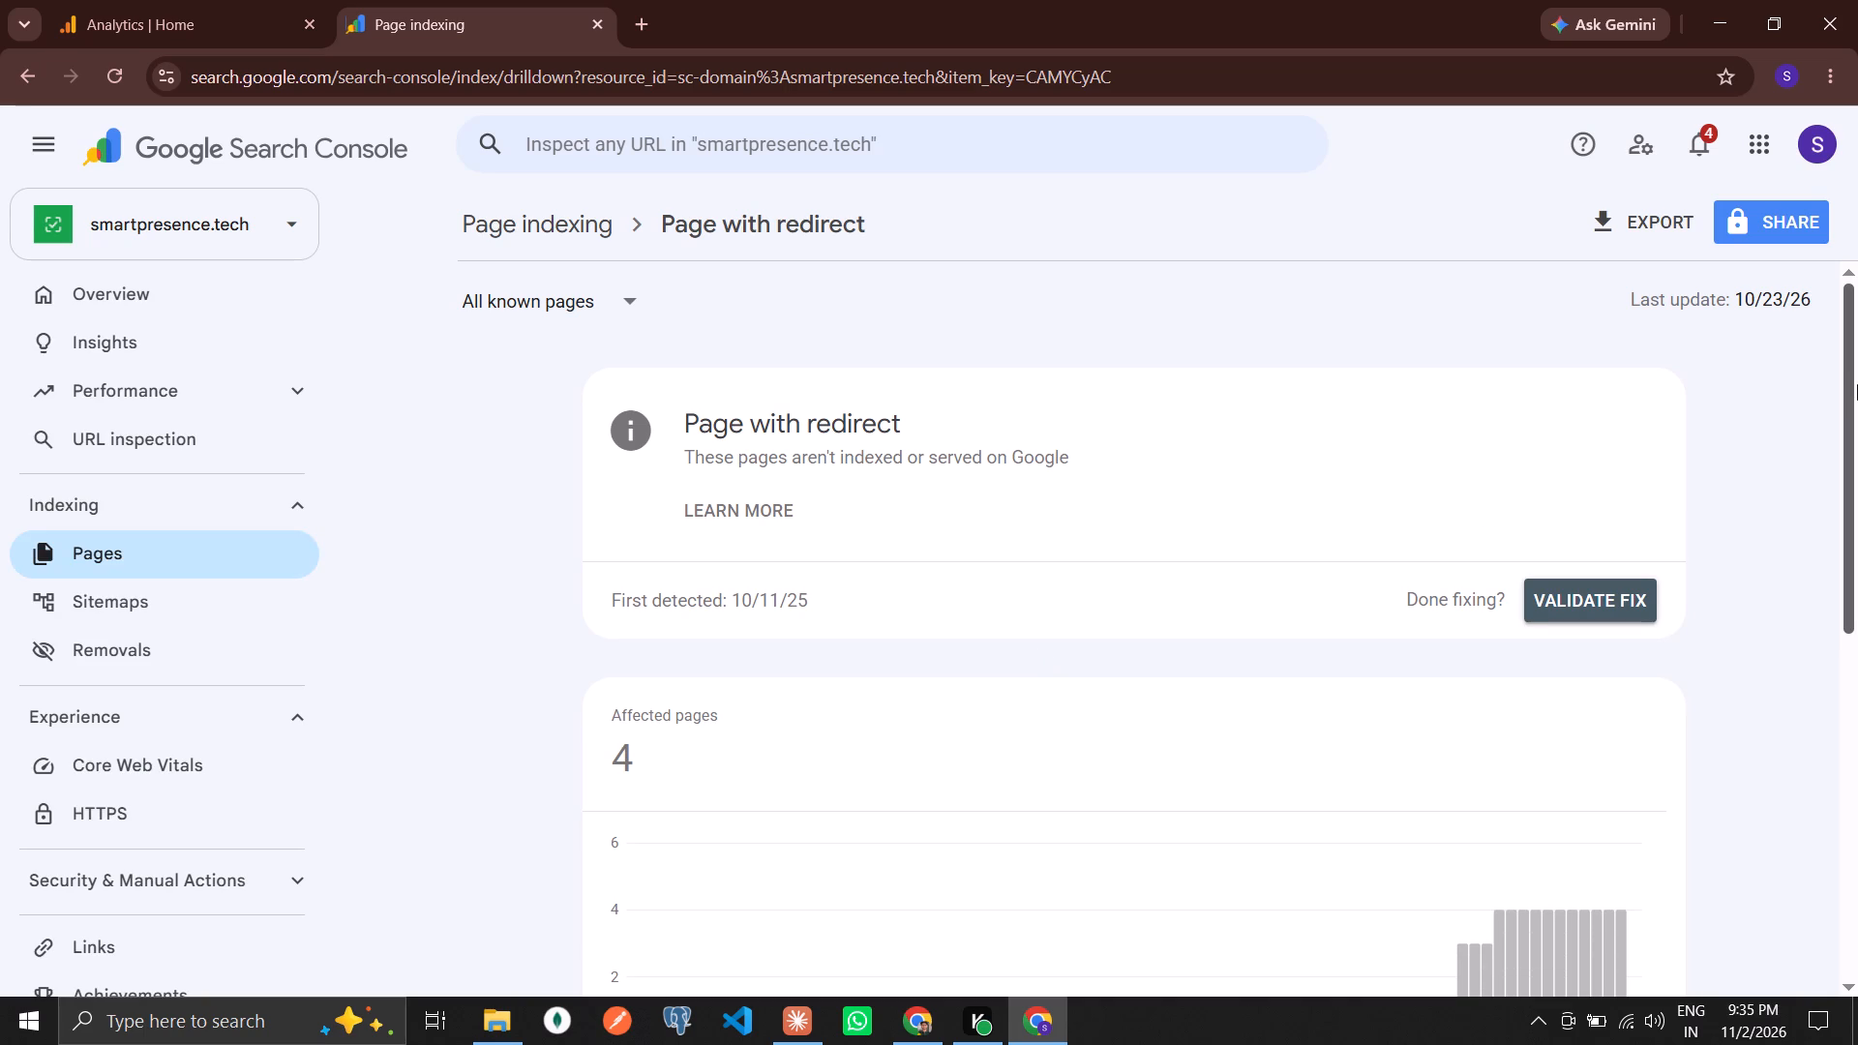
pyautogui.moveTo(1857, 374); pyautogui.dragTo(1857, 387)
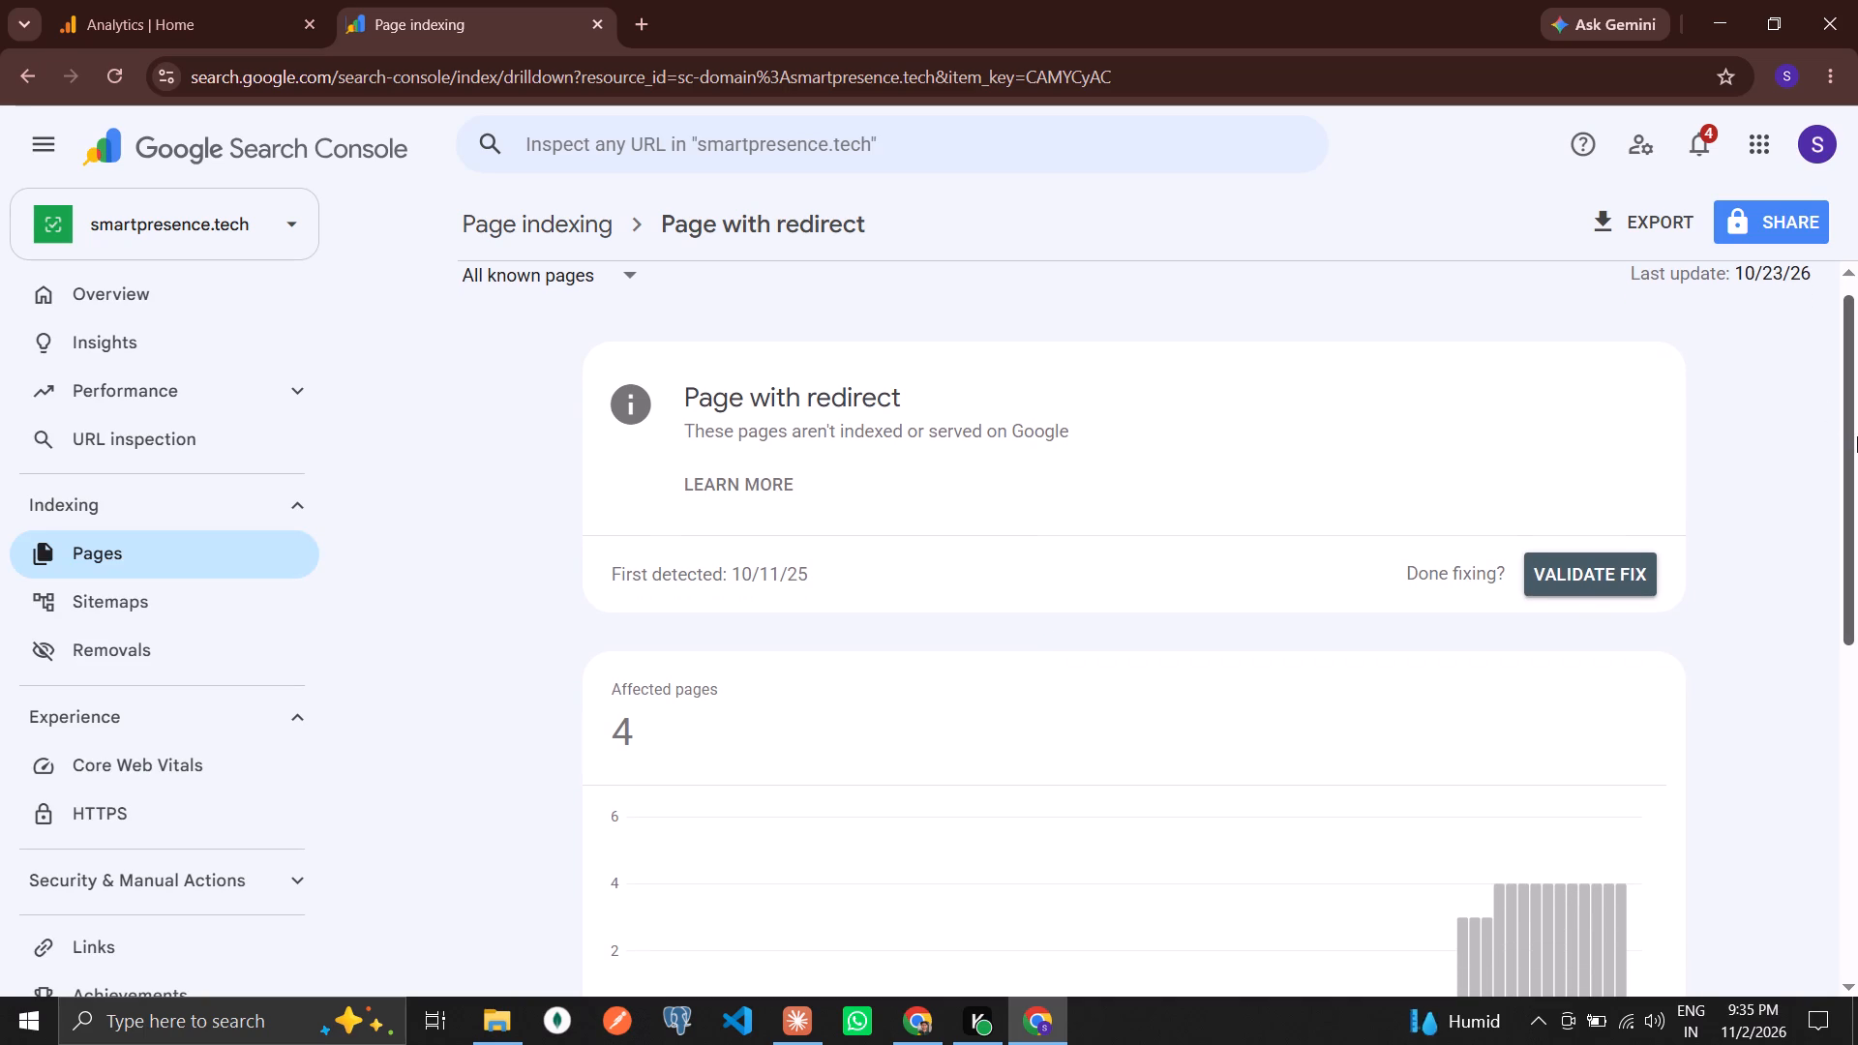
pyautogui.click(1575, 575)
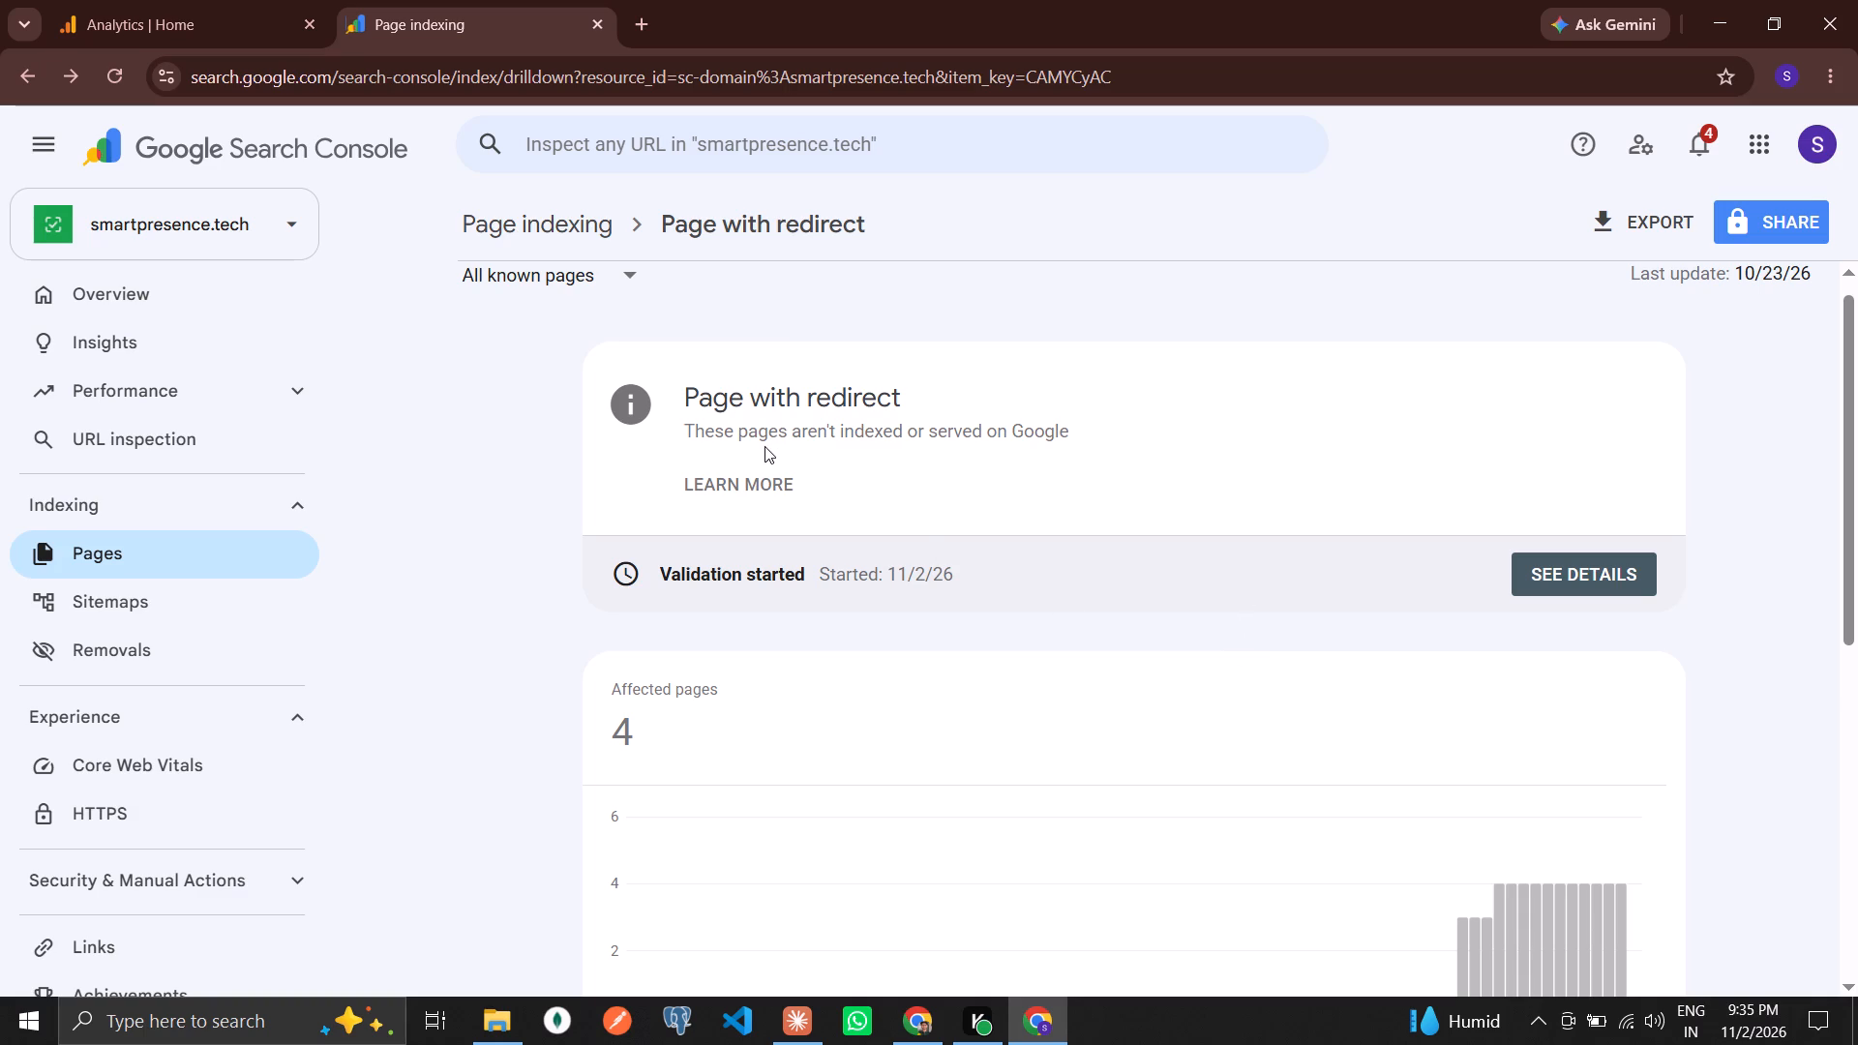
# Return to the Page indexing report and check the validation status of the reasons pages aren't indexed.
pyautogui.click(560, 230)
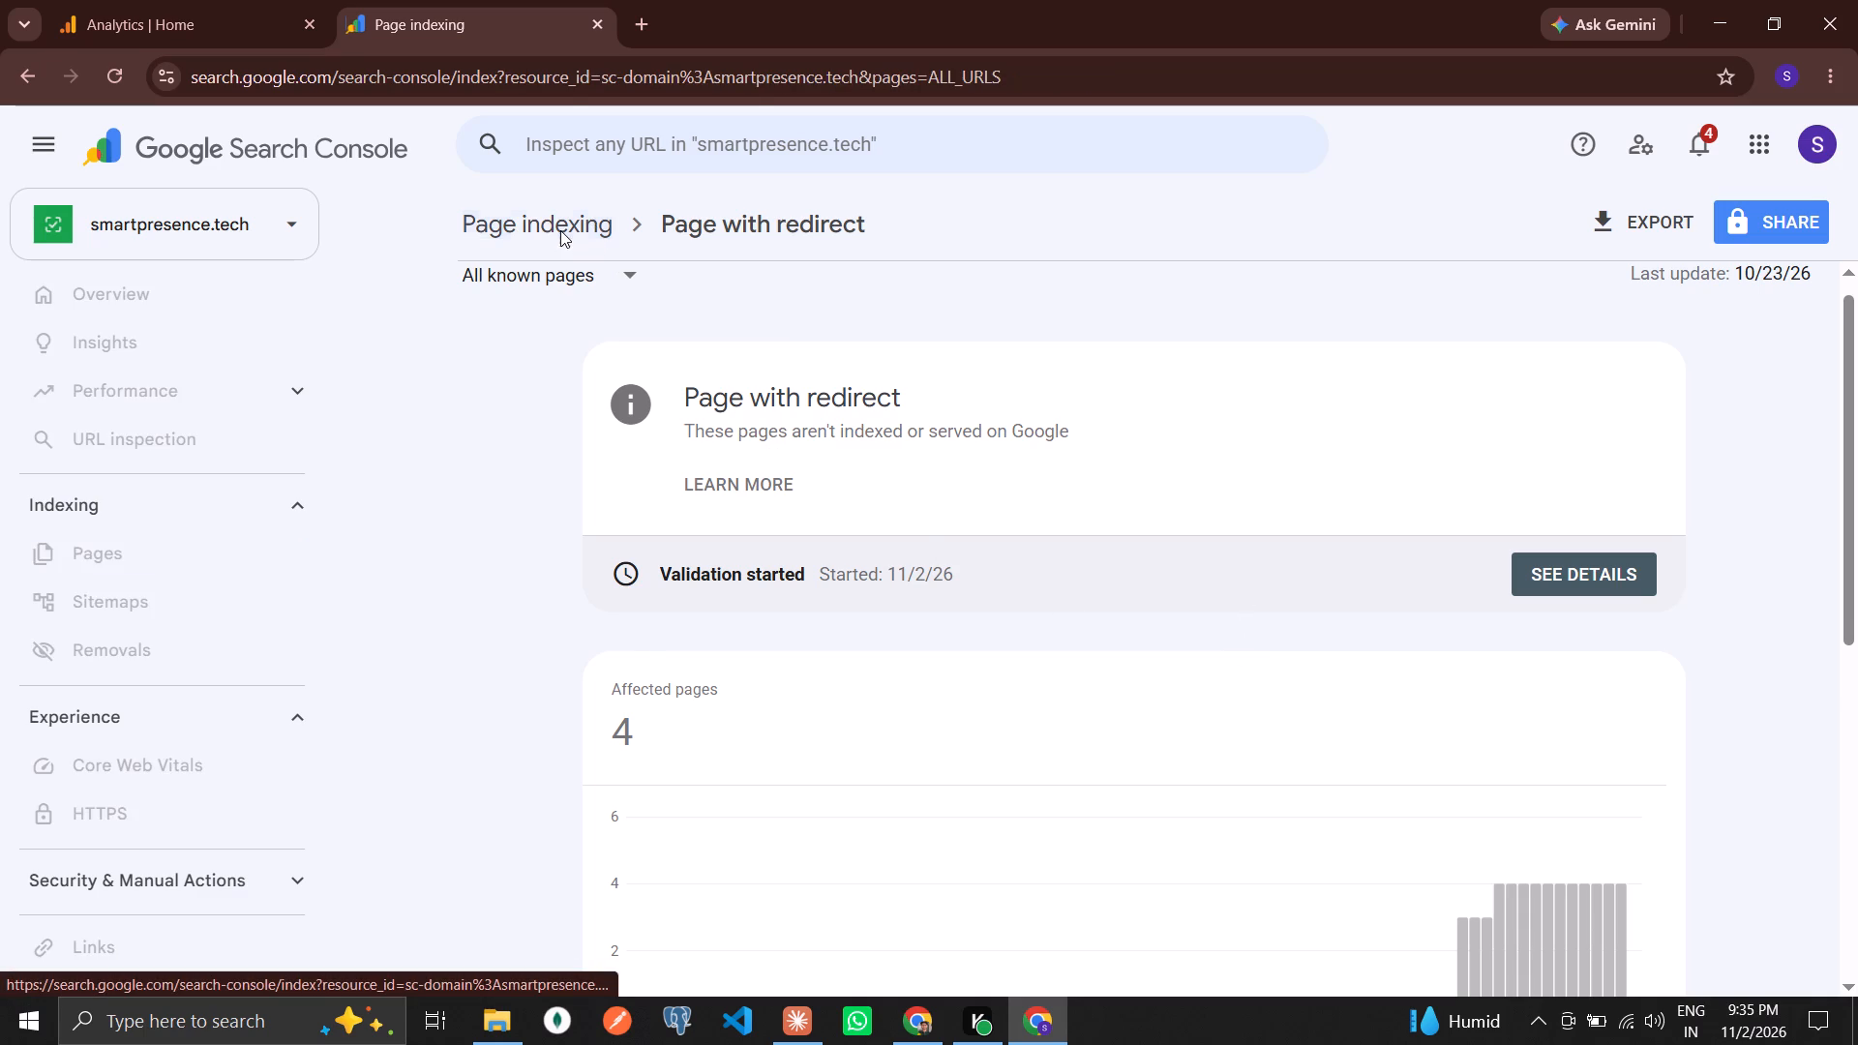
pyautogui.moveTo(1857, 348); pyautogui.dragTo(1843, 603)
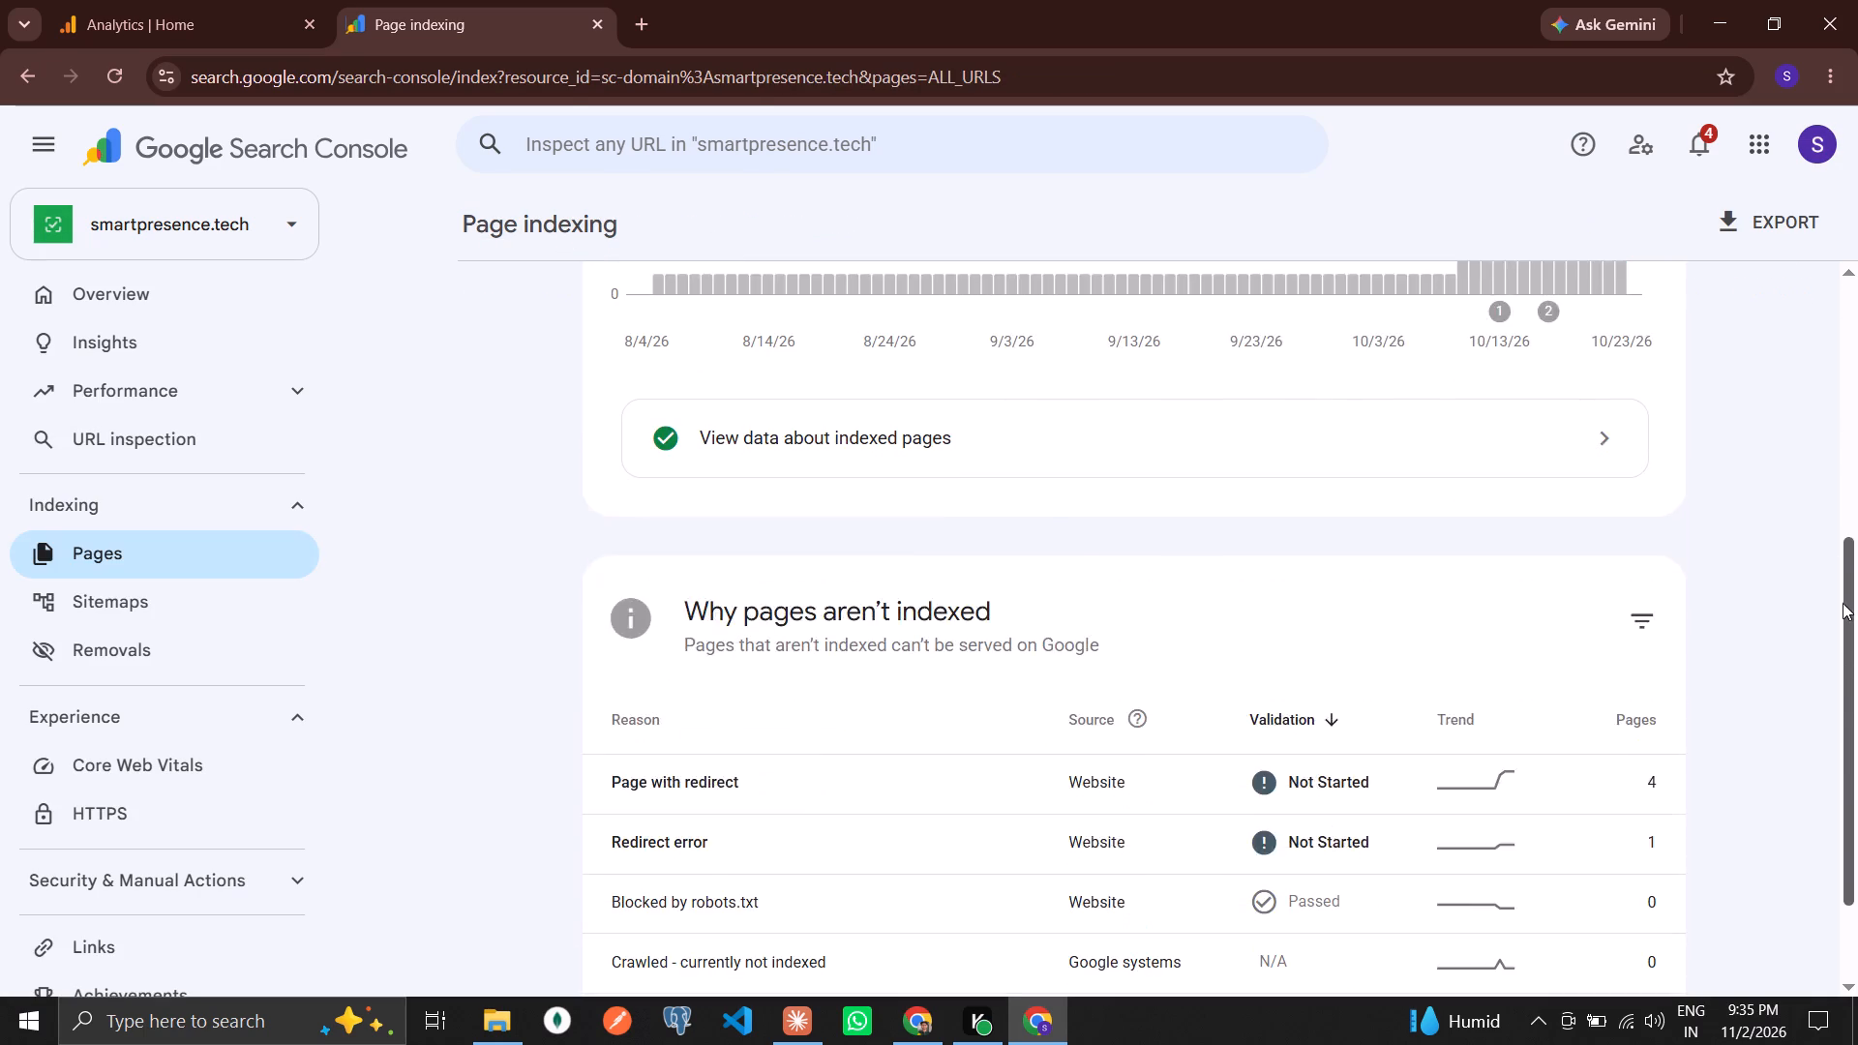
pyautogui.moveTo(1843, 603); pyautogui.dragTo(1839, 658)
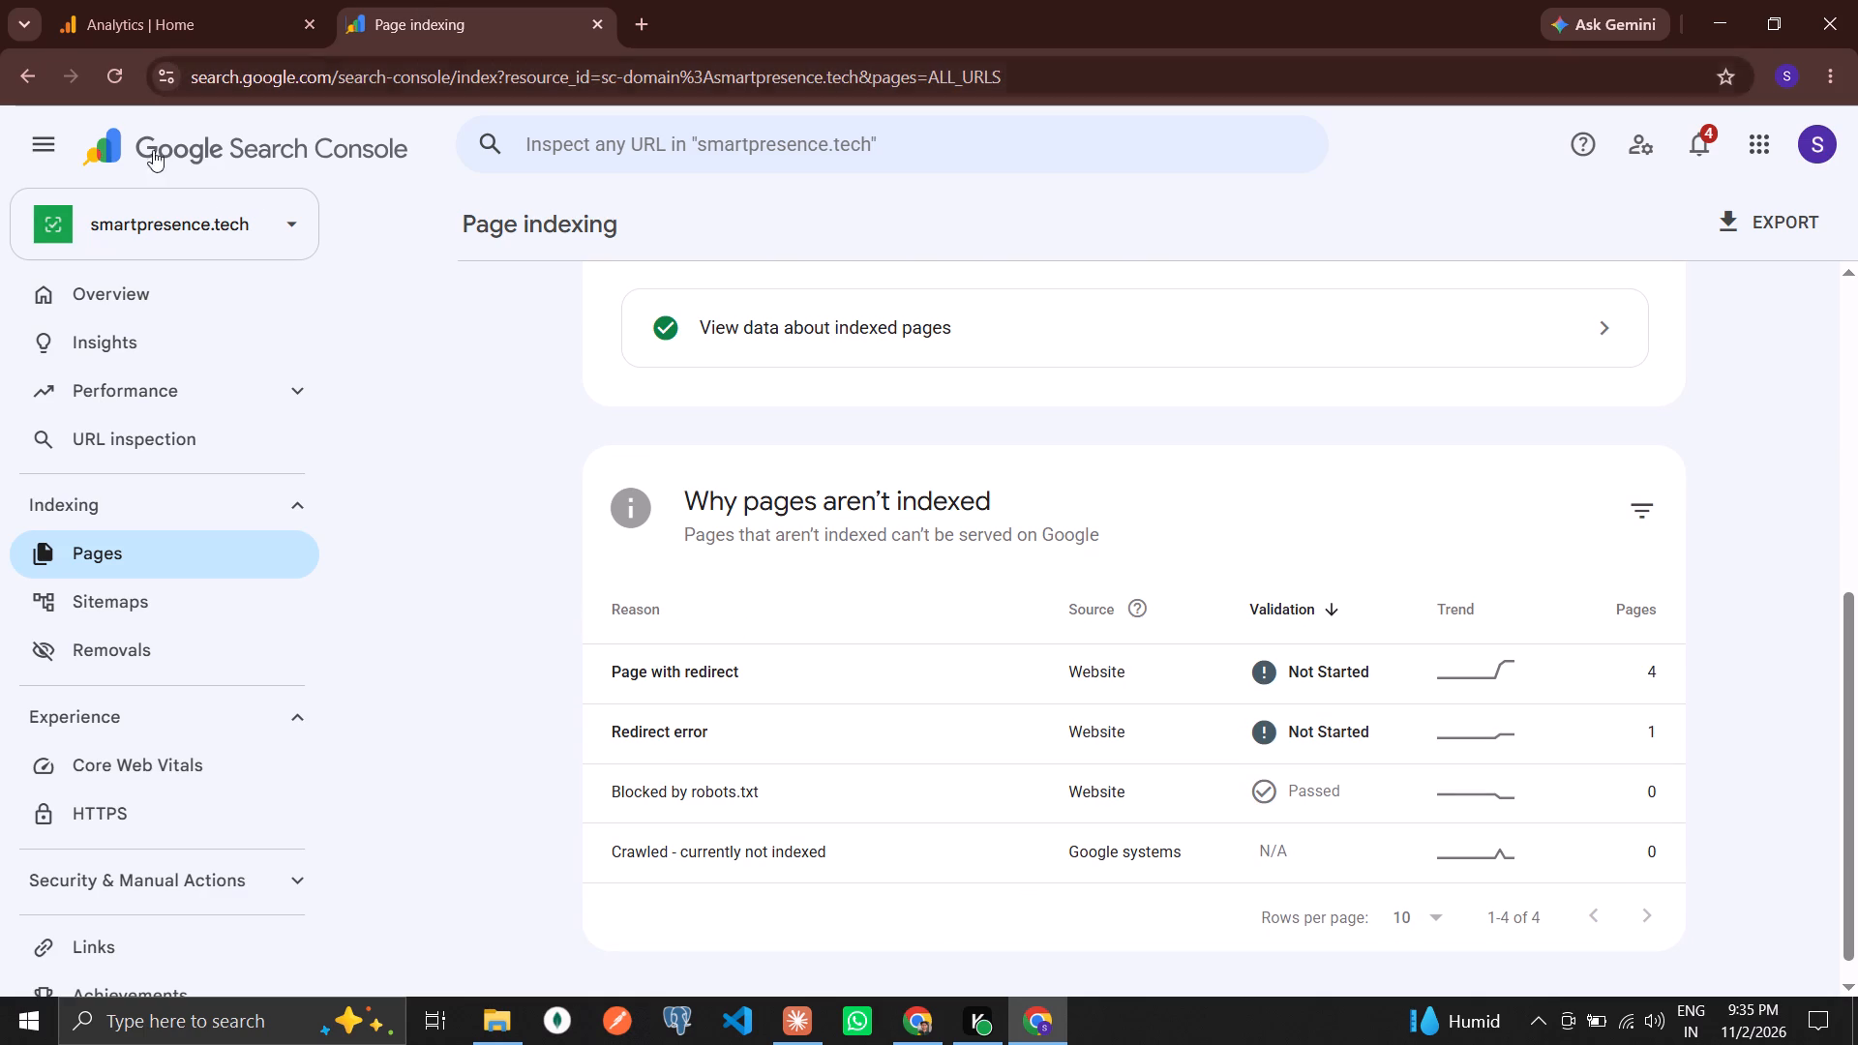
pyautogui.click(154, 199)
pyautogui.click(165, 326)
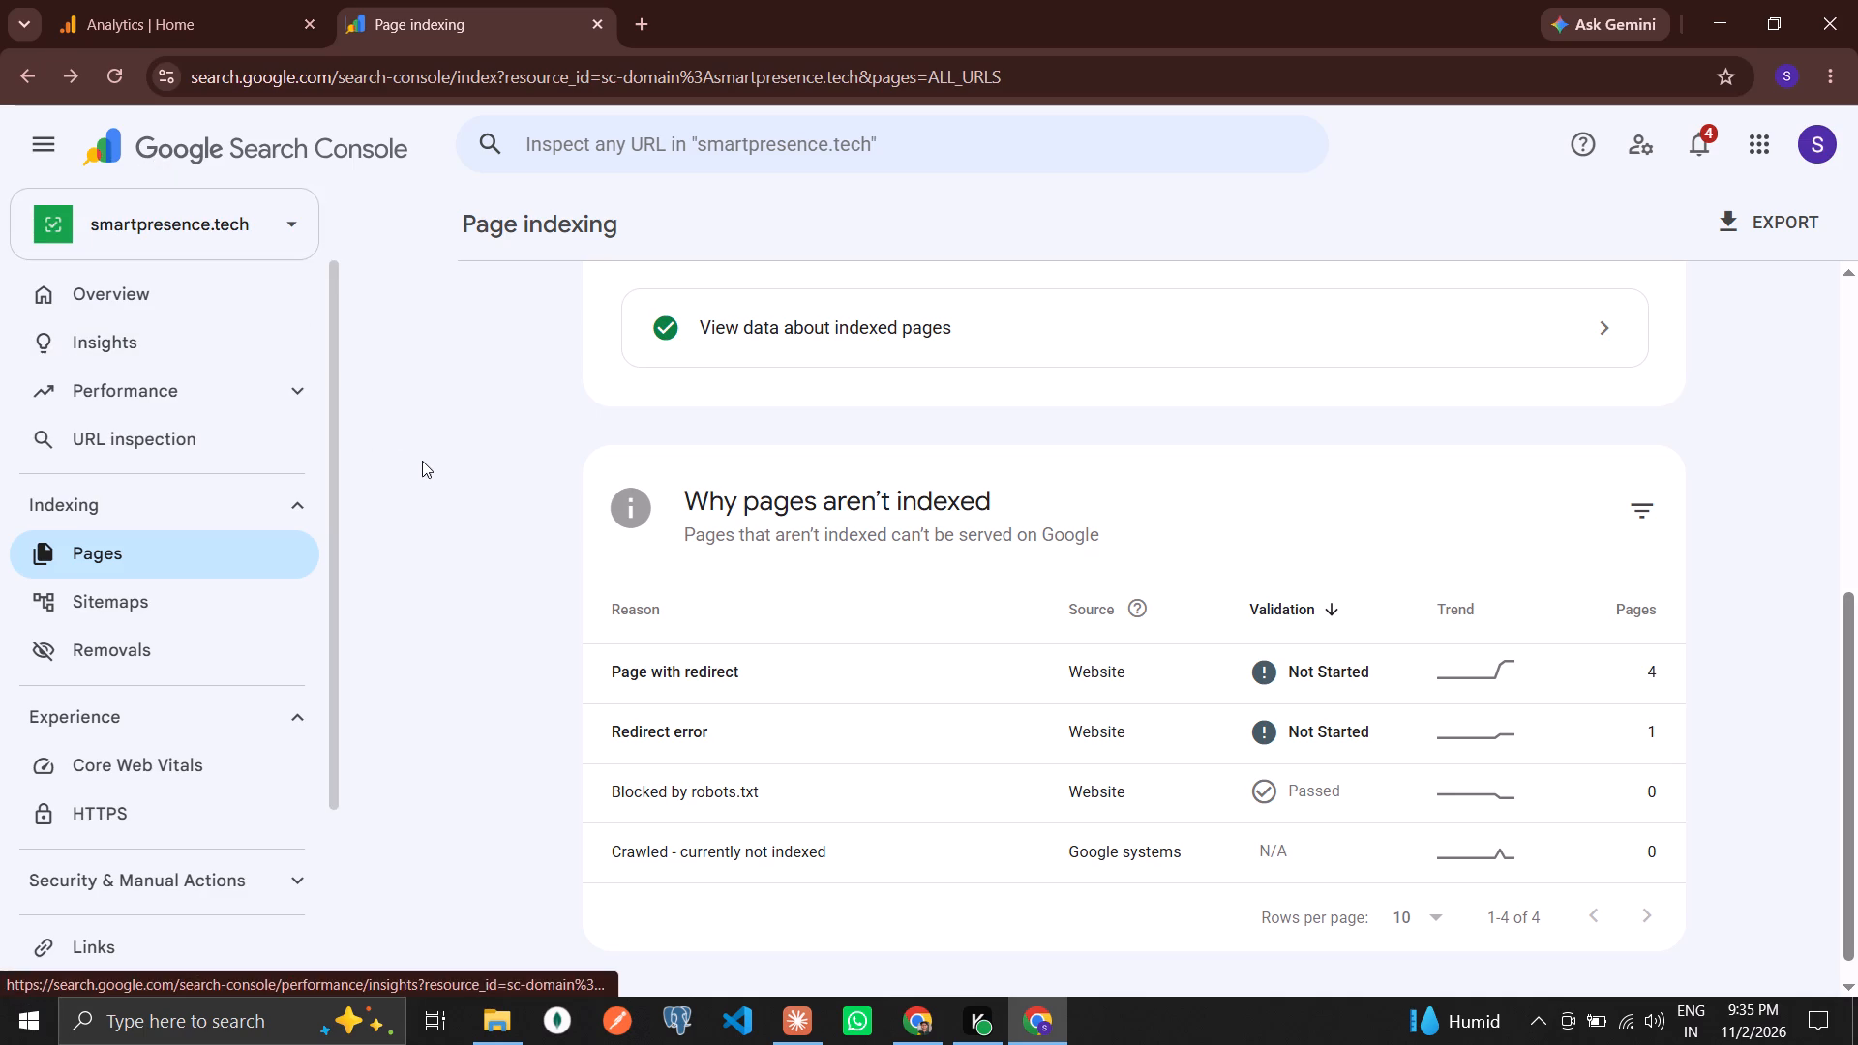
pyautogui.click(422, 461)
# Reload the smartpresence.tech home page in the other browser window and return to the Page indexing report.
pyautogui.hotkey('alt', 'Tab')
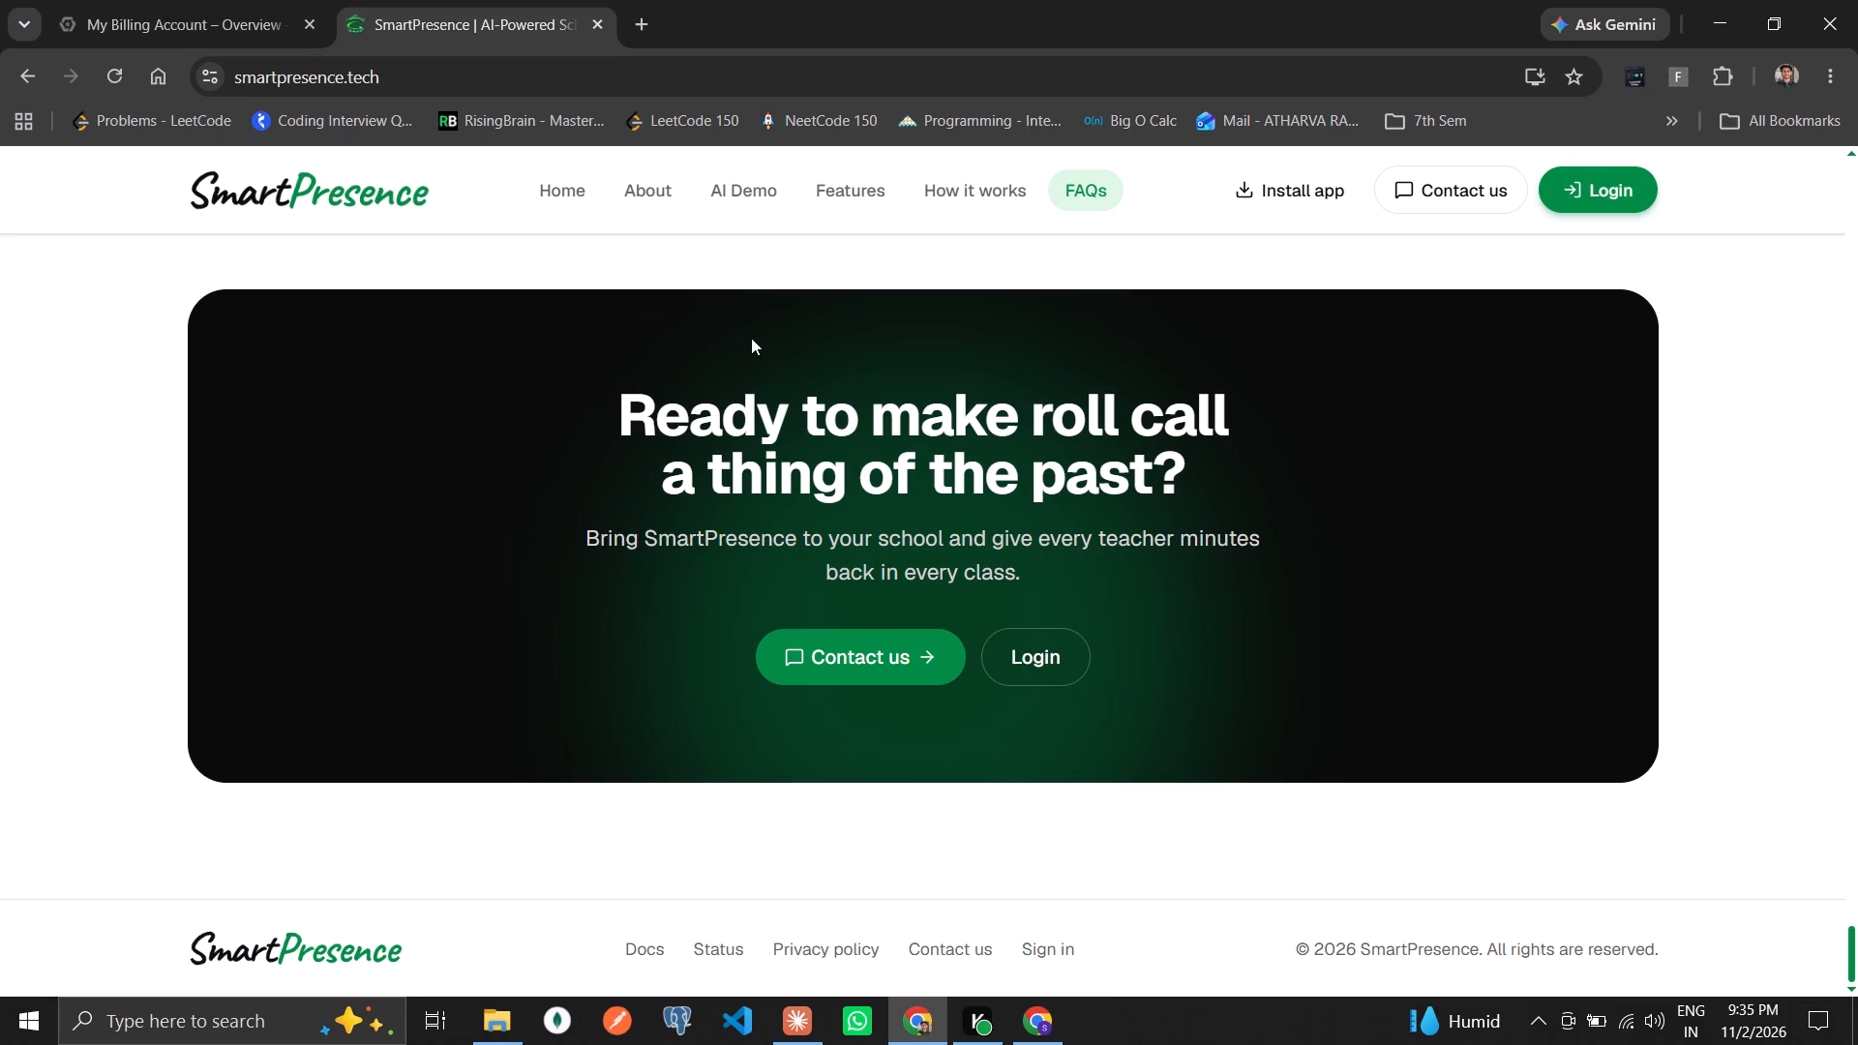
pyautogui.hotkey('ctrl', 'r')
pyautogui.hotkey('alt', 'Tab')
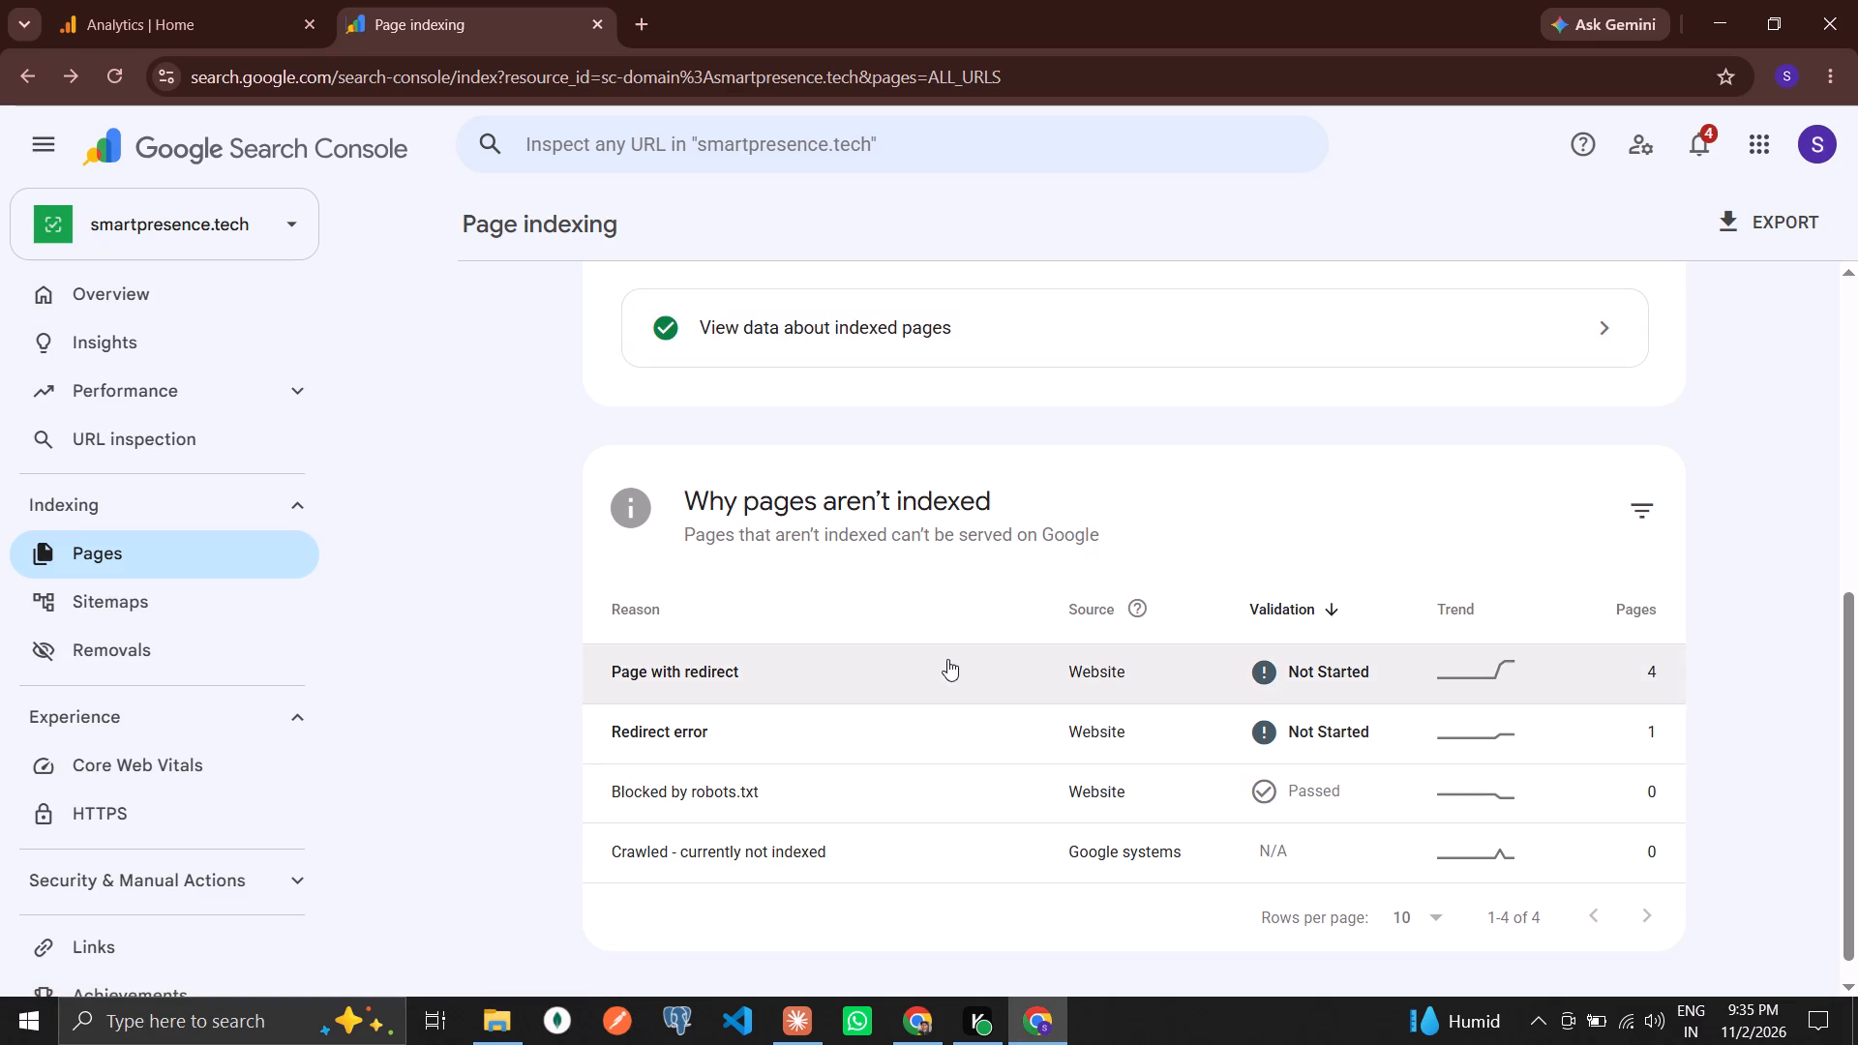